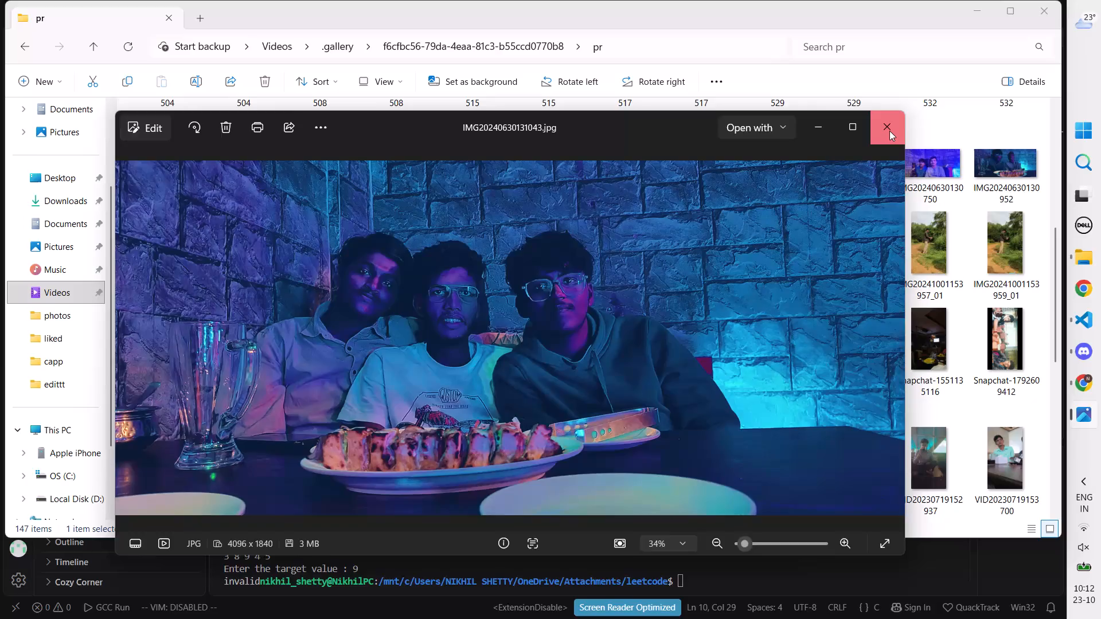
Minimize the File Explorer and Visual Studio Code windows to reveal the desktop.
{"action": "left_click", "coordinate": [1088, 190]}
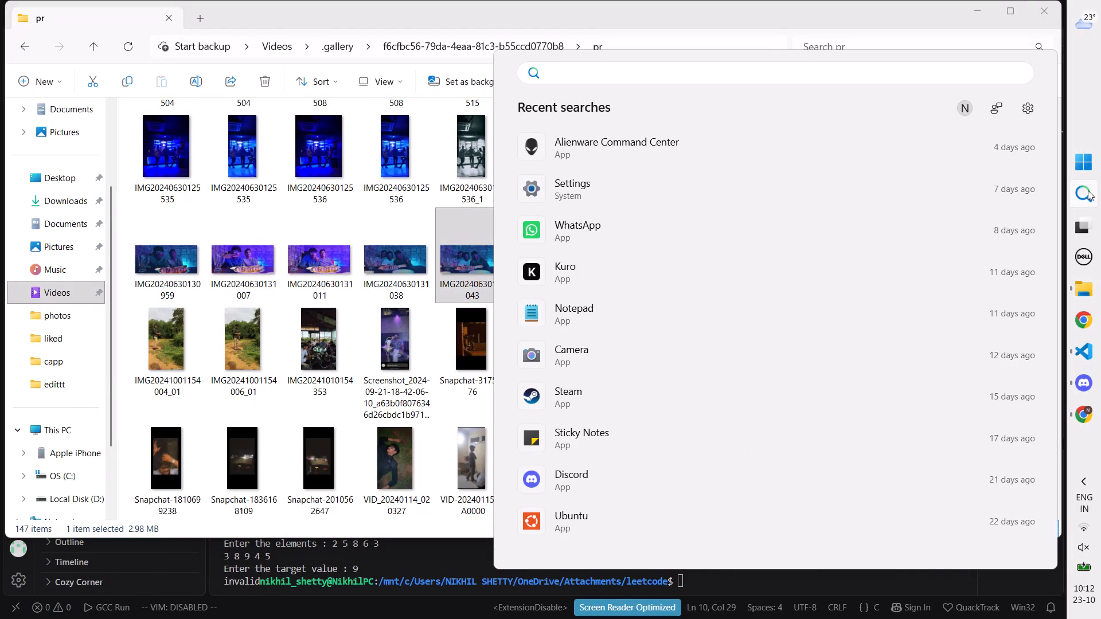
{"action": "left_click", "coordinate": [1089, 78]}
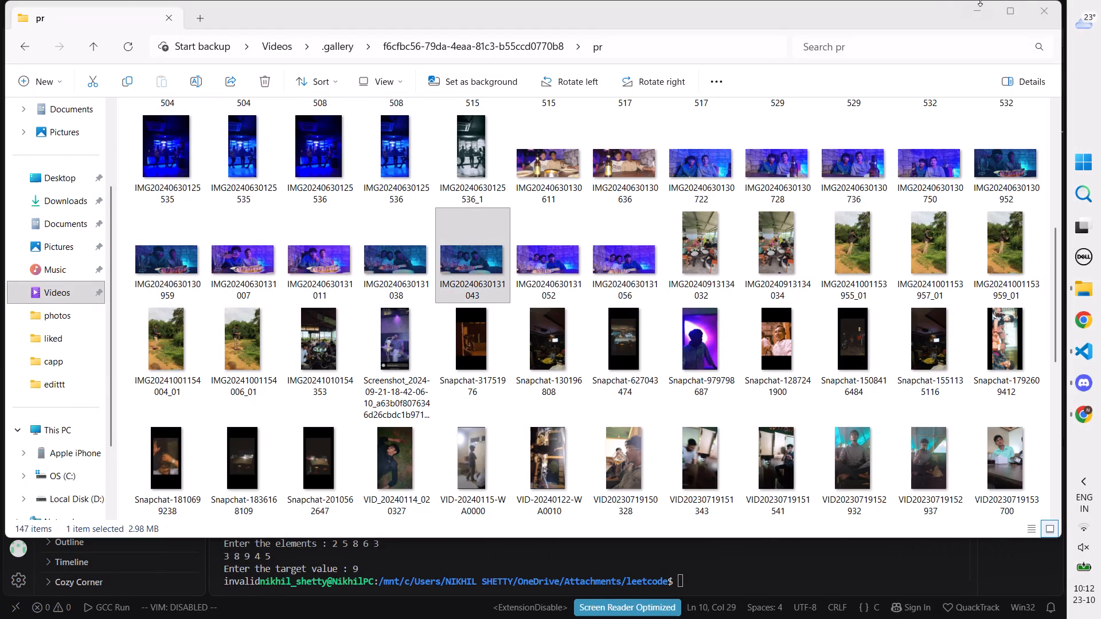
{"action": "left_click", "coordinate": [972, 13]}
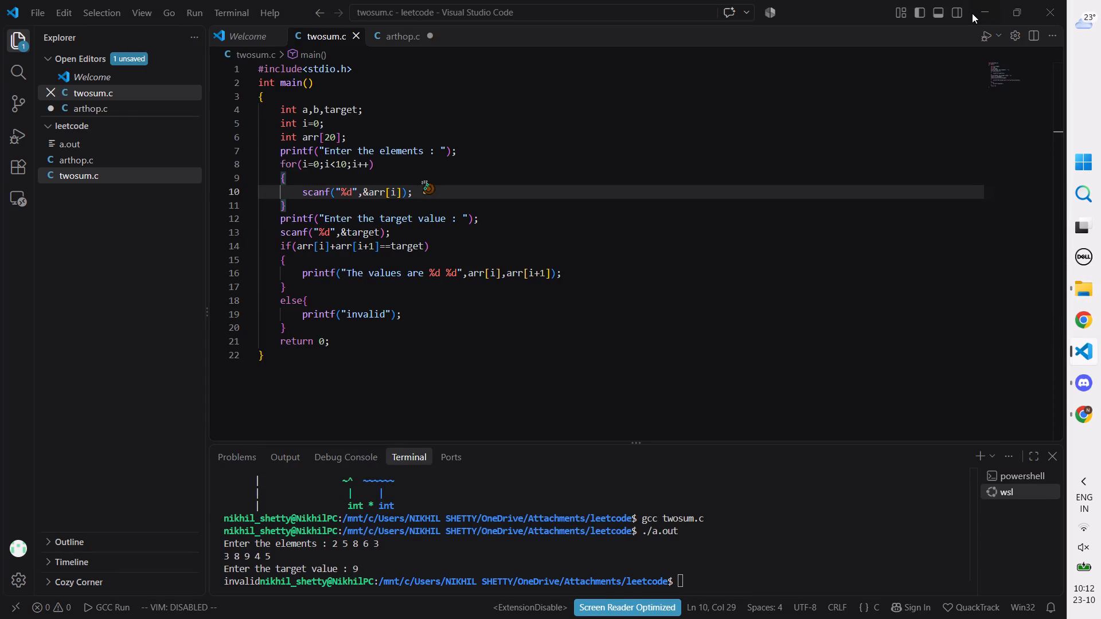
{"action": "left_click", "coordinate": [979, 14]}
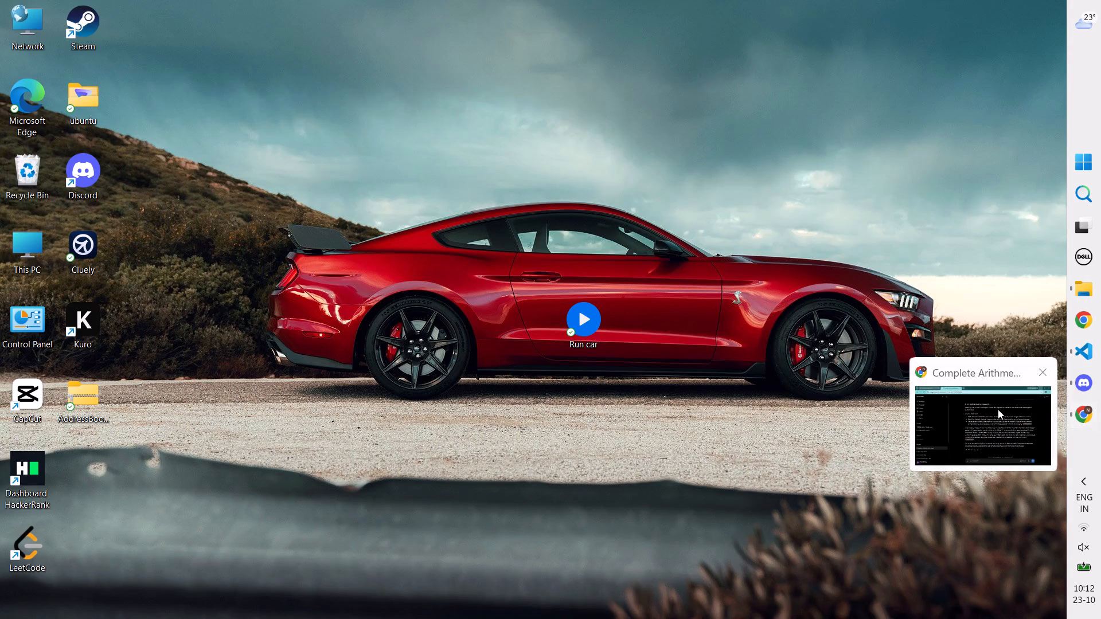
{"action": "left_click", "coordinate": [998, 409]}
{"action": "left_click", "coordinate": [384, 14]}
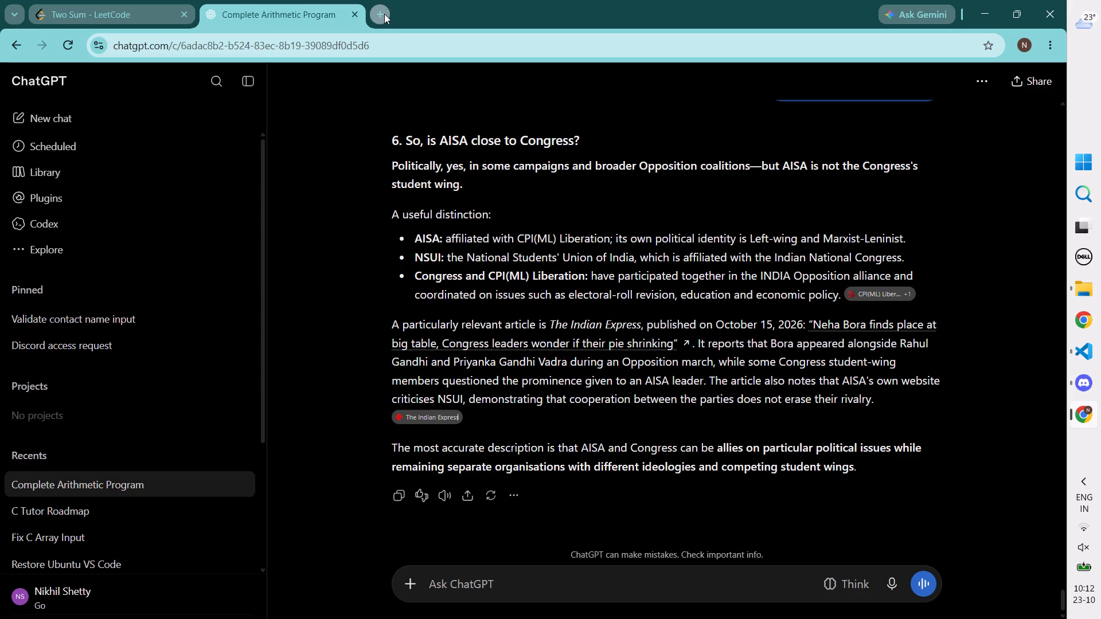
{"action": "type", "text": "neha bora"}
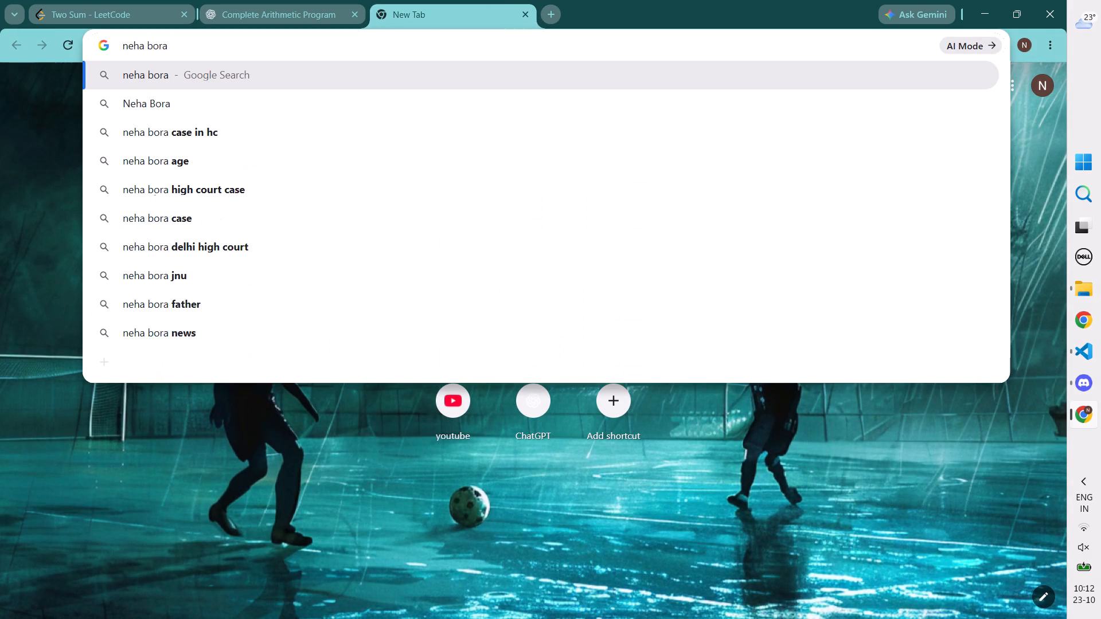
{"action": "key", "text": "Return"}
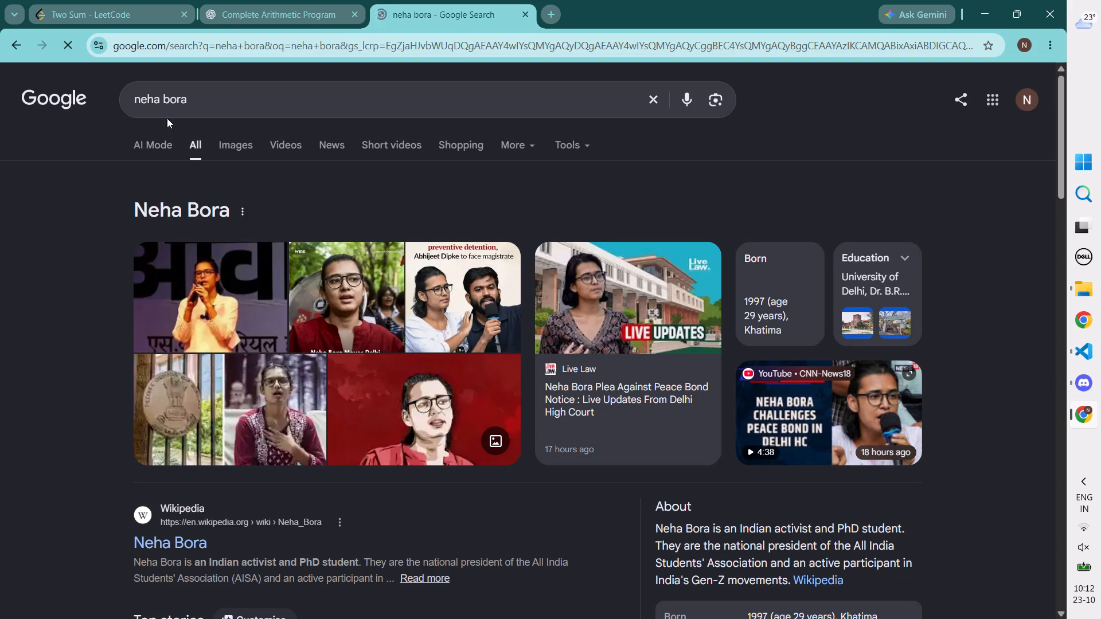
{"action": "left_click", "coordinate": [244, 140]}
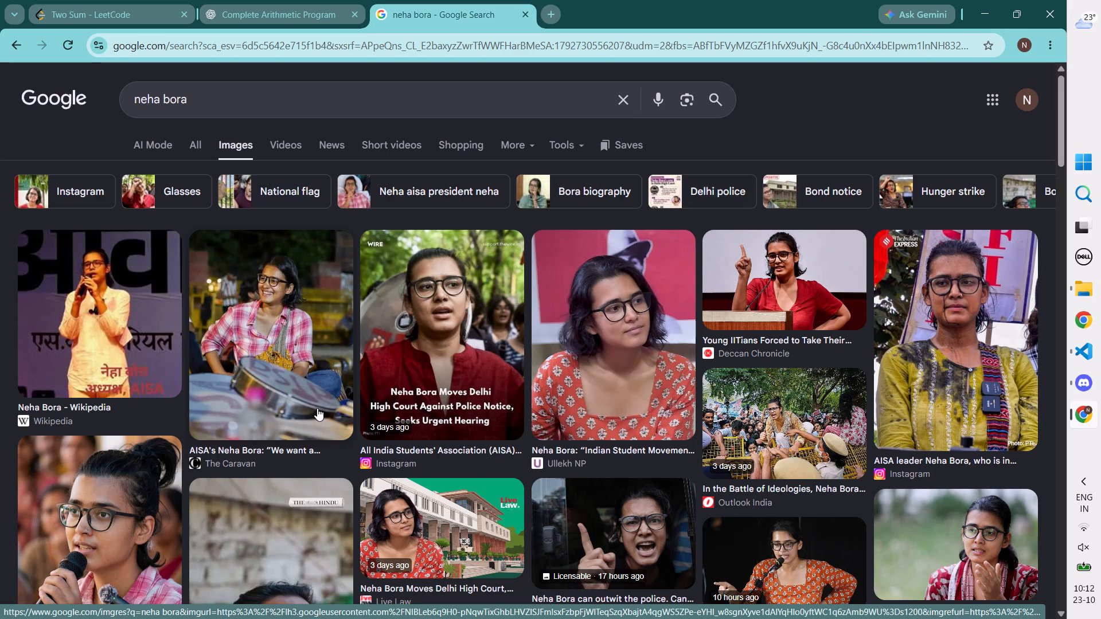
Save The Hindu's illustrated portrait on a red background as a JPEG image in the Saved Pictures folder.
{"action": "scroll", "coordinate": [451, 463], "scroll_direction": "down", "scroll_amount": 2}
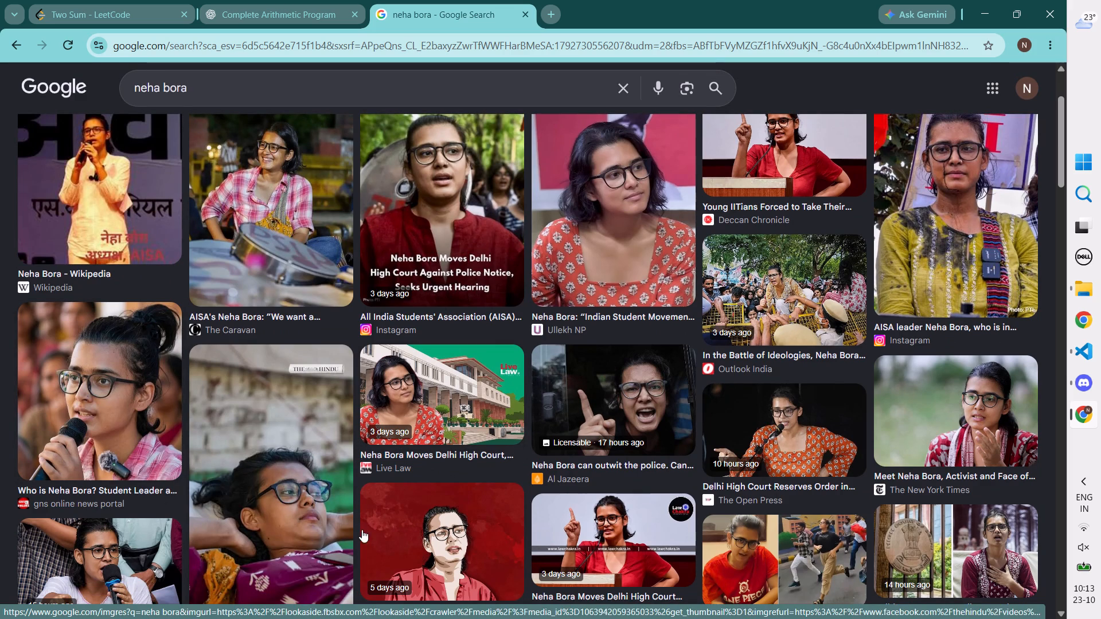
{"action": "left_click", "coordinate": [411, 515]}
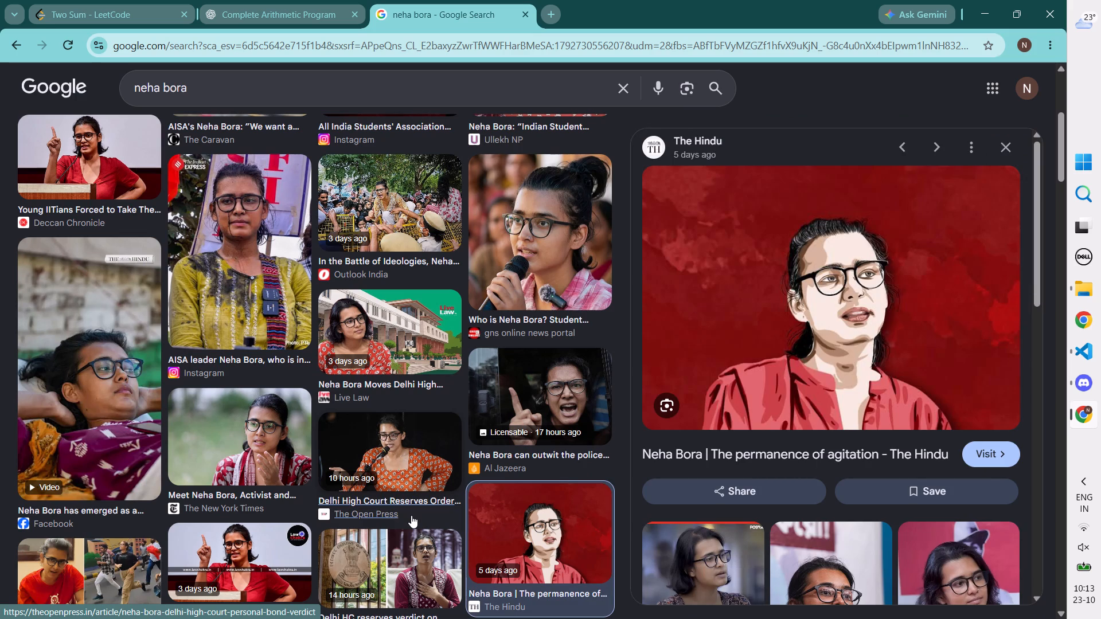
{"action": "right_click", "coordinate": [751, 320]}
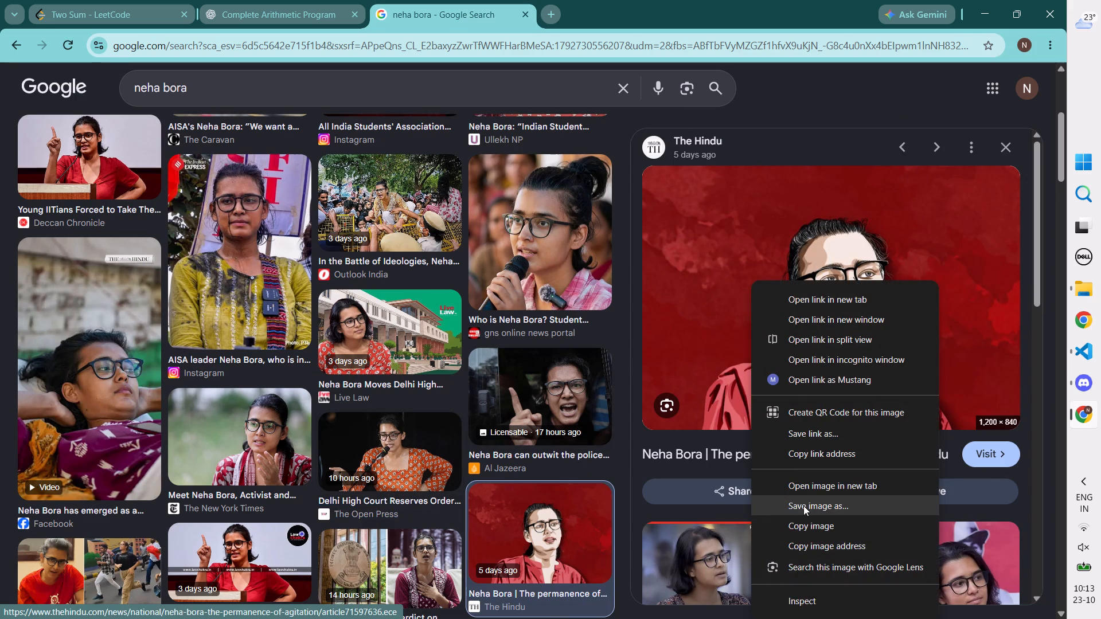
{"action": "left_click", "coordinate": [803, 506]}
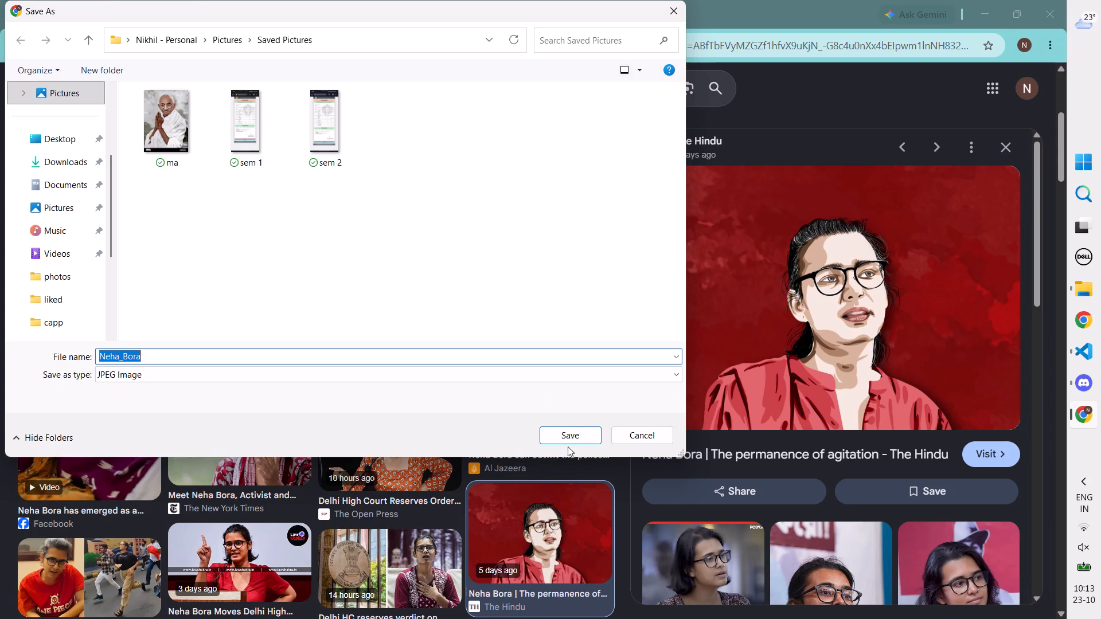
{"action": "left_click", "coordinate": [577, 430]}
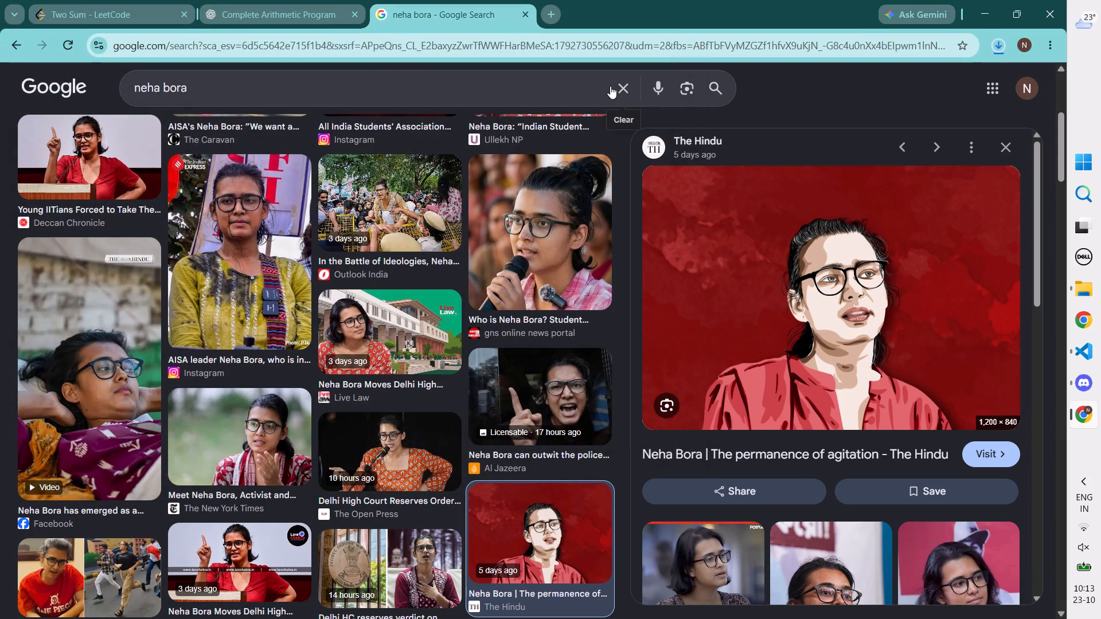
Open canva.com in a new browser tab.
{"action": "left_click", "coordinate": [552, 18]}
{"action": "type", "text": "can"}
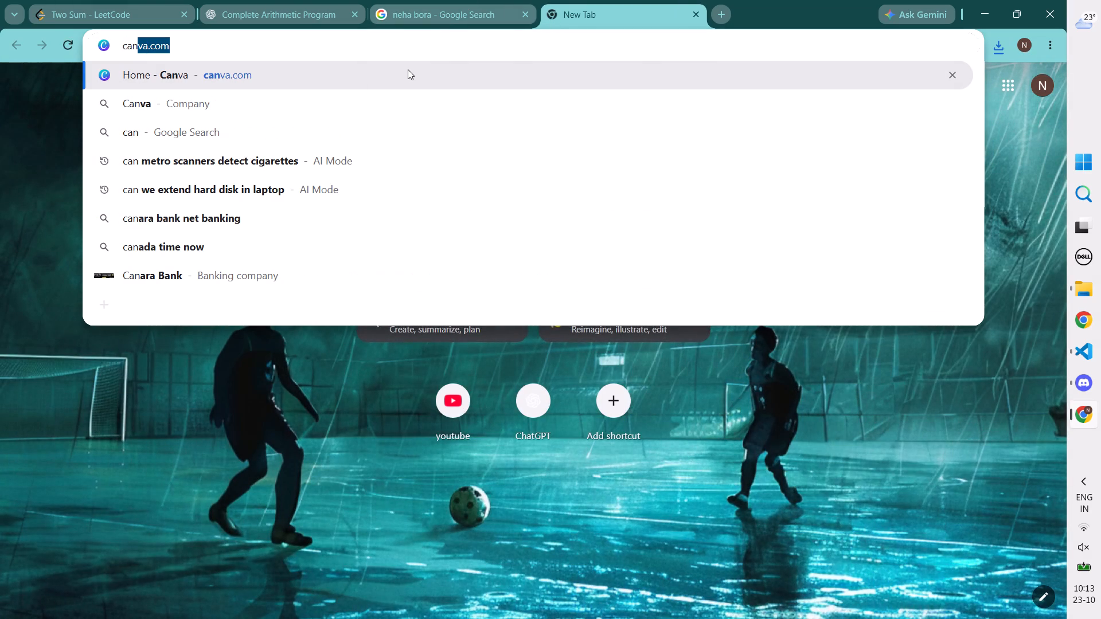
{"action": "left_click", "coordinate": [406, 70]}
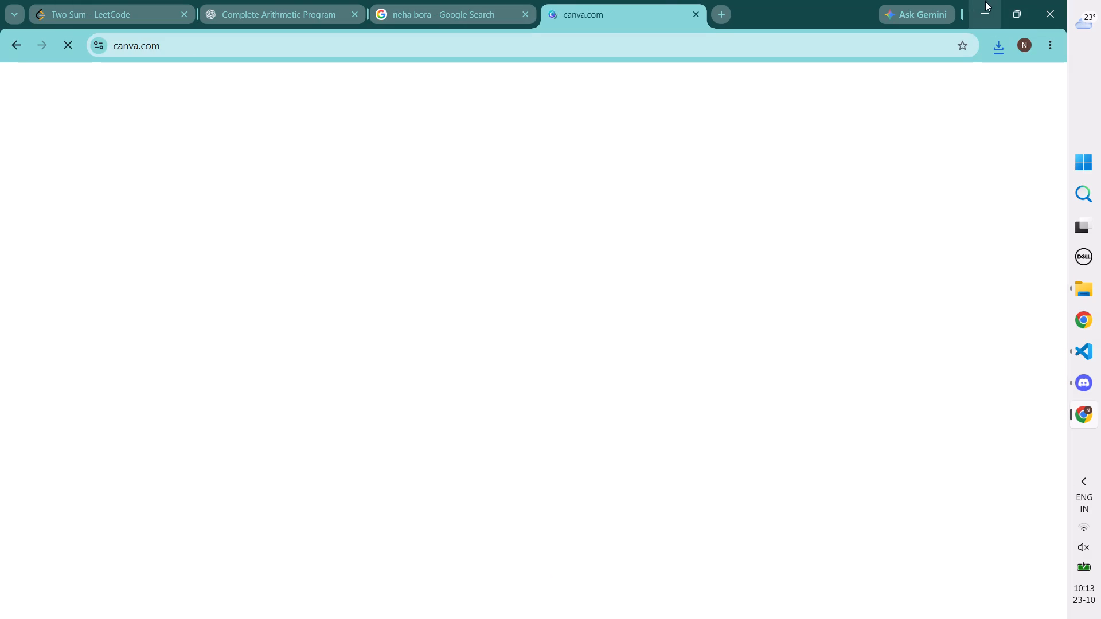
Minimize the browser and launch Kuro from the desktop.
{"action": "left_click", "coordinate": [985, 1]}
{"action": "double_click", "coordinate": [96, 335]}
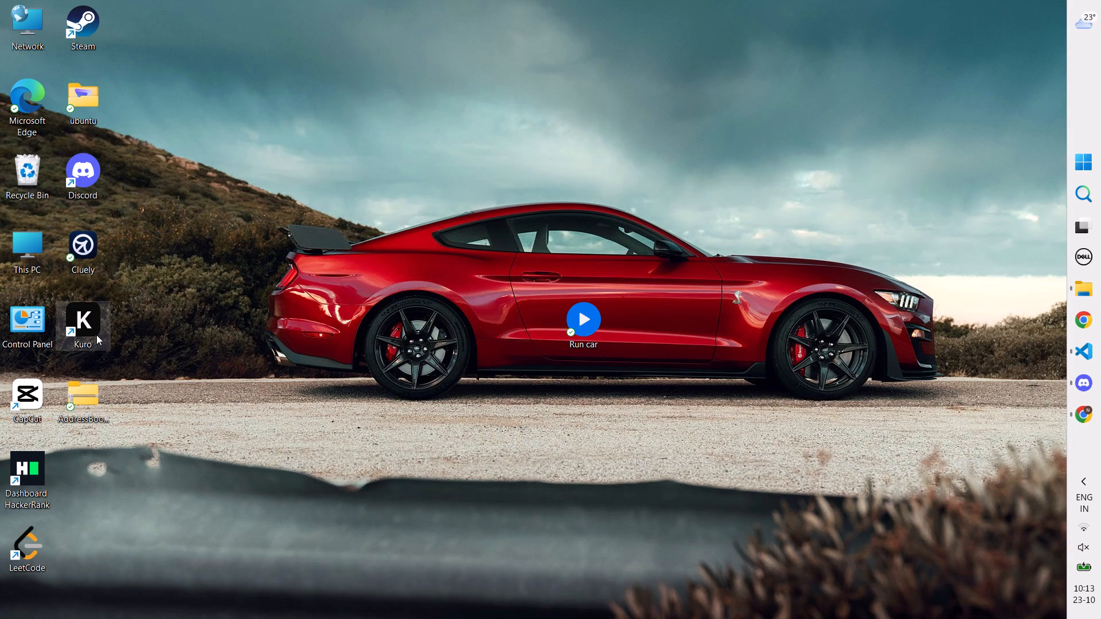
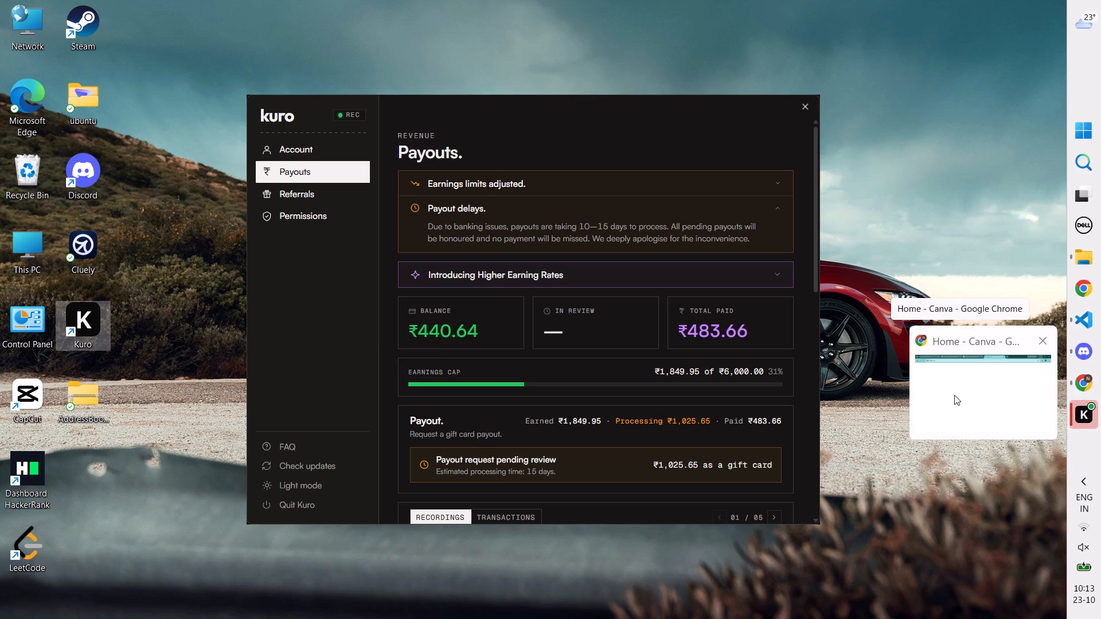
Switch back to Canva in Chrome and create a blank YouTube Thumbnail design.
{"action": "left_click", "coordinate": [954, 395]}
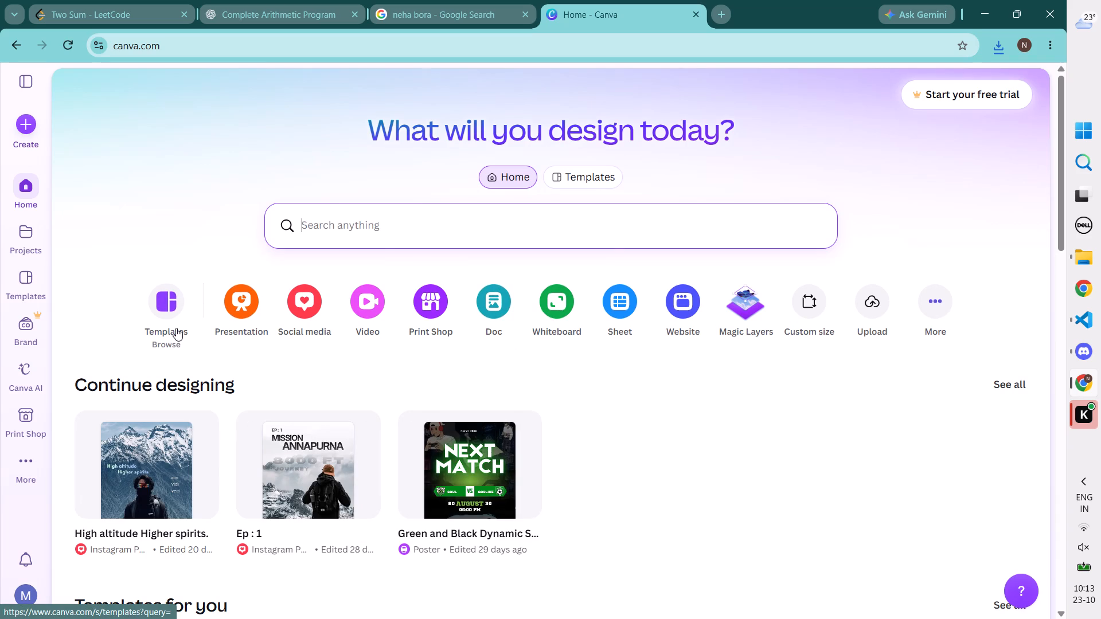
{"action": "scroll", "coordinate": [605, 468], "scroll_direction": "down", "scroll_amount": 1}
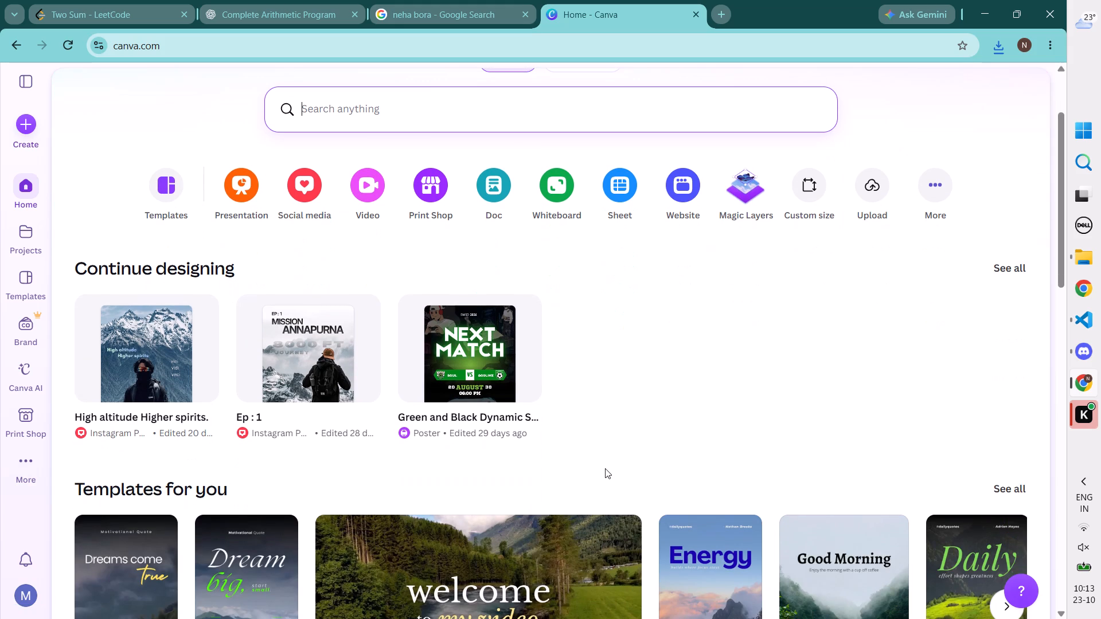
{"action": "scroll", "coordinate": [605, 468], "scroll_direction": "up", "scroll_amount": 1}
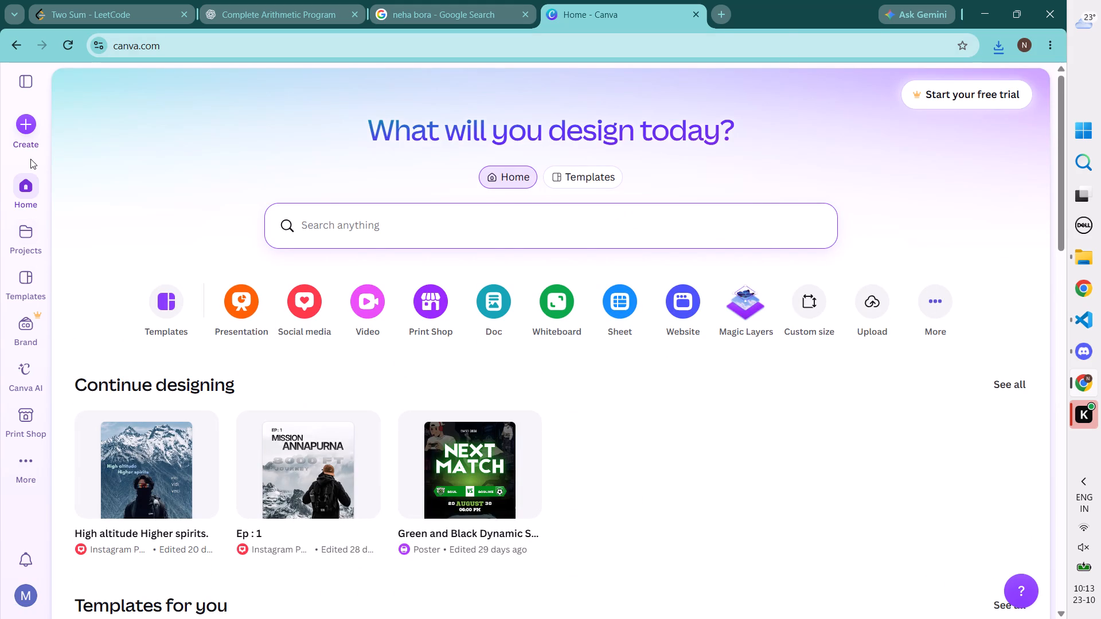
{"action": "left_click", "coordinate": [29, 127]}
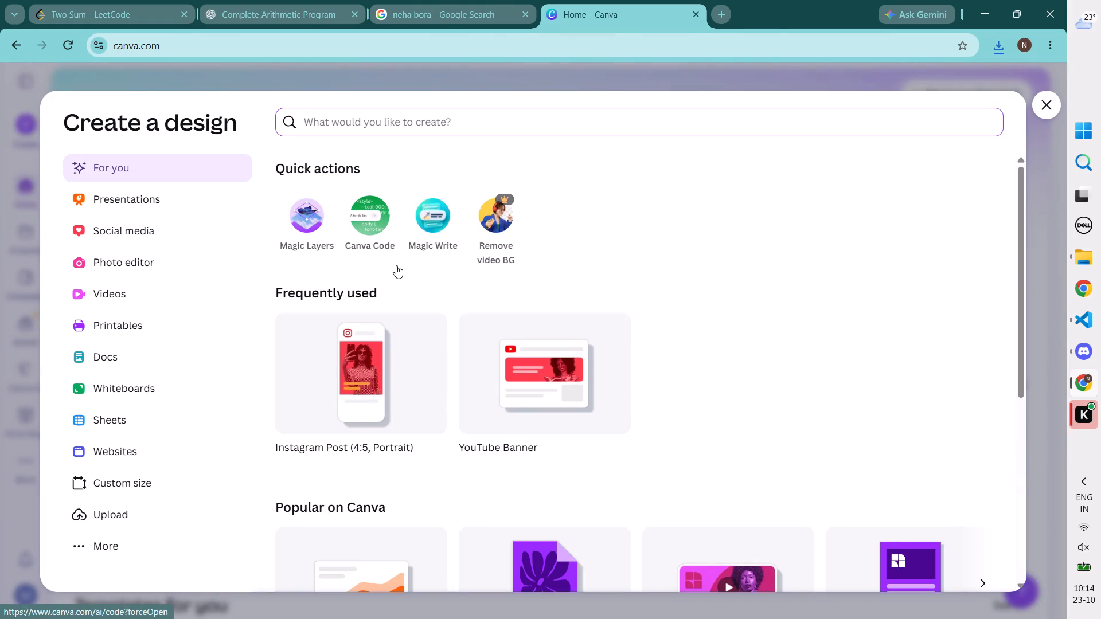
{"action": "scroll", "coordinate": [396, 265], "scroll_direction": "down", "scroll_amount": 5}
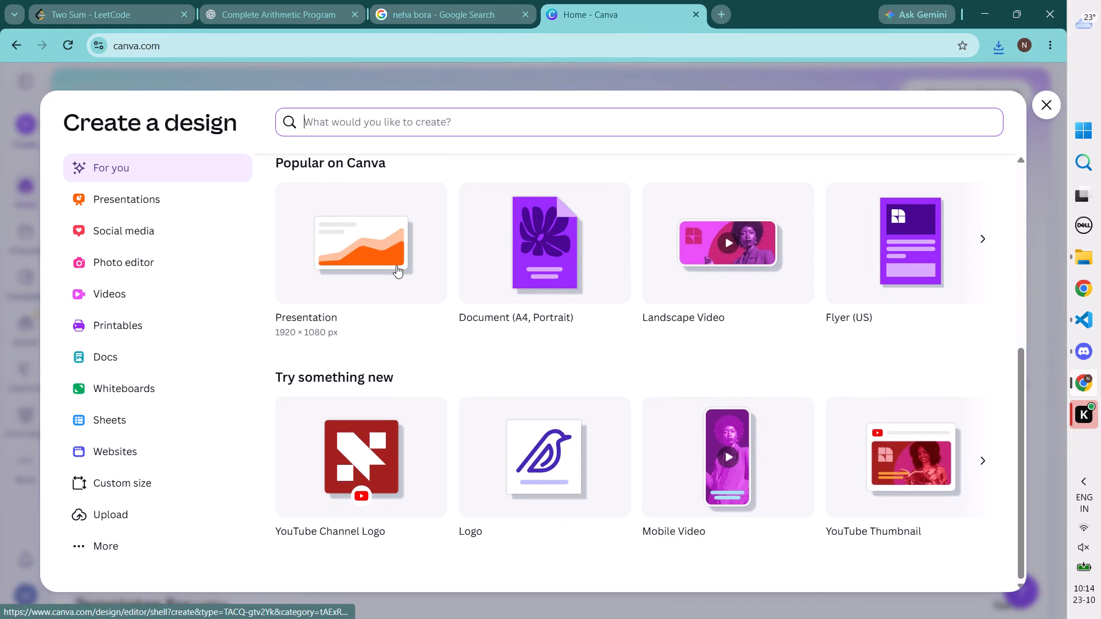
{"action": "scroll", "coordinate": [396, 265], "scroll_direction": "down", "scroll_amount": 1}
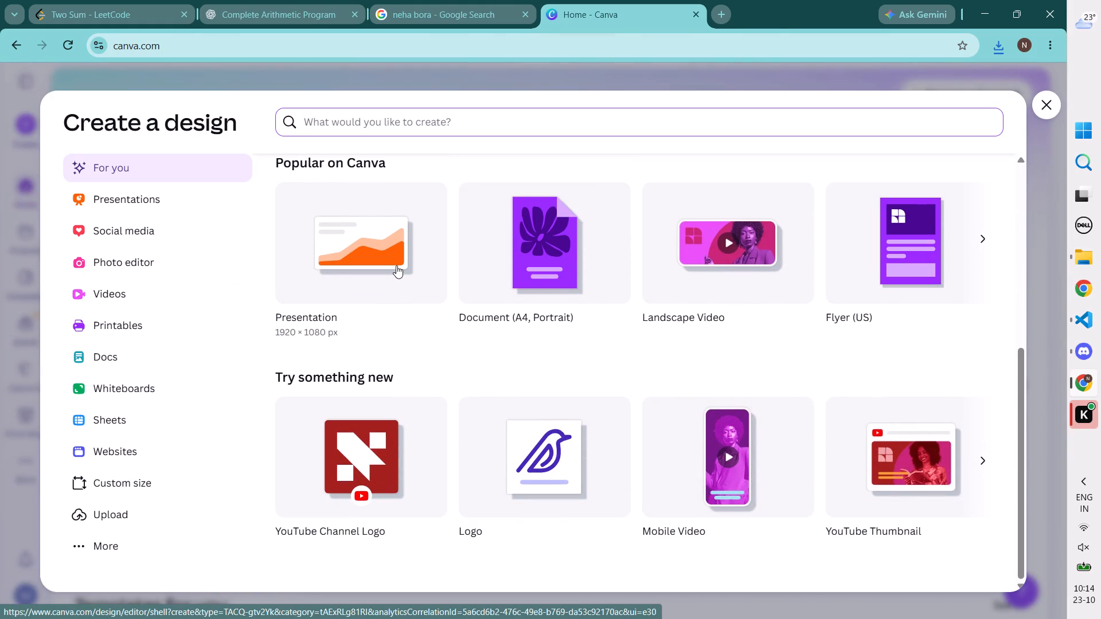
{"action": "left_click", "coordinate": [904, 494]}
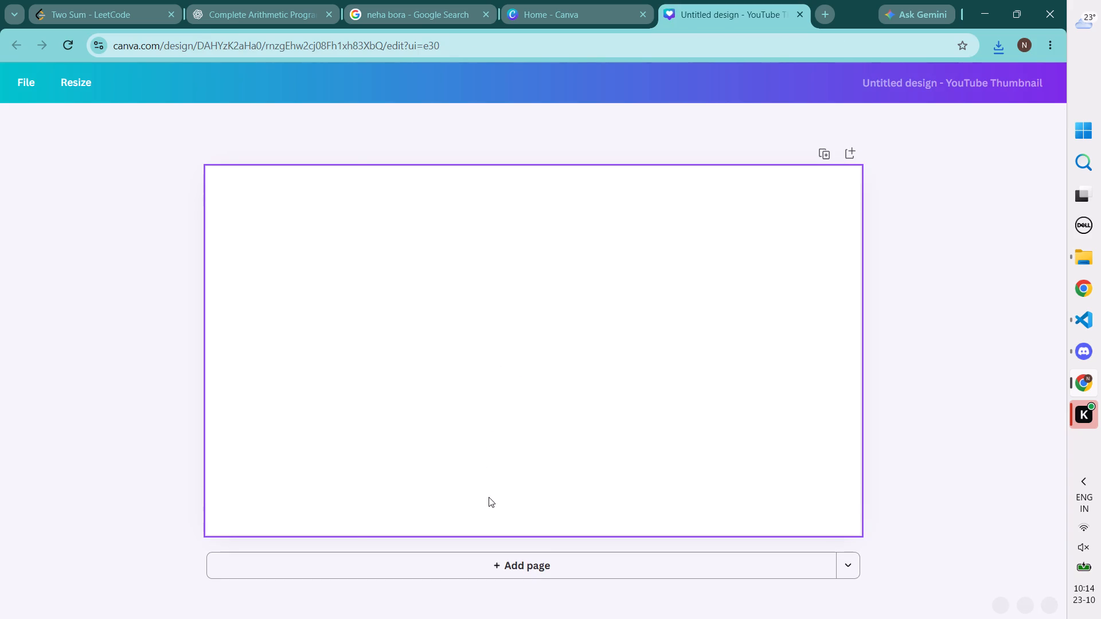
{"action": "left_click", "coordinate": [536, 322]}
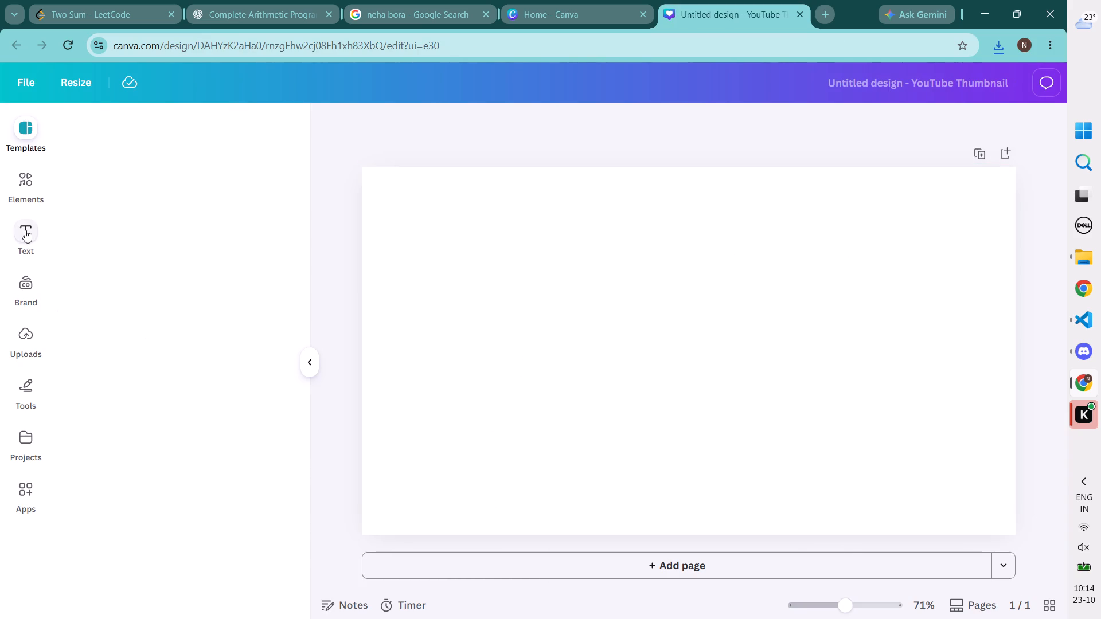
Open the design's uploaded files area.
{"action": "left_click", "coordinate": [15, 344]}
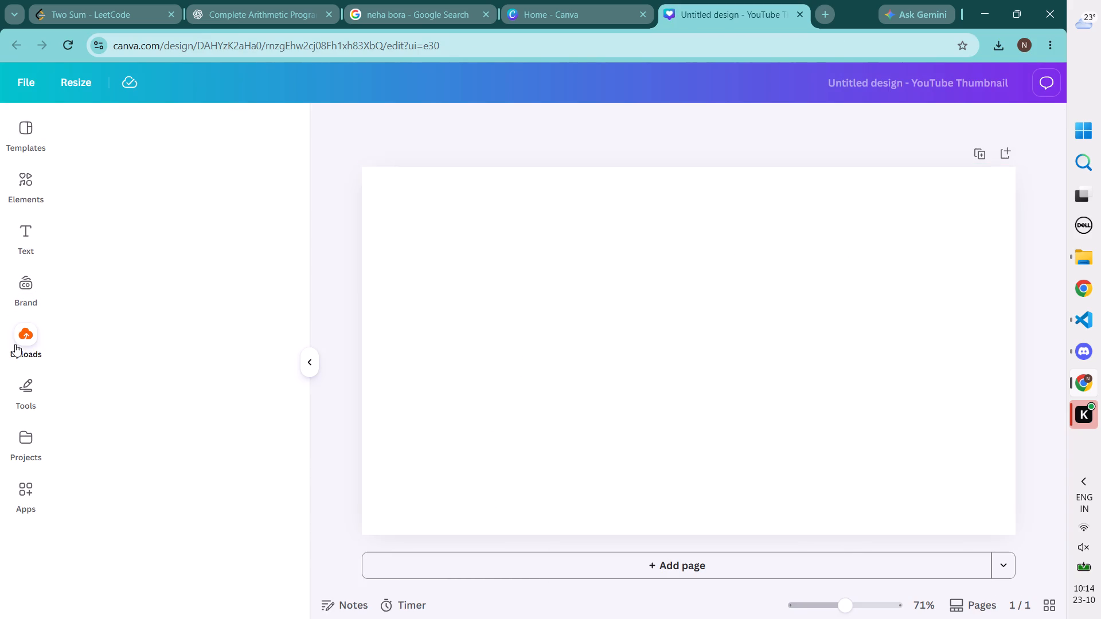
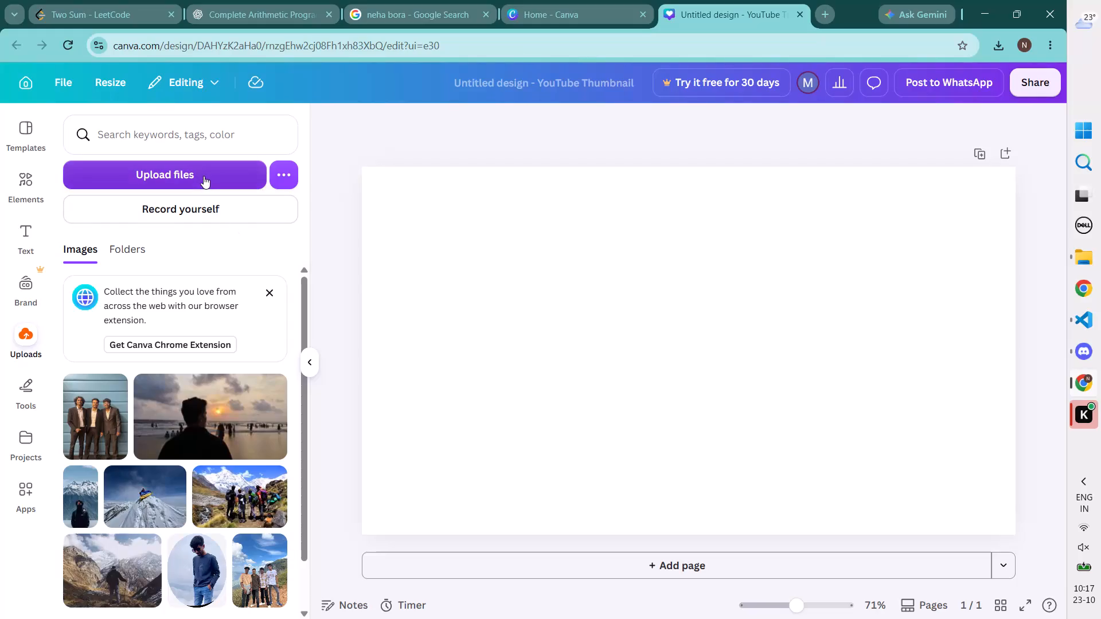
{"action": "left_click", "coordinate": [204, 176]}
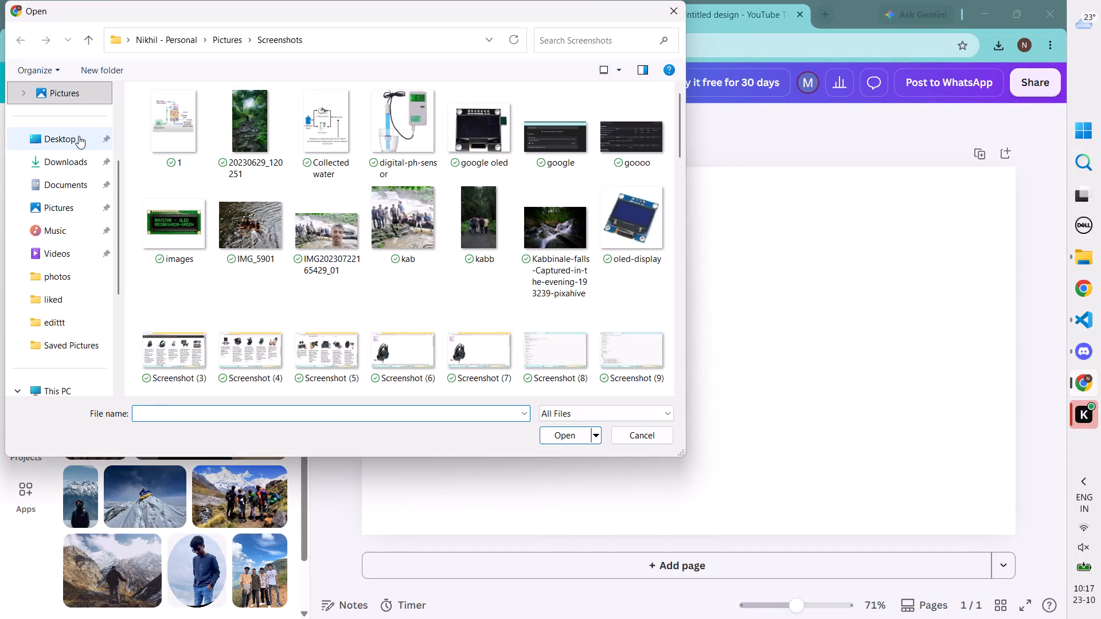
{"action": "left_click", "coordinate": [72, 162]}
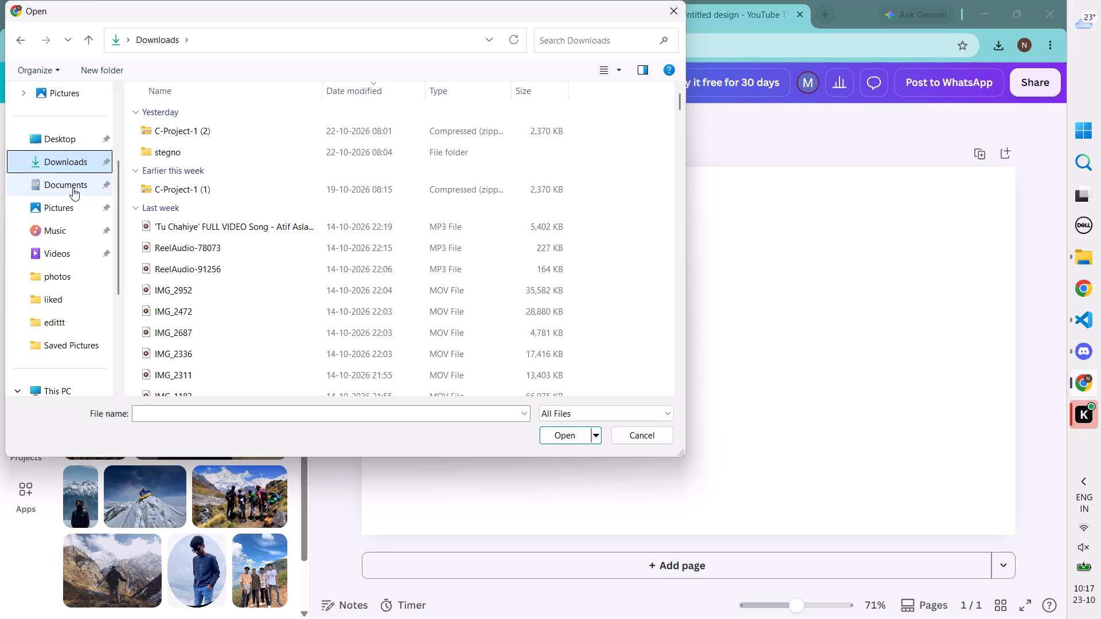
{"action": "left_click", "coordinate": [68, 205]}
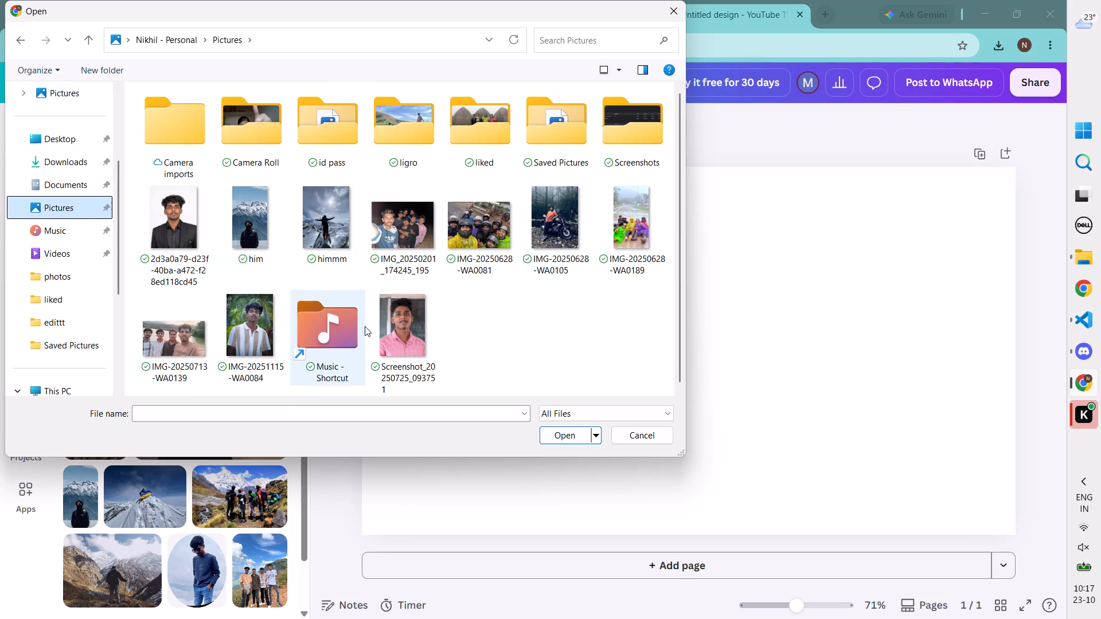
{"action": "double_click", "coordinate": [577, 128]}
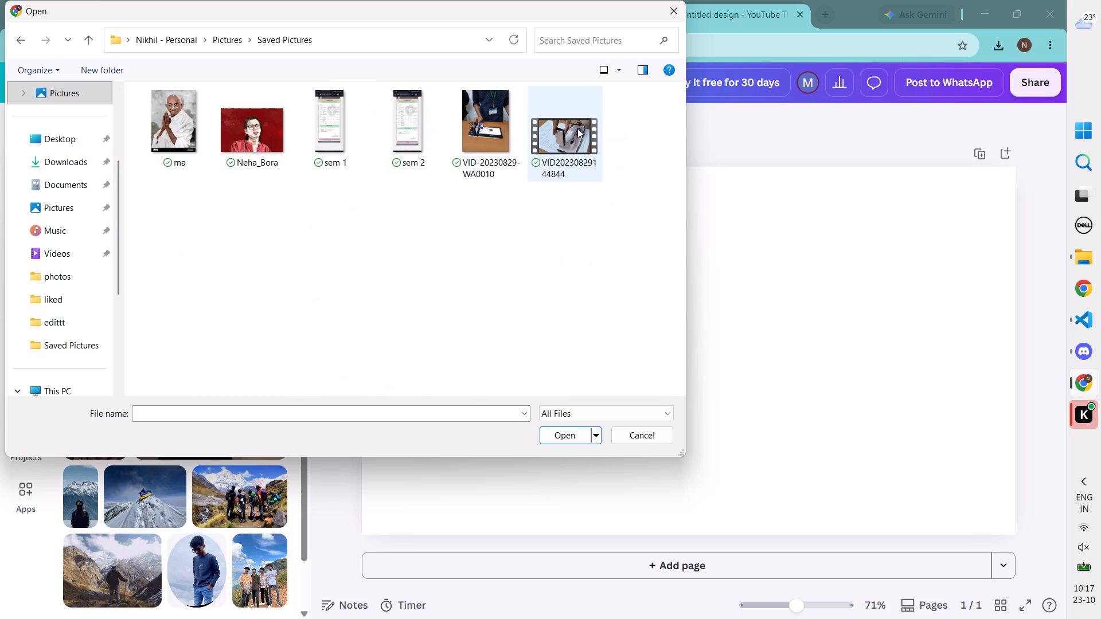
{"action": "left_click_drag", "start_coordinate": [264, 132], "coordinate": [790, 357]}
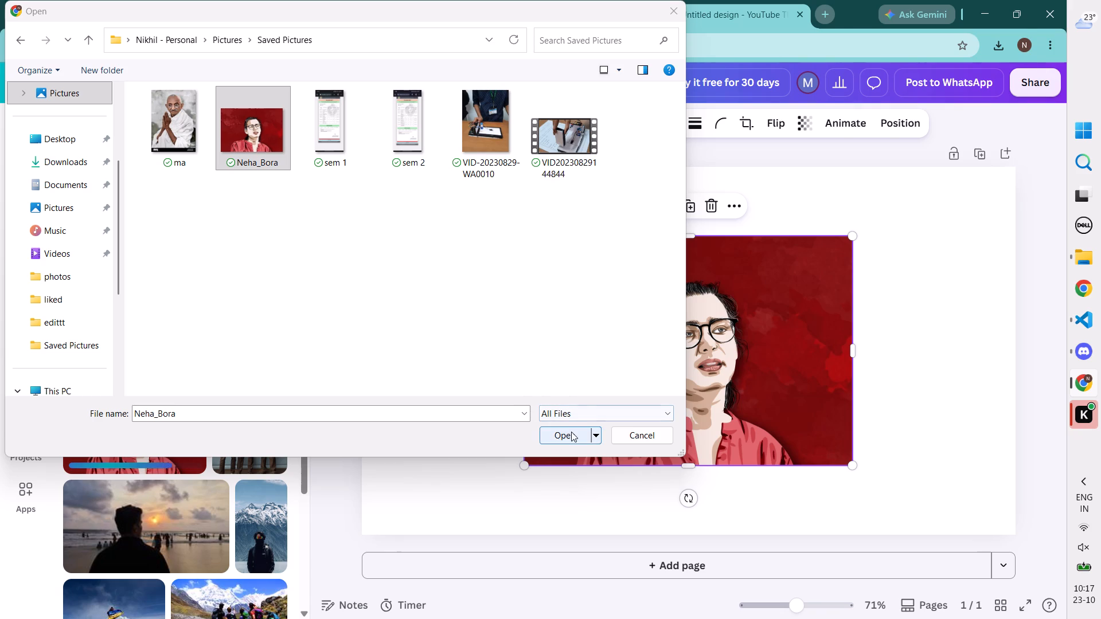
{"action": "left_click", "coordinate": [667, 13]}
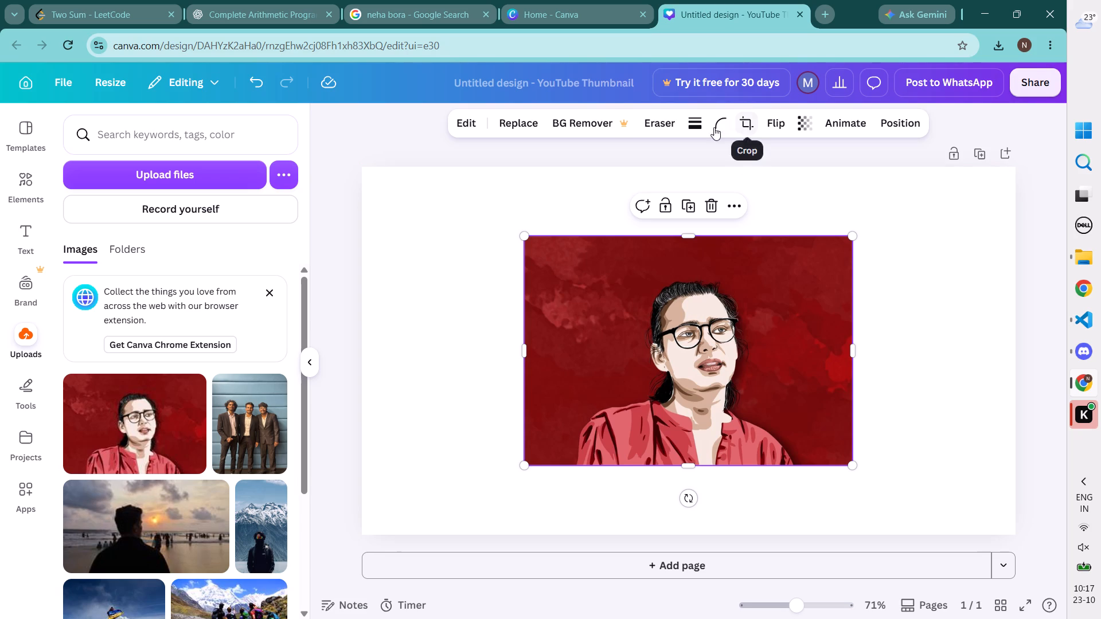
Set the placed portrait image as the page background.
{"action": "left_click", "coordinate": [741, 198]}
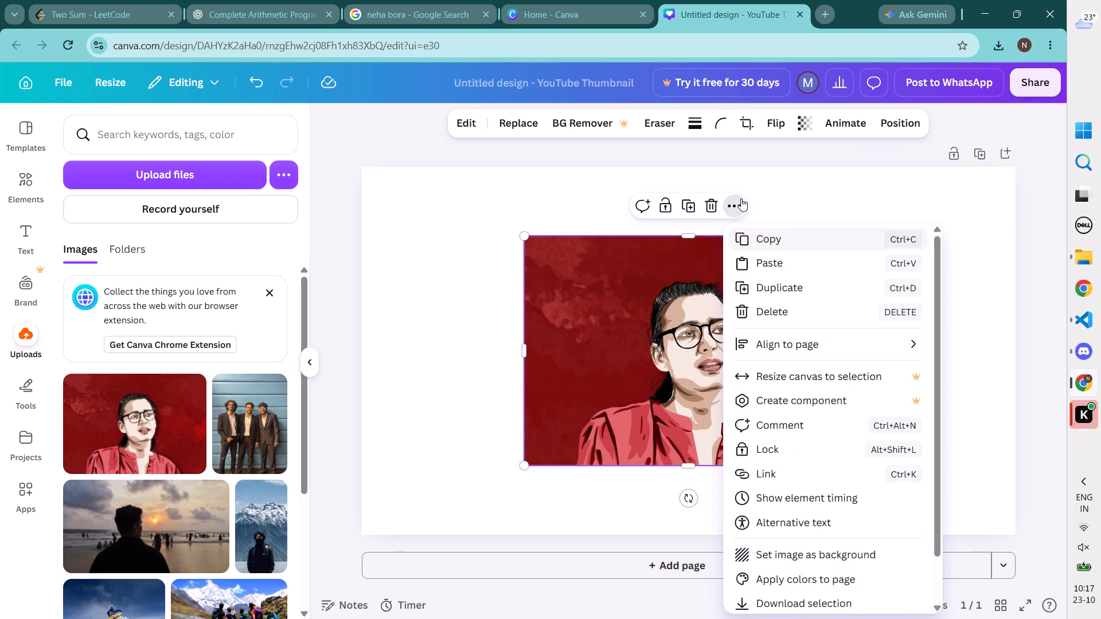
{"action": "left_click", "coordinate": [747, 550]}
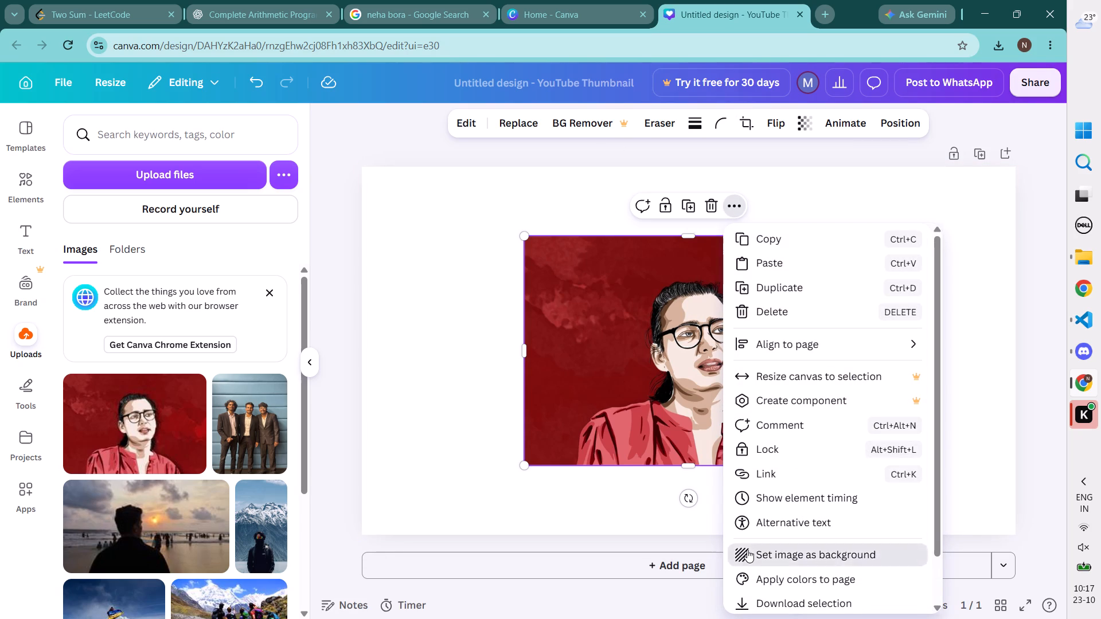
{"action": "left_click", "coordinate": [642, 364]}
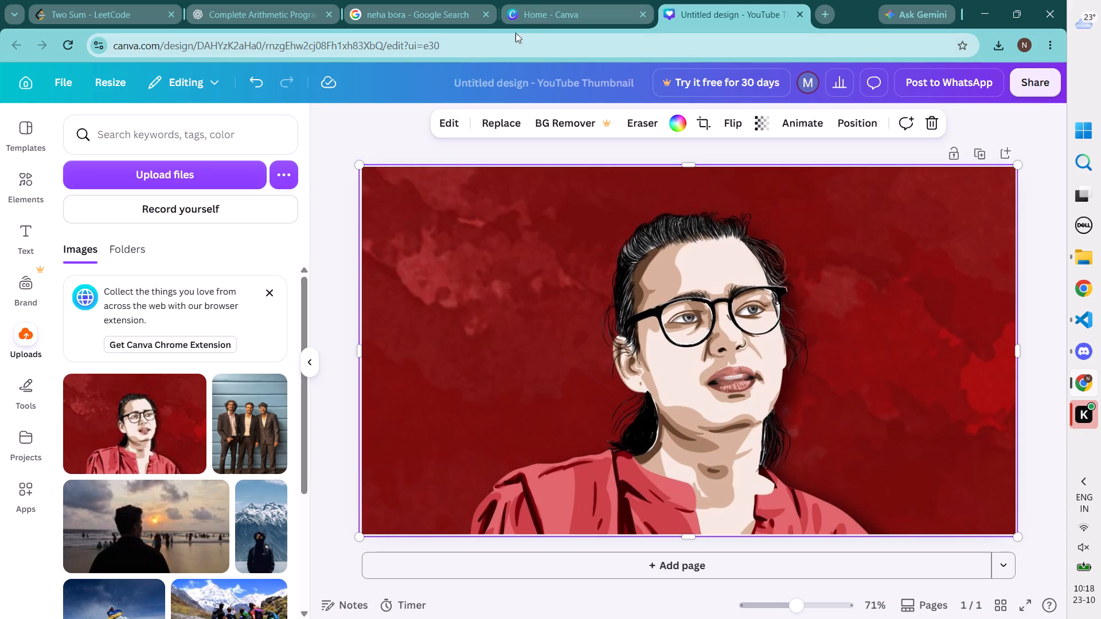
{"action": "left_click", "coordinate": [448, 114]}
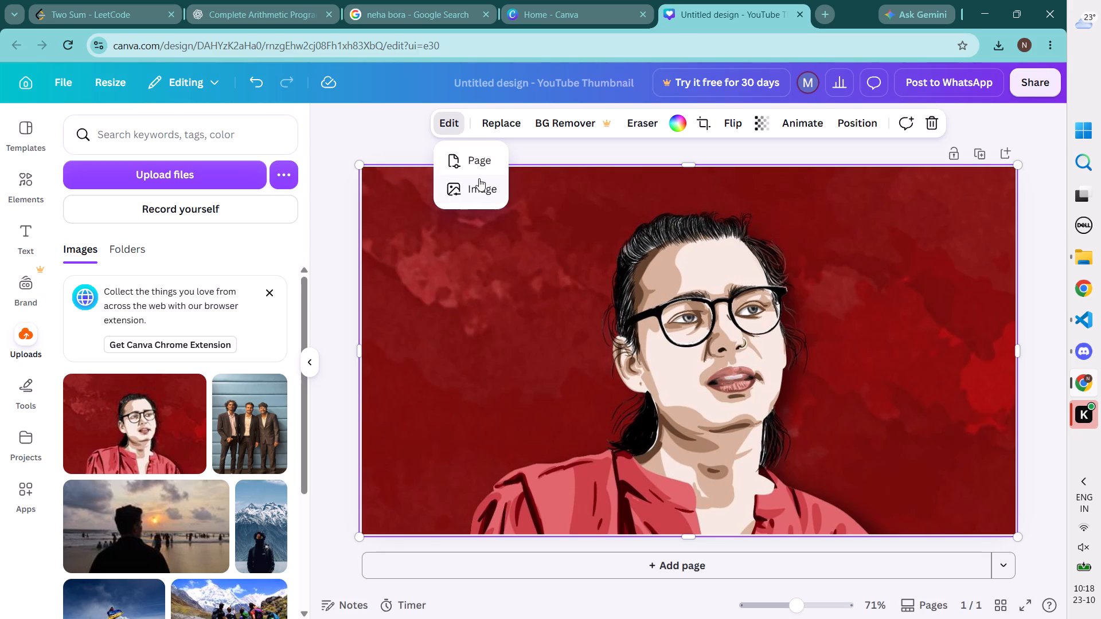
{"action": "left_click", "coordinate": [508, 382]}
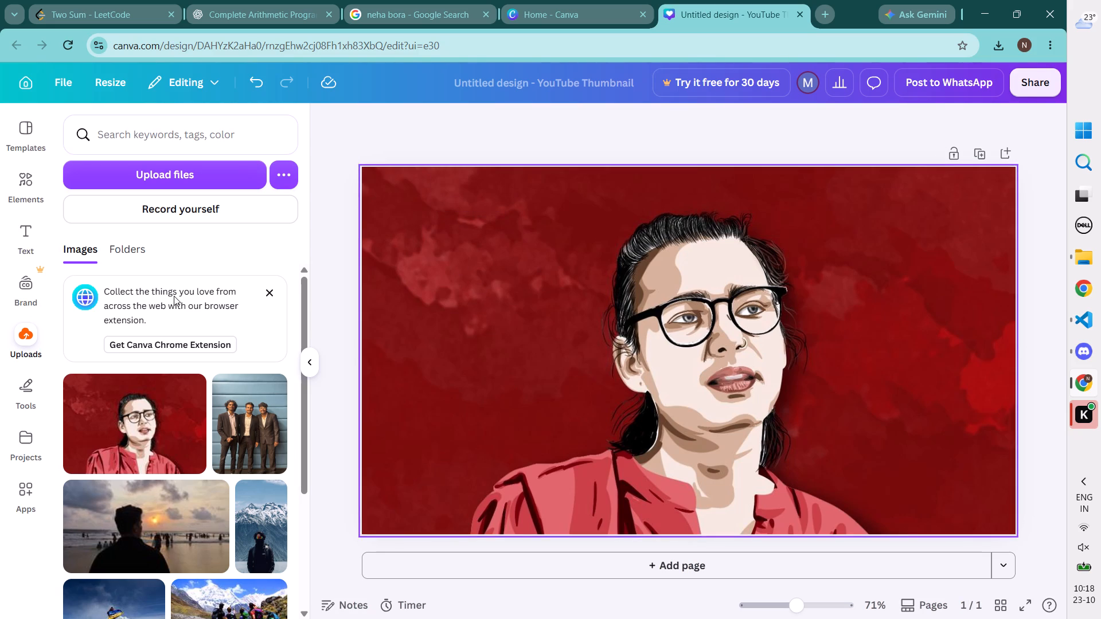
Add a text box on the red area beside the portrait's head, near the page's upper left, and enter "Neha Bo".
{"action": "left_click", "coordinate": [34, 234]}
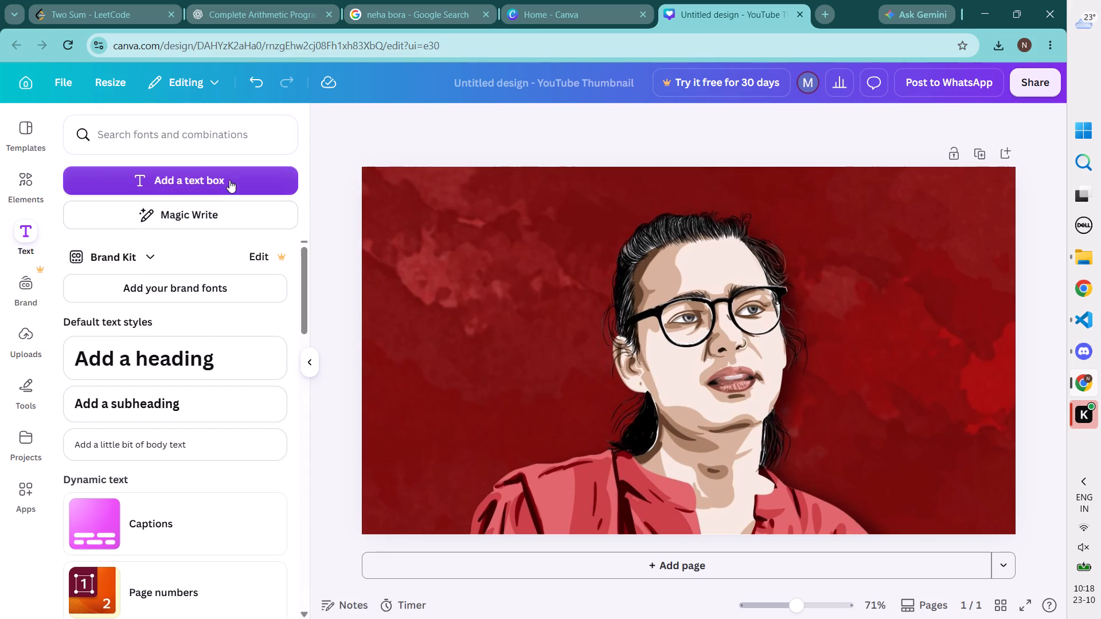
{"action": "left_click", "coordinate": [163, 173]}
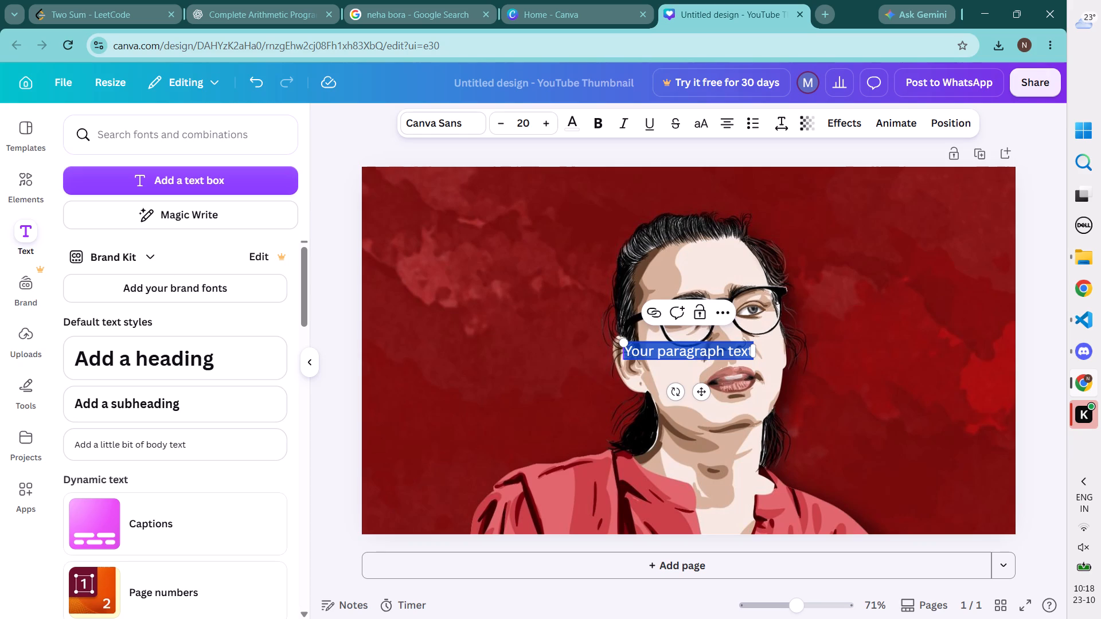
{"action": "left_click_drag", "start_coordinate": [722, 351], "coordinate": [663, 335]}
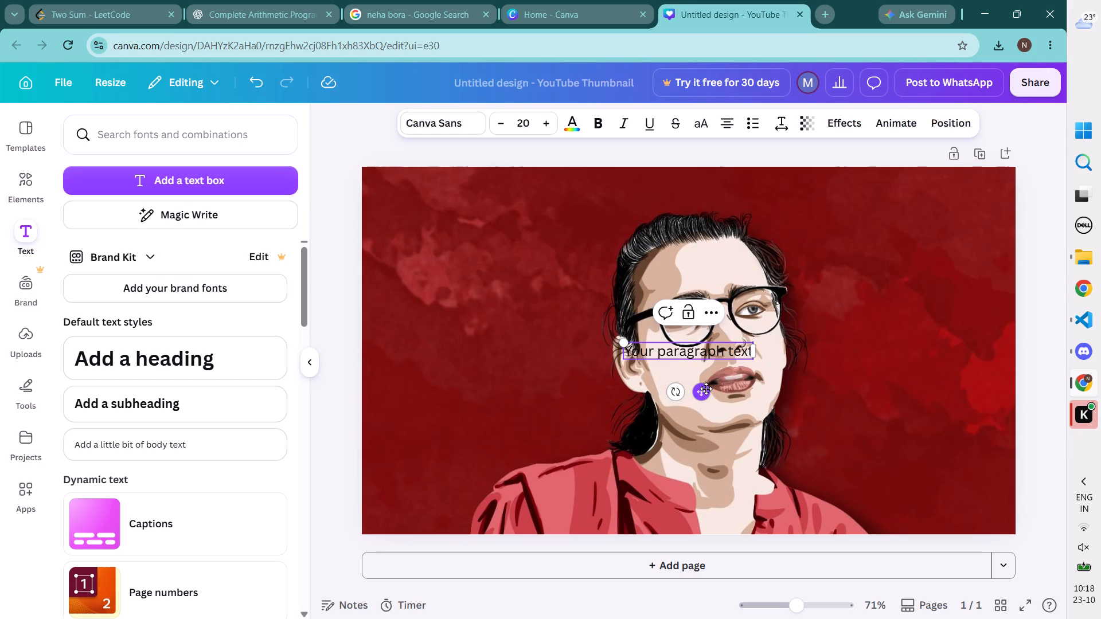
{"action": "left_click_drag", "start_coordinate": [706, 389], "coordinate": [492, 280]}
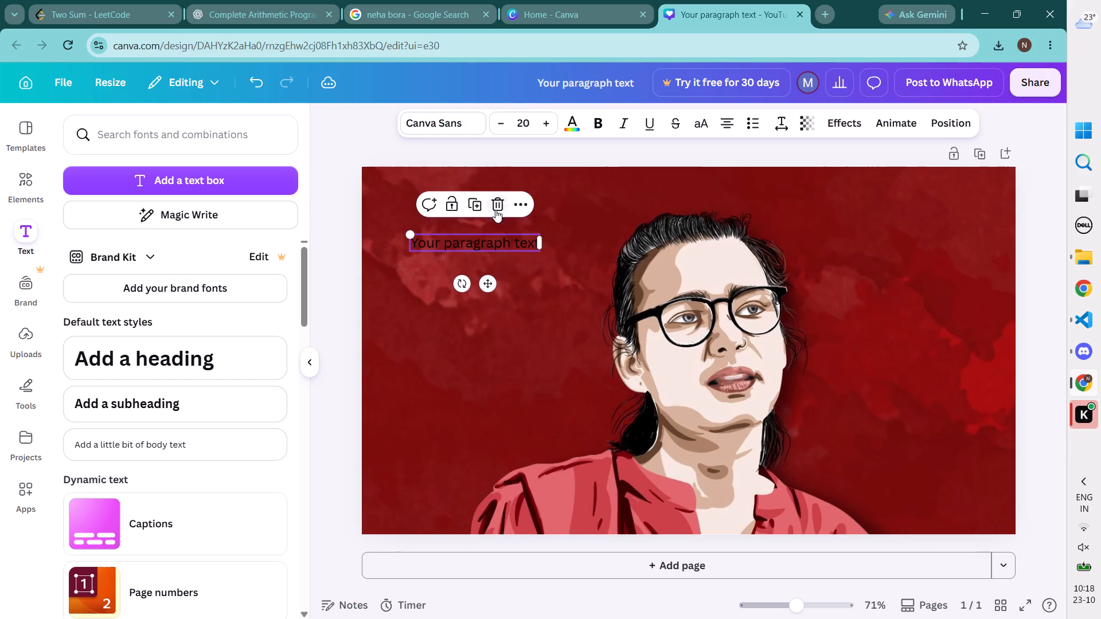
{"action": "double_click", "coordinate": [498, 239]}
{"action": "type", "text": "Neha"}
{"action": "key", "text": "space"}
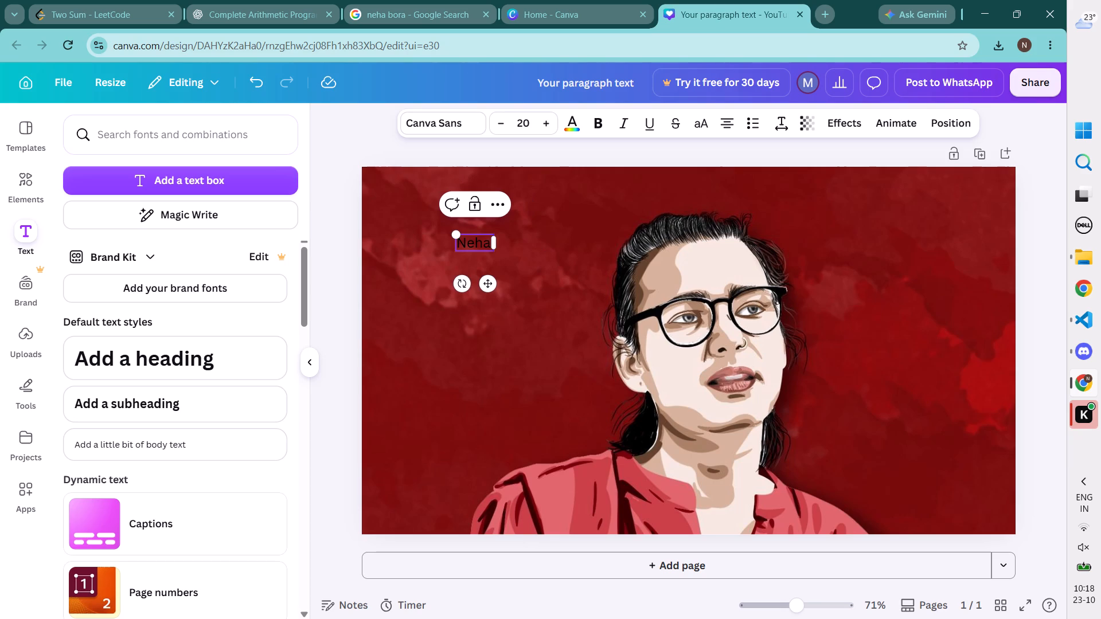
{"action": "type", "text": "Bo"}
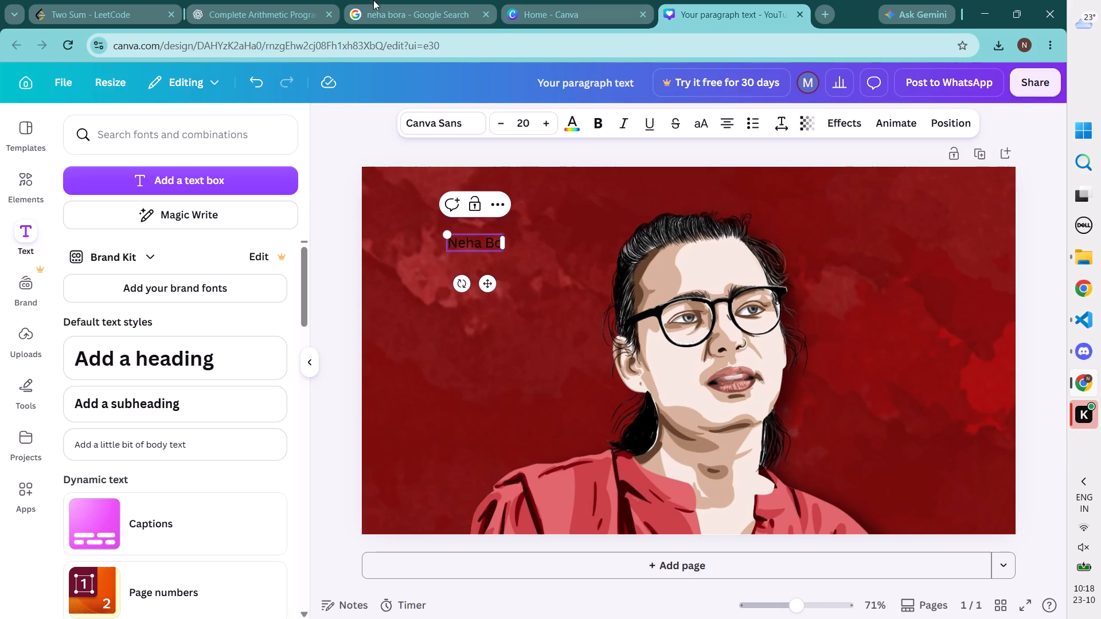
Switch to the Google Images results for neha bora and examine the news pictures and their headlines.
{"action": "left_click", "coordinate": [359, 0]}
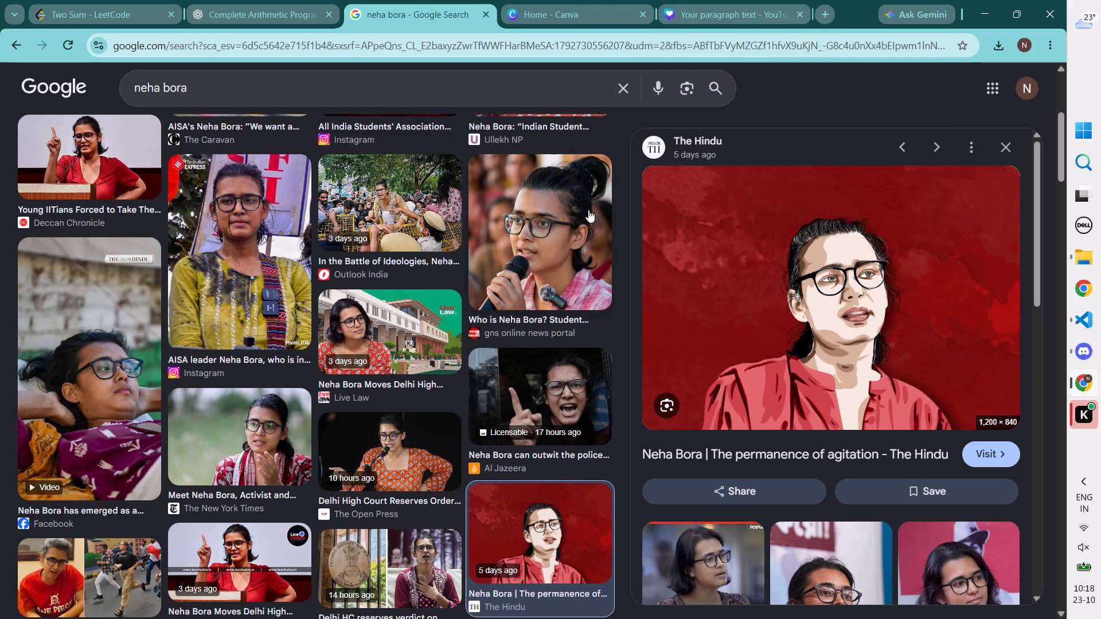
{"action": "scroll", "coordinate": [624, 411], "scroll_direction": "down", "scroll_amount": 3}
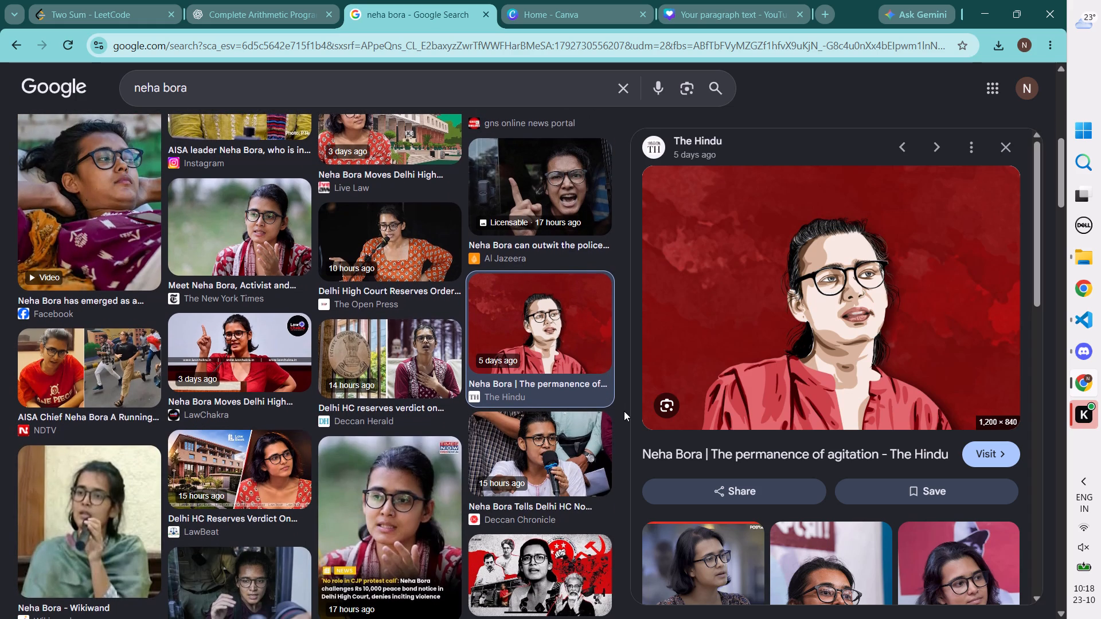
{"action": "scroll", "coordinate": [624, 411], "scroll_direction": "down", "scroll_amount": 1}
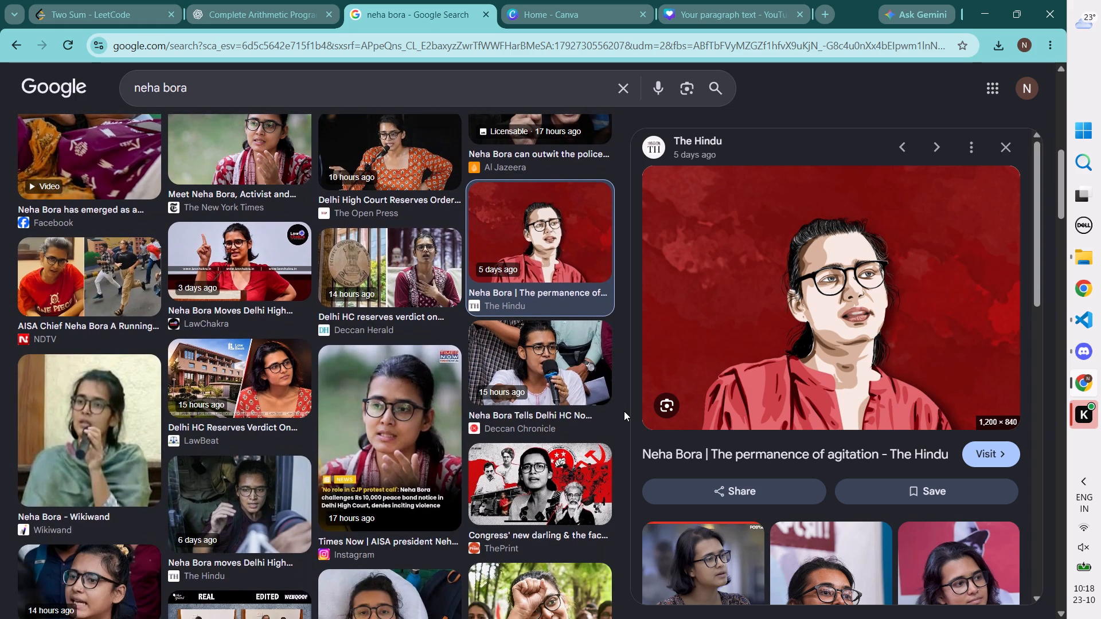
{"action": "scroll", "coordinate": [624, 411], "scroll_direction": "down", "scroll_amount": 2}
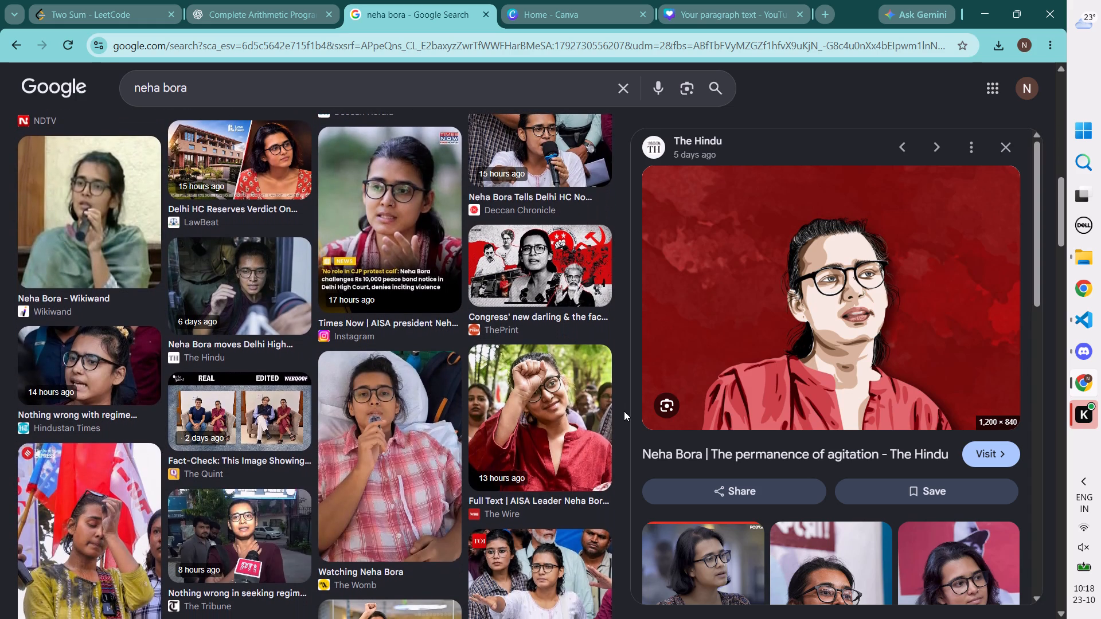
{"action": "scroll", "coordinate": [624, 411], "scroll_direction": "down", "scroll_amount": 2}
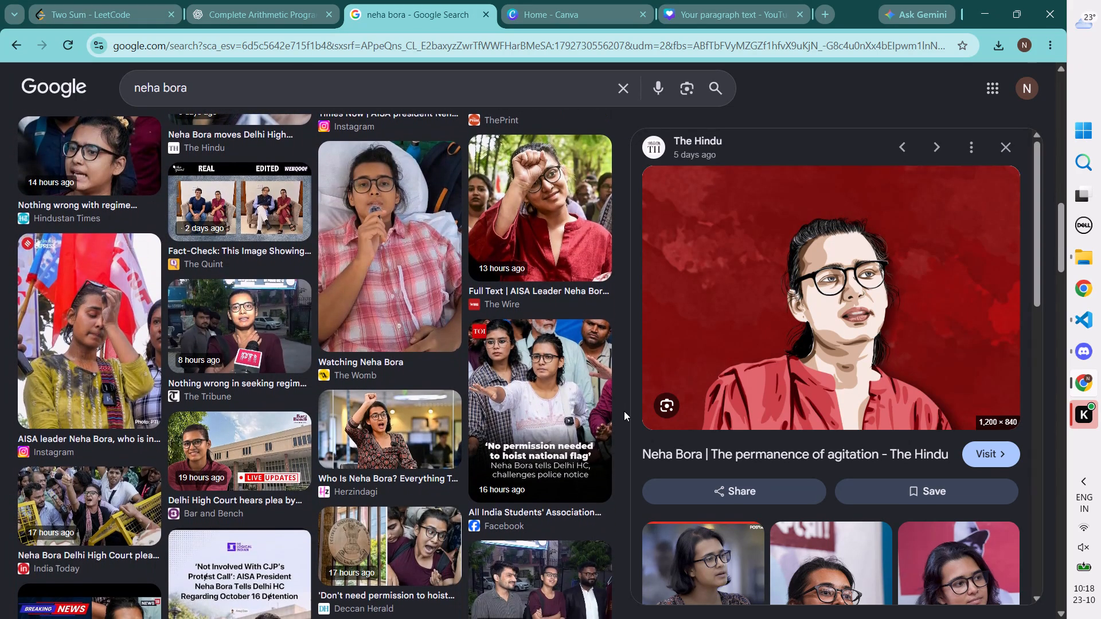
{"action": "scroll", "coordinate": [624, 411], "scroll_direction": "down", "scroll_amount": 1}
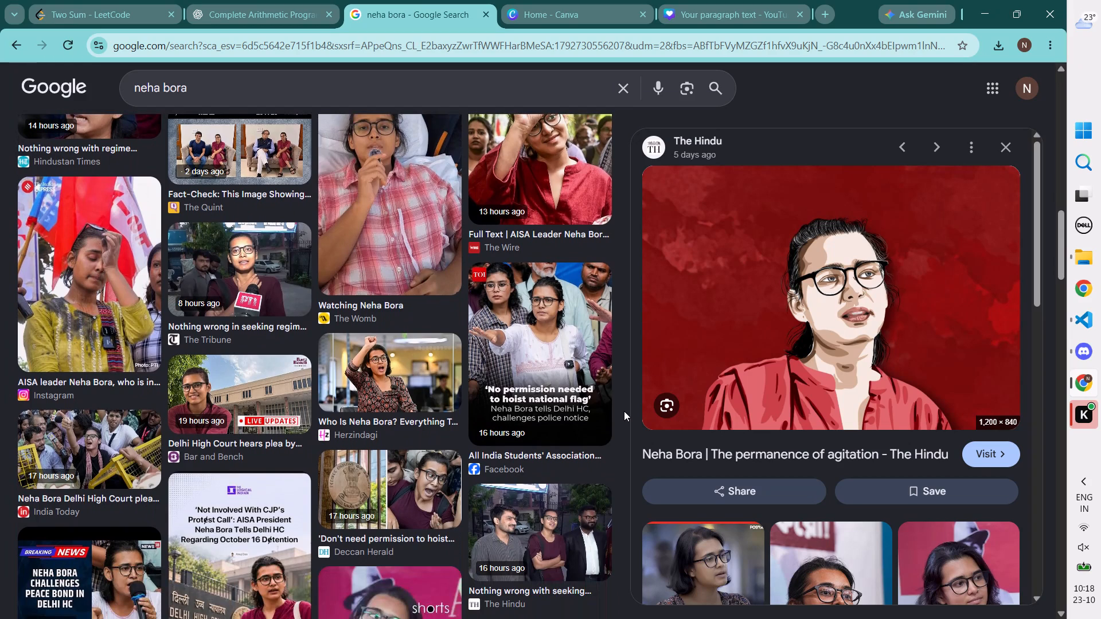
{"action": "scroll", "coordinate": [624, 411], "scroll_direction": "down", "scroll_amount": 2}
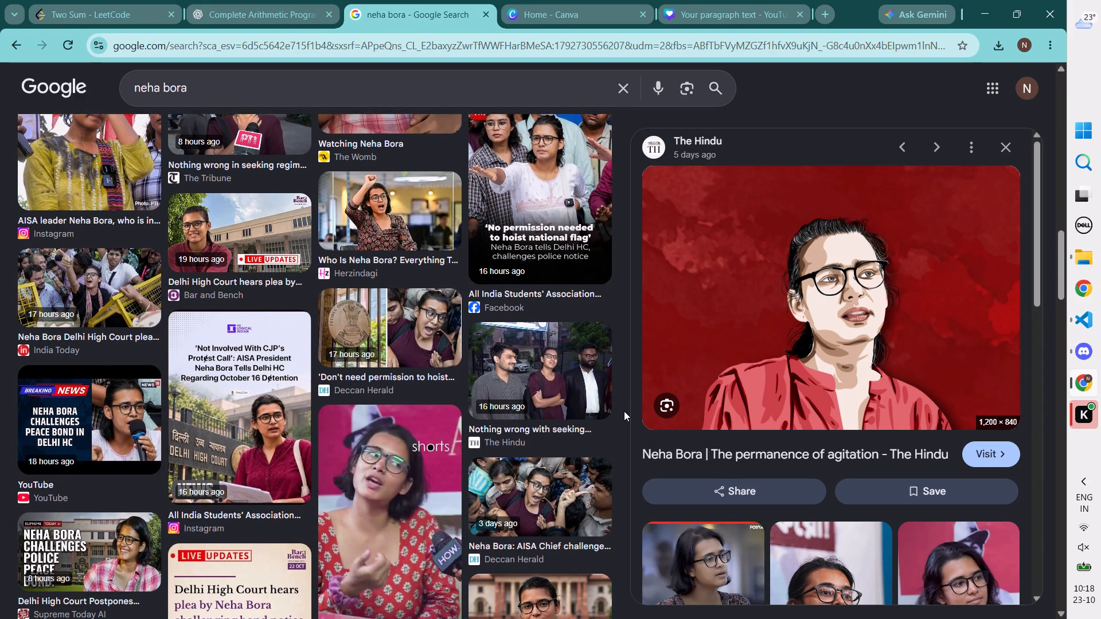
{"action": "scroll", "coordinate": [624, 411], "scroll_direction": "down", "scroll_amount": 2}
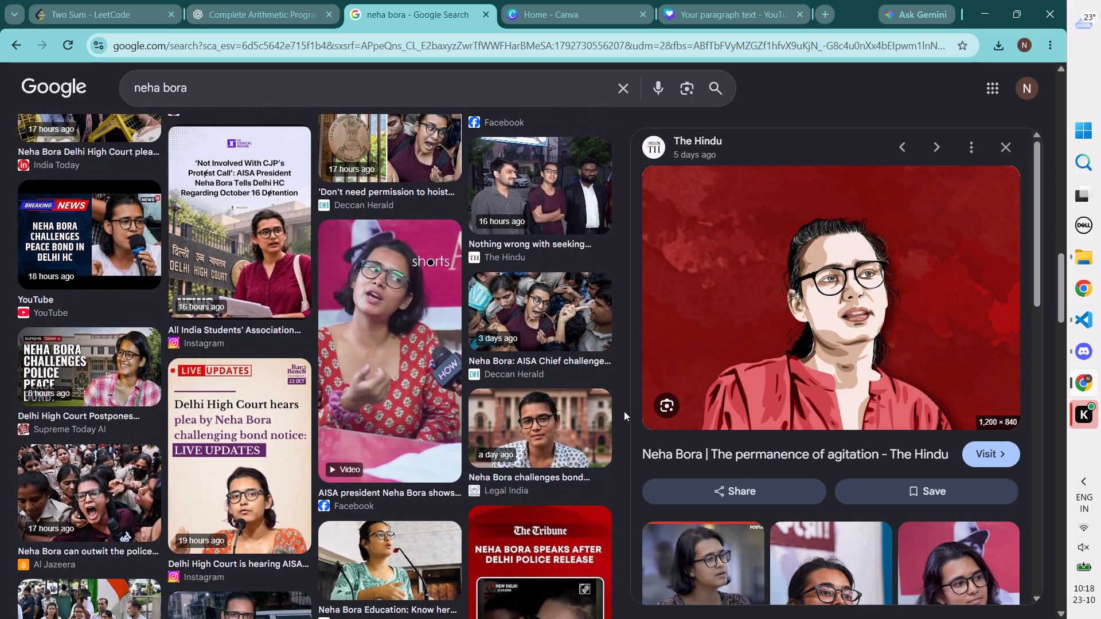
{"action": "scroll", "coordinate": [624, 411], "scroll_direction": "down", "scroll_amount": 1}
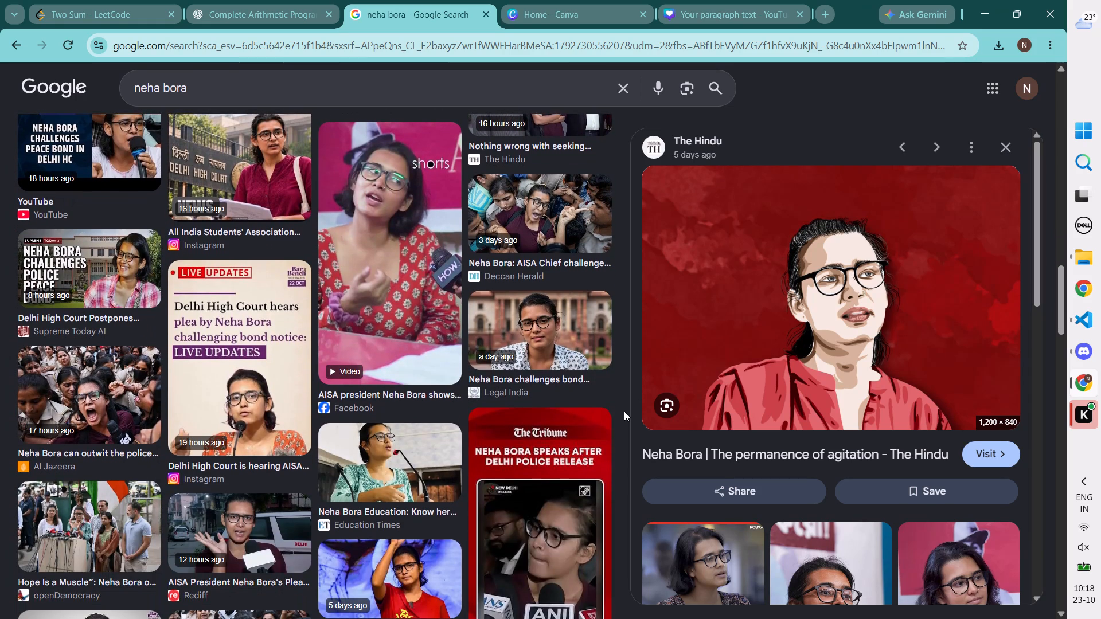
{"action": "scroll", "coordinate": [624, 411], "scroll_direction": "down", "scroll_amount": 2}
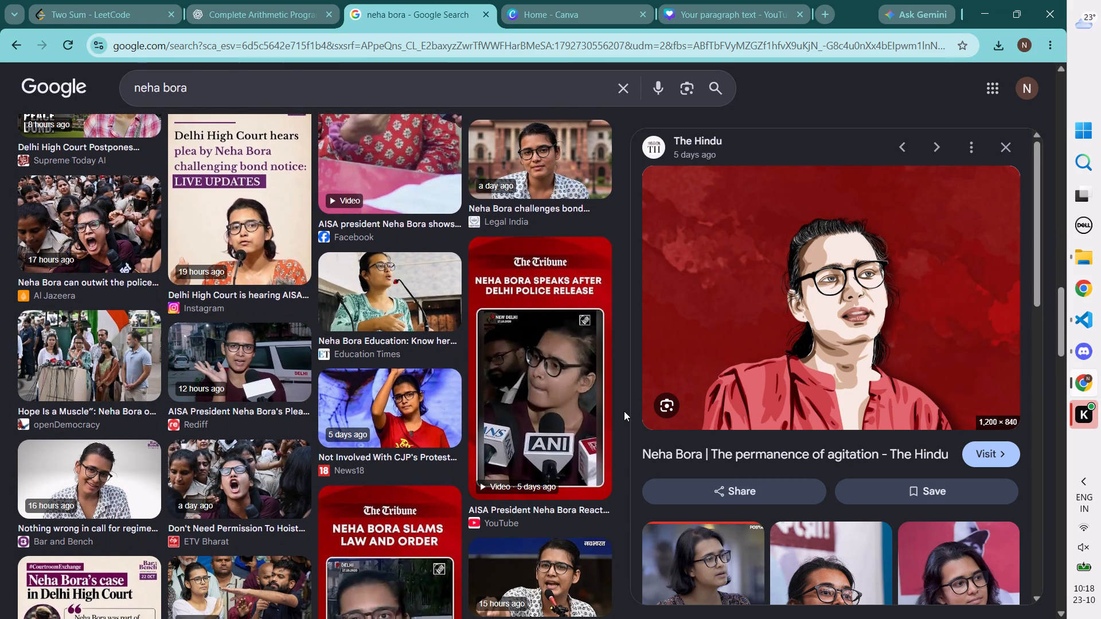
{"action": "scroll", "coordinate": [624, 411], "scroll_direction": "down", "scroll_amount": 3}
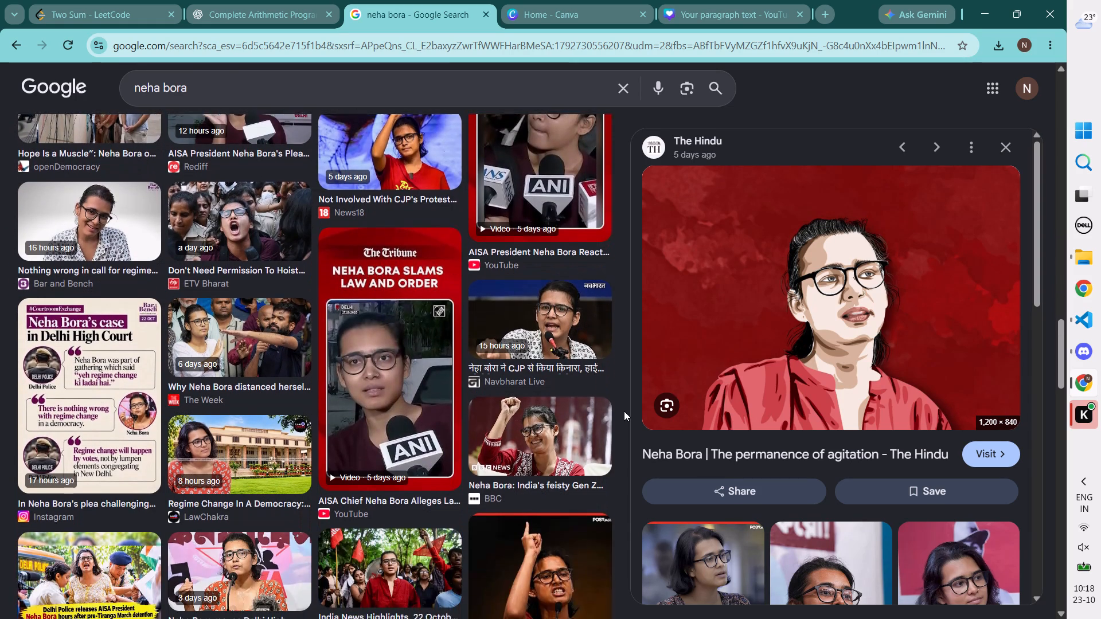
{"action": "scroll", "coordinate": [624, 411], "scroll_direction": "down", "scroll_amount": 1}
{"action": "scroll", "coordinate": [624, 411], "scroll_direction": "up", "scroll_amount": 2}
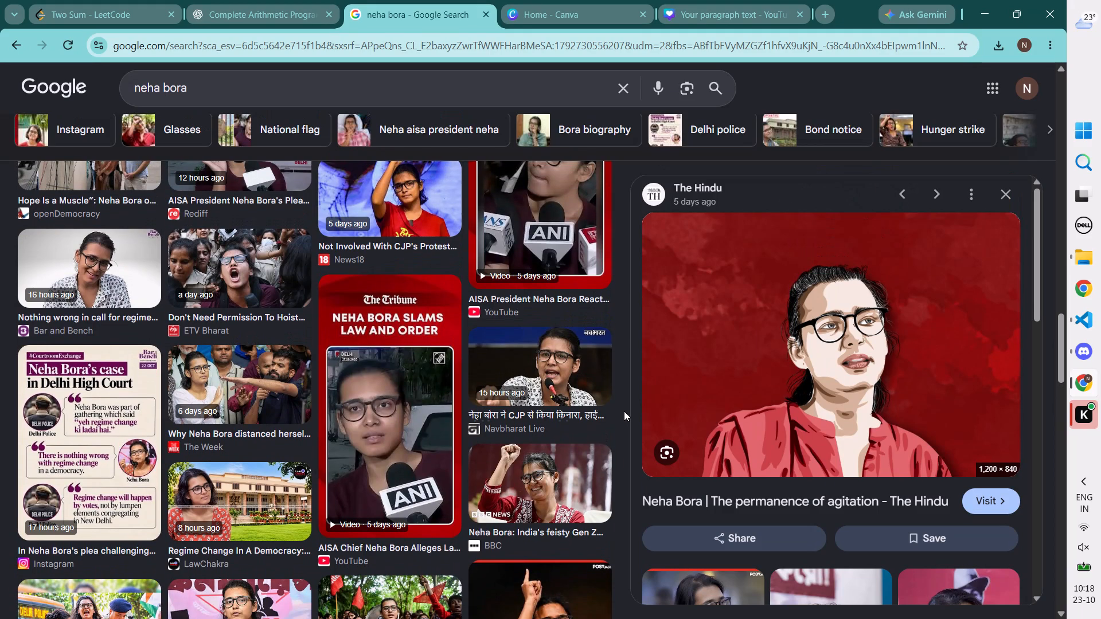
{"action": "scroll", "coordinate": [624, 411], "scroll_direction": "down", "scroll_amount": 2}
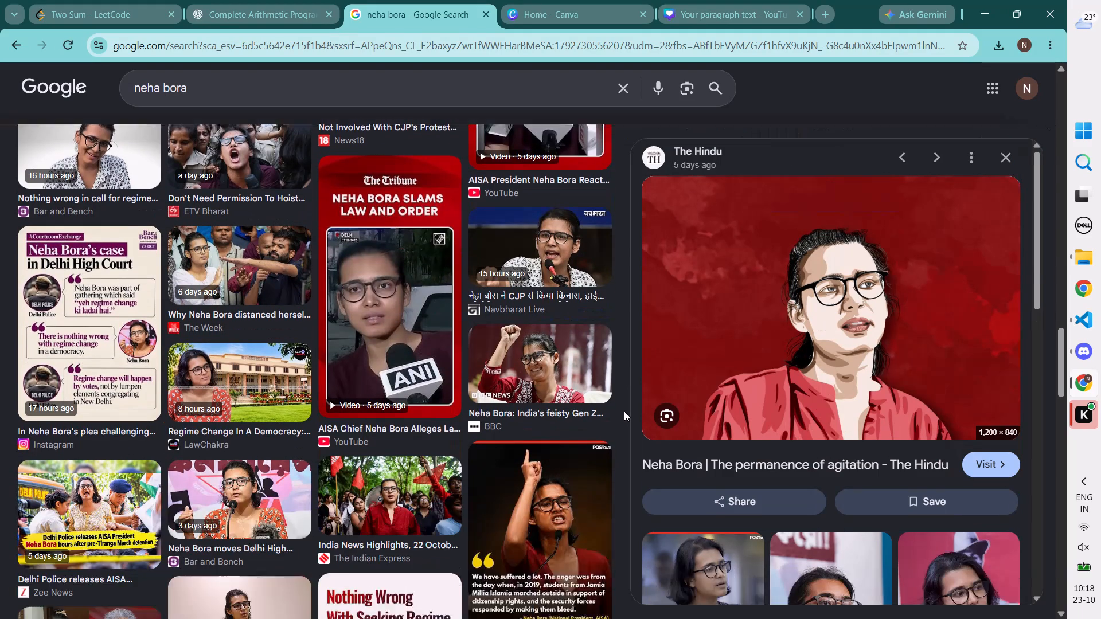
{"action": "scroll", "coordinate": [624, 411], "scroll_direction": "down", "scroll_amount": 2}
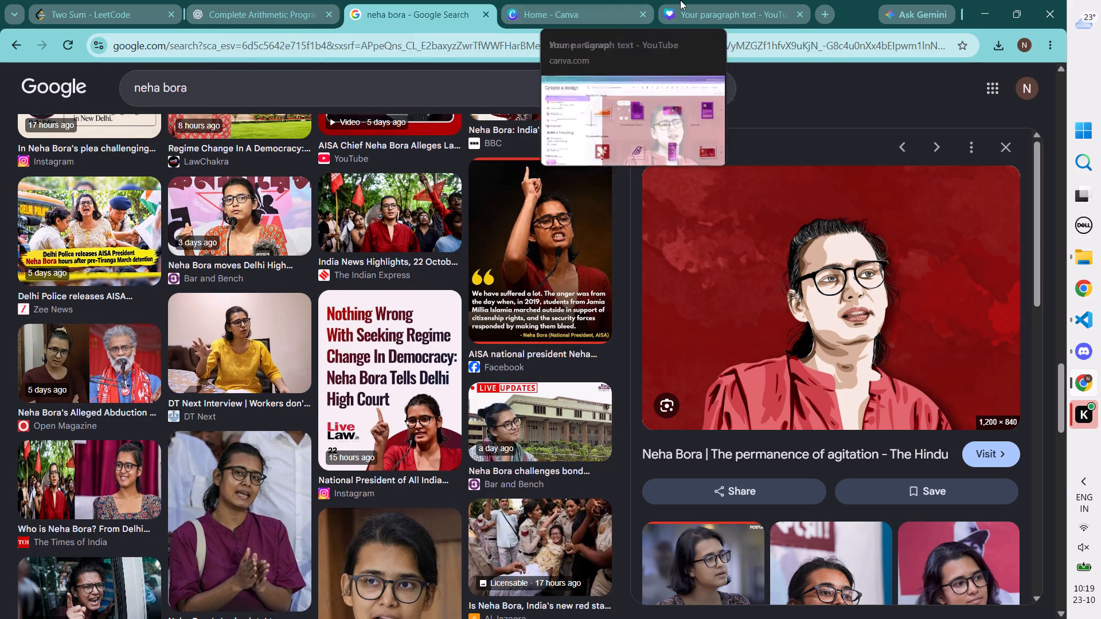
{"action": "left_click", "coordinate": [700, 6]}
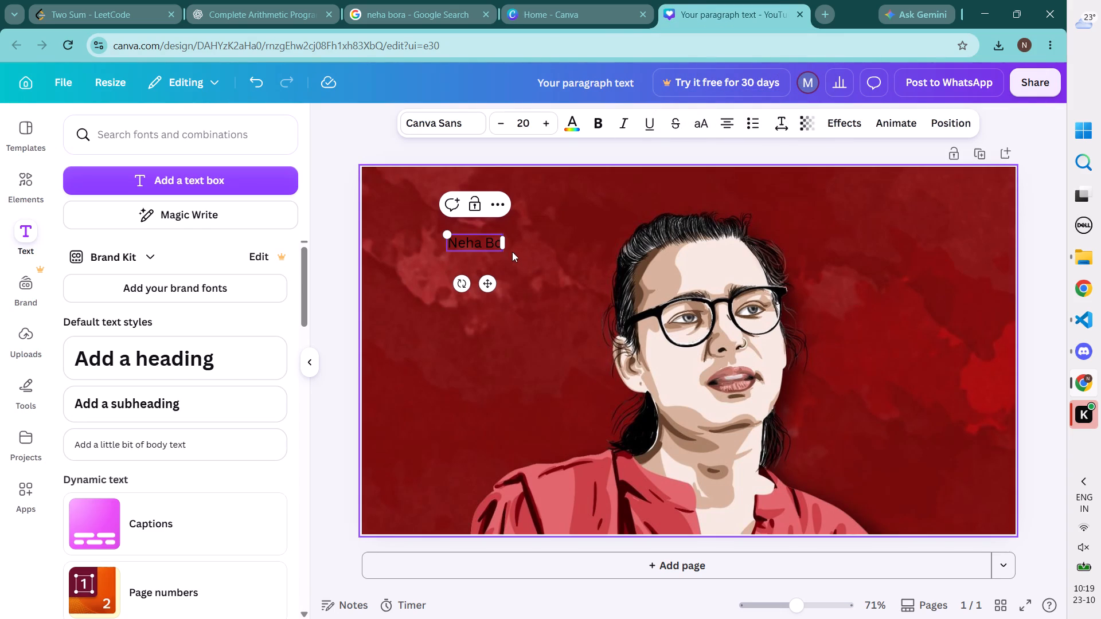
{"action": "type", "text": "ra"}
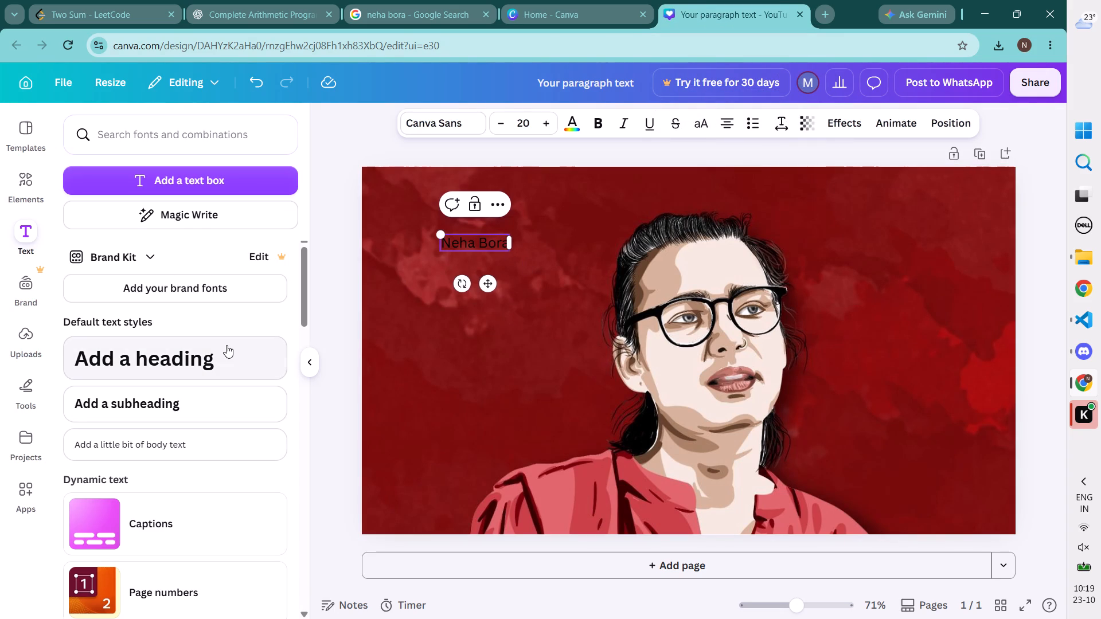
Add the "SCARY story" font combination to the thumbnail page.
{"action": "scroll", "coordinate": [258, 502], "scroll_direction": "down", "scroll_amount": 3}
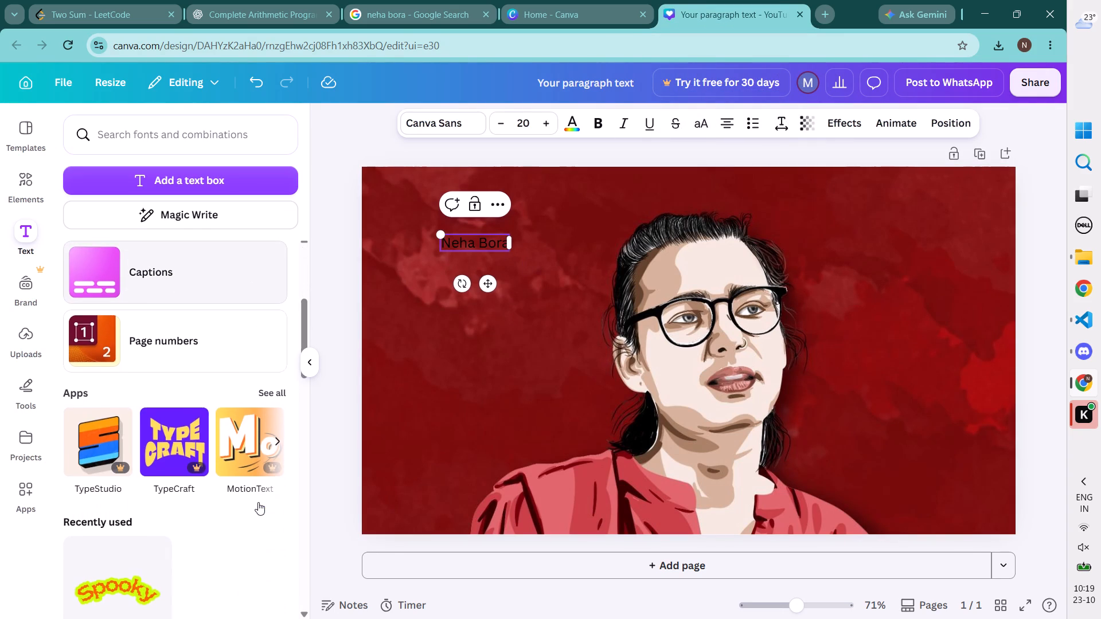
{"action": "scroll", "coordinate": [258, 502], "scroll_direction": "down", "scroll_amount": 5}
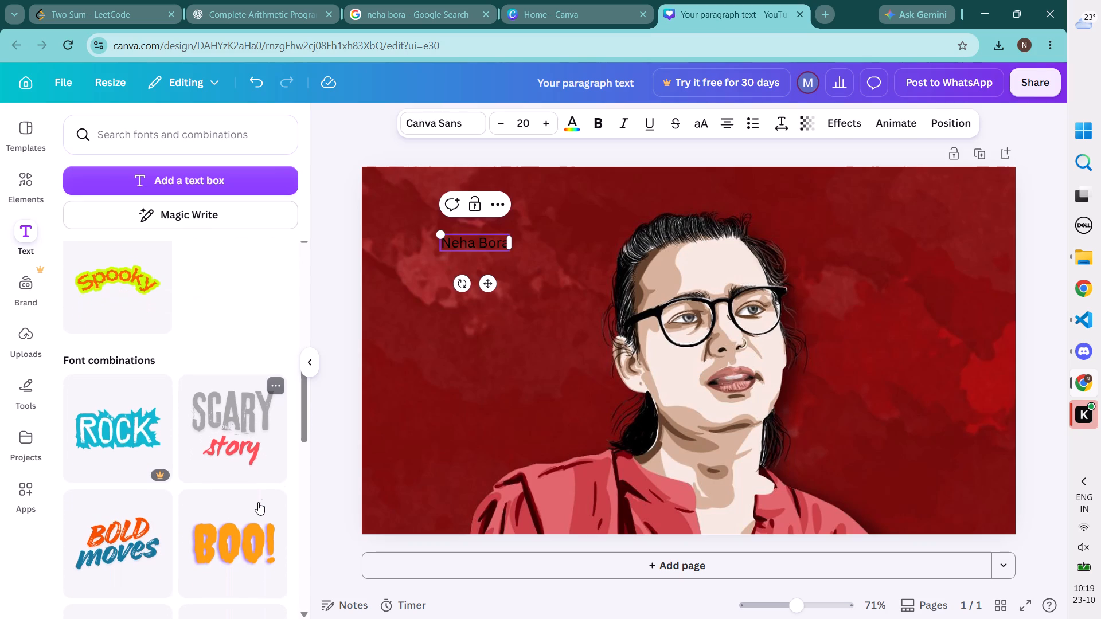
{"action": "scroll", "coordinate": [258, 502], "scroll_direction": "down", "scroll_amount": 1}
{"action": "left_click", "coordinate": [254, 429]}
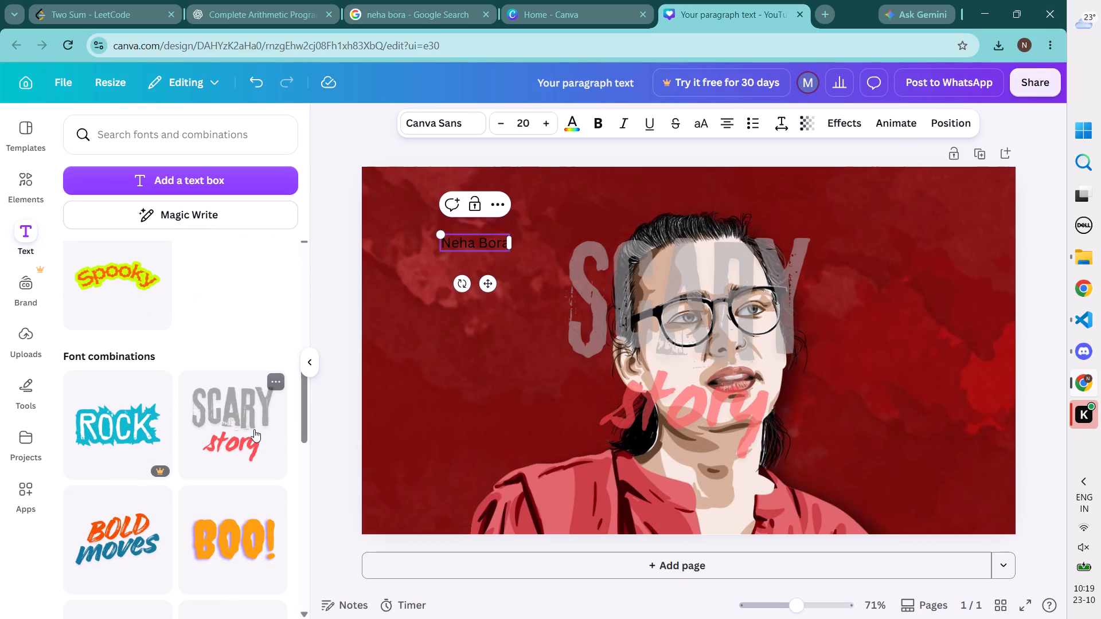
Shrink the "SCARY" line of the font combination to font size 120.
{"action": "left_click", "coordinate": [682, 303]}
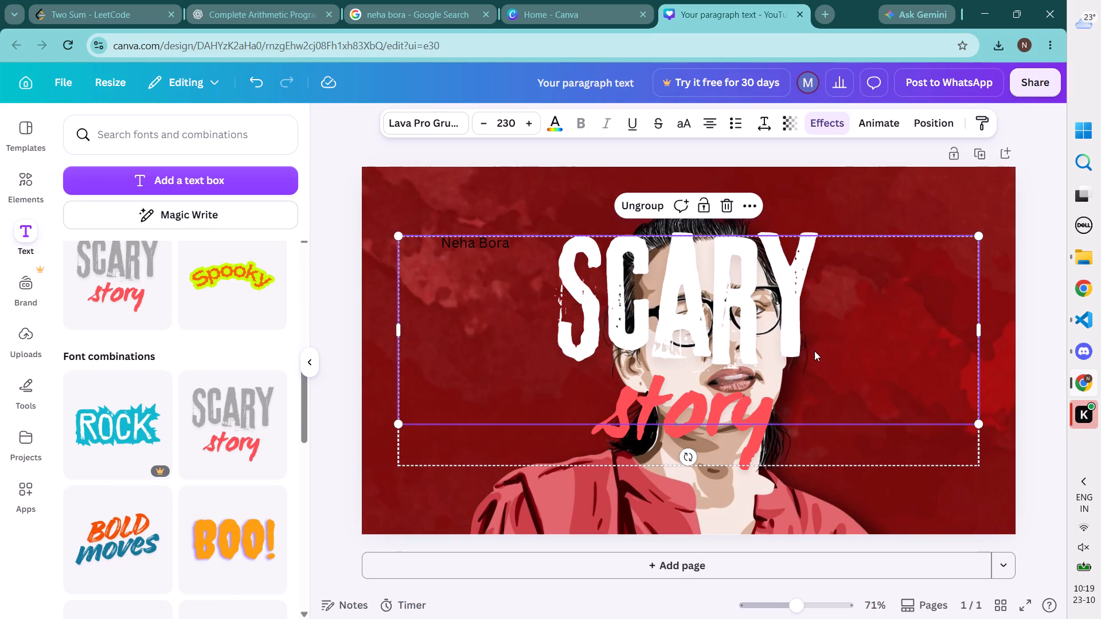
{"action": "left_click_drag", "start_coordinate": [980, 424], "coordinate": [698, 342]}
{"action": "left_click", "coordinate": [467, 244]}
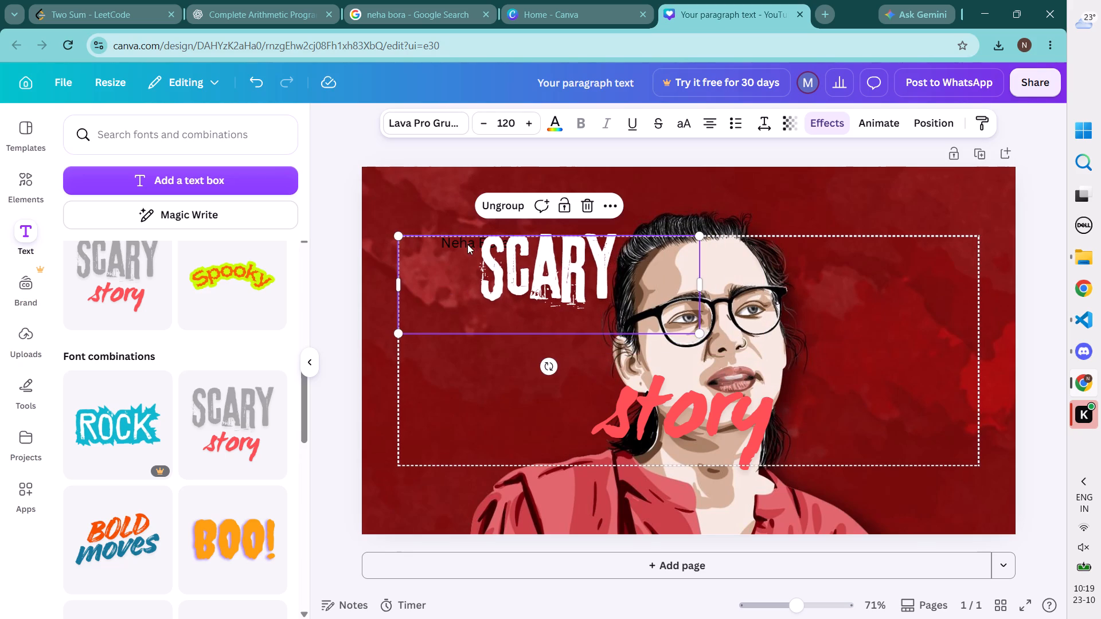
{"action": "left_click", "coordinate": [458, 278]}
{"action": "left_click_drag", "start_coordinate": [458, 278], "coordinate": [452, 309]}
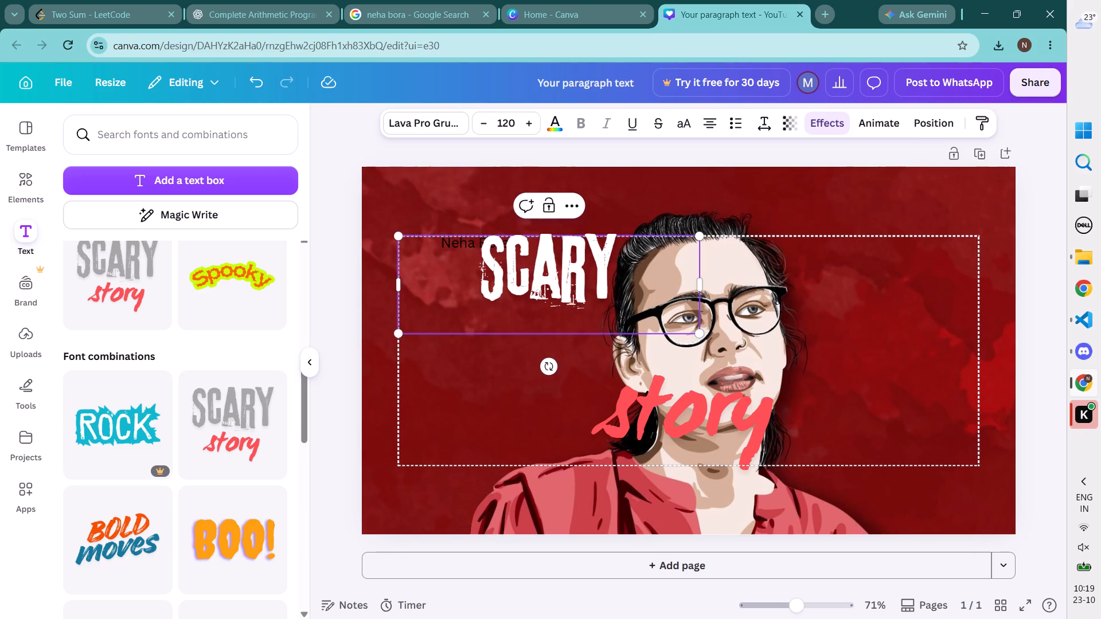
{"action": "left_click", "coordinate": [847, 337]}
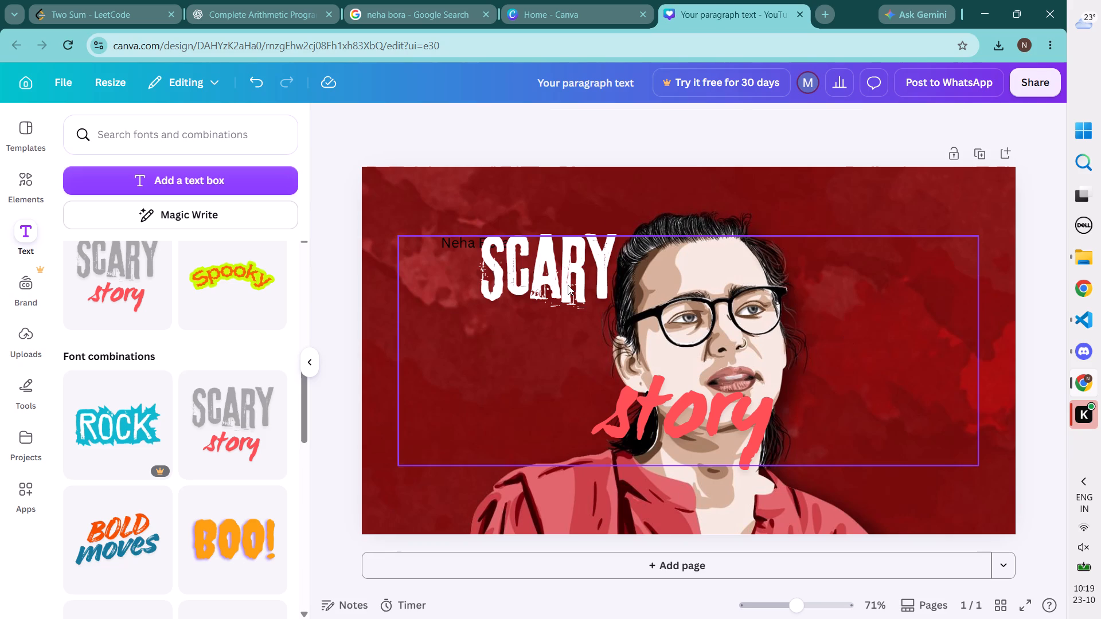
{"action": "left_click", "coordinate": [568, 285]}
{"action": "left_click_drag", "start_coordinate": [568, 285], "coordinate": [550, 344]}
{"action": "left_click", "coordinate": [495, 245]}
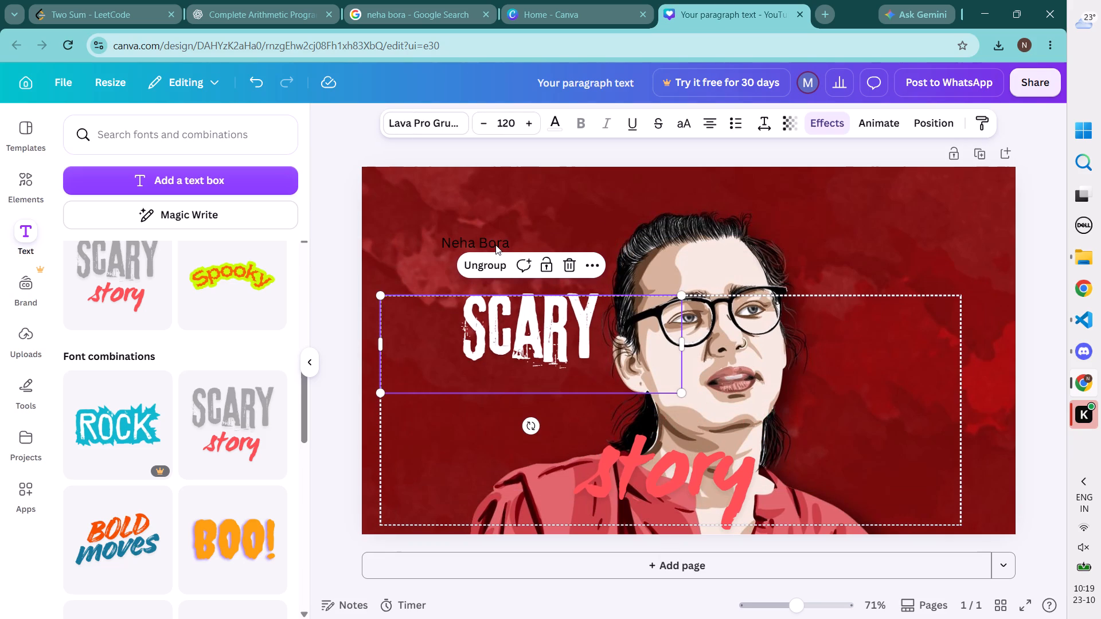
{"action": "double_click", "coordinate": [477, 238]}
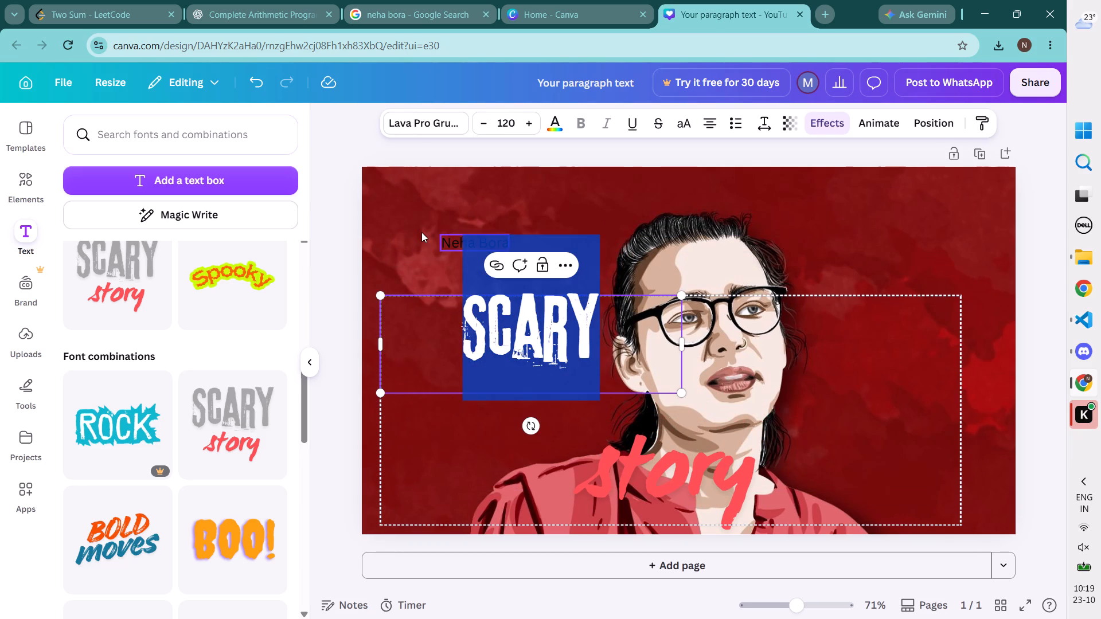
{"action": "left_click", "coordinate": [421, 232]}
{"action": "left_click", "coordinate": [444, 241]}
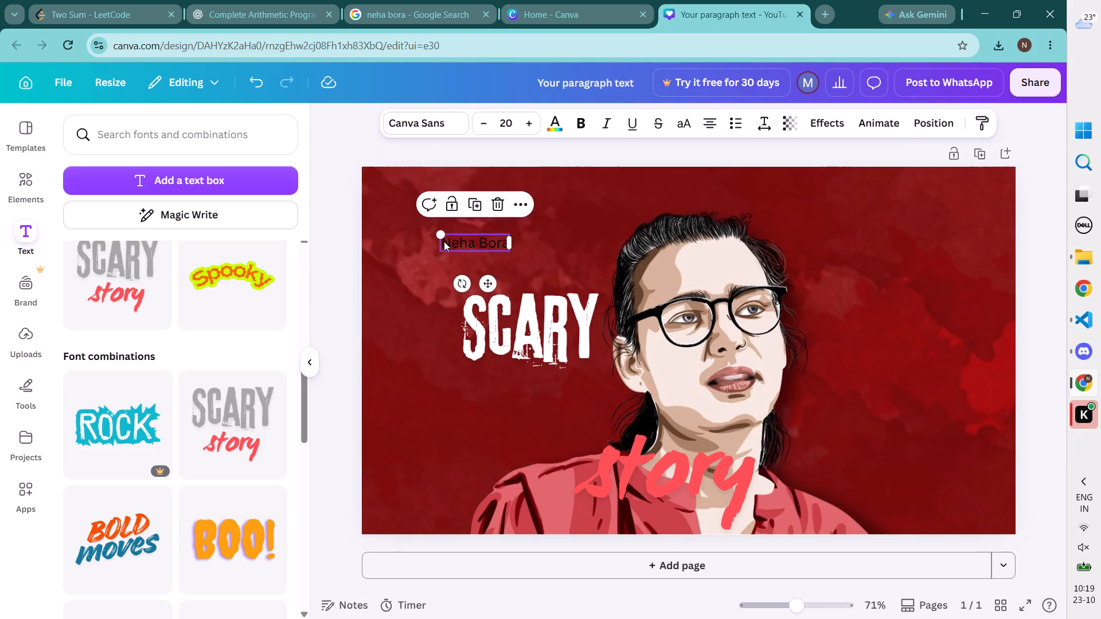
{"action": "key", "text": "Delete"}
Move the "SCARY story" group to the page's upper left and narrow the "story" box so the word sits beside the face.
{"action": "left_click_drag", "start_coordinate": [575, 359], "coordinate": [526, 258]}
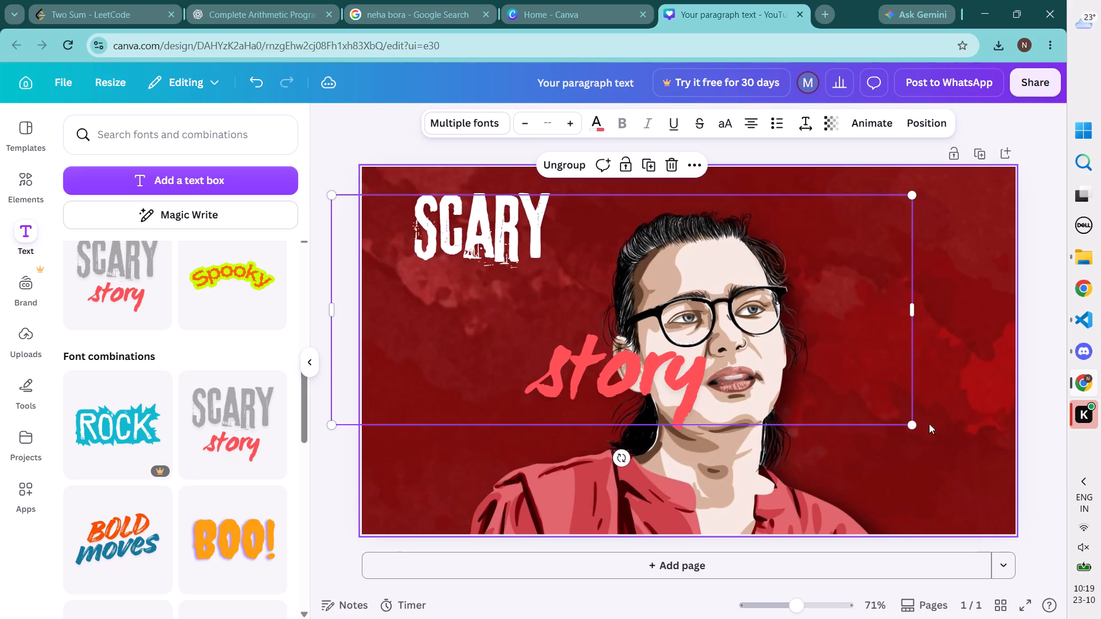
{"action": "left_click", "coordinate": [791, 370]}
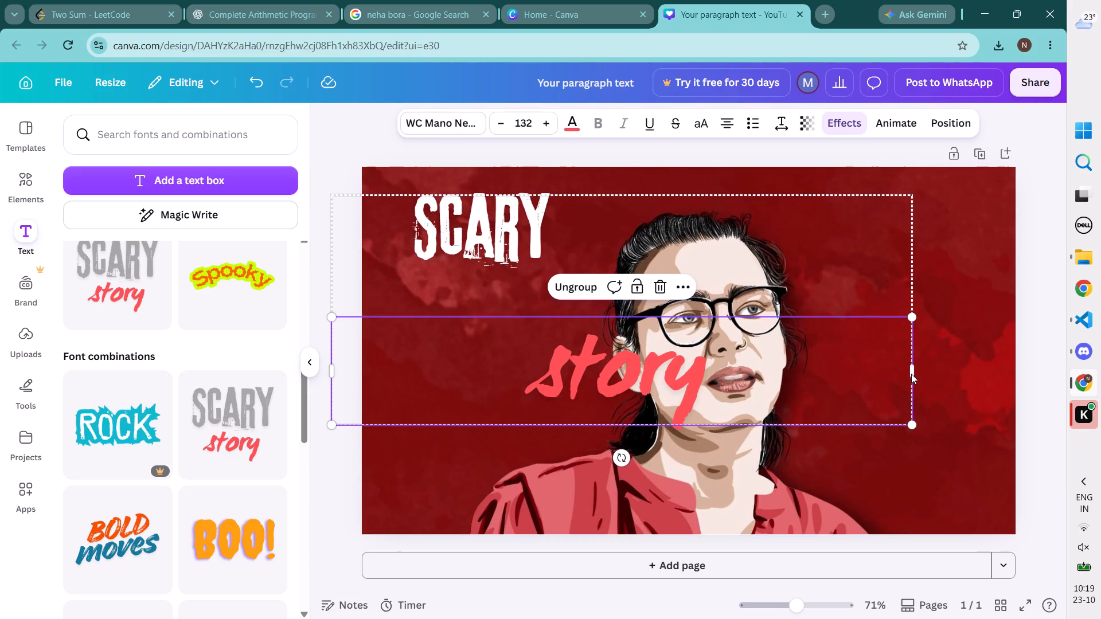
{"action": "left_click_drag", "start_coordinate": [918, 368], "coordinate": [677, 375]}
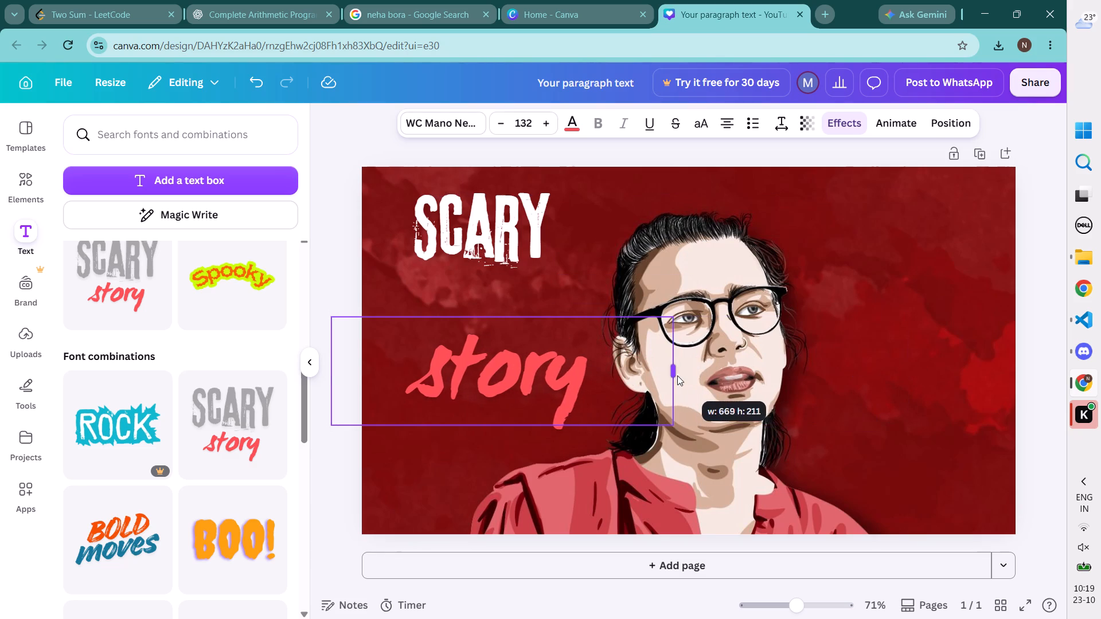
{"action": "left_click_drag", "start_coordinate": [677, 375], "coordinate": [657, 375]}
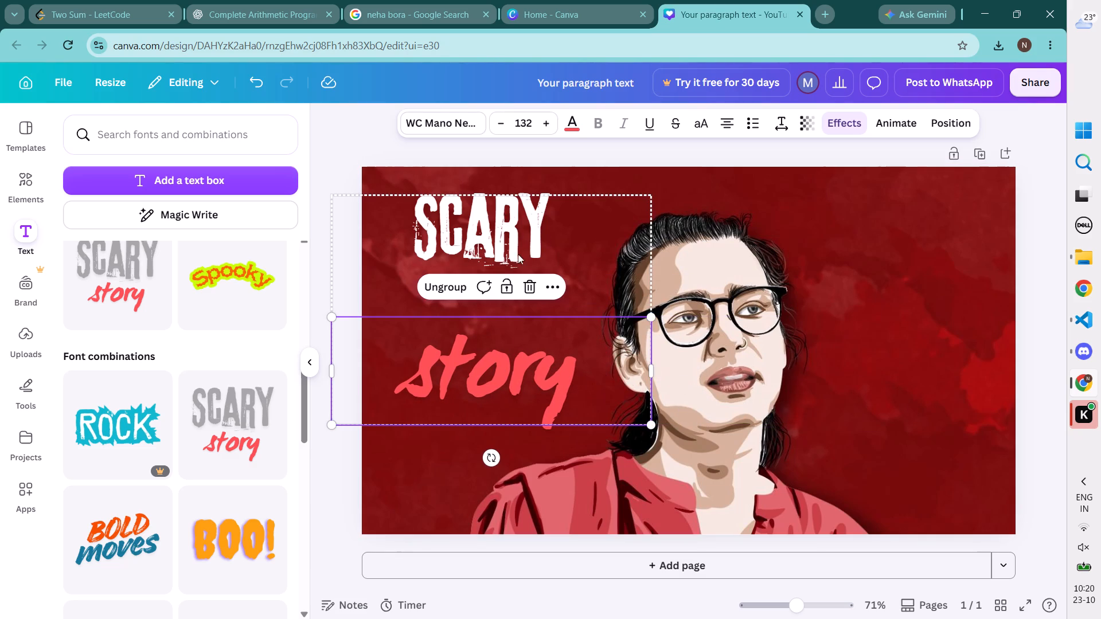
Replace the word "SCARY" with "Reality" and put "of" on a second line.
{"action": "left_click", "coordinate": [487, 246]}
{"action": "double_click", "coordinate": [487, 246]}
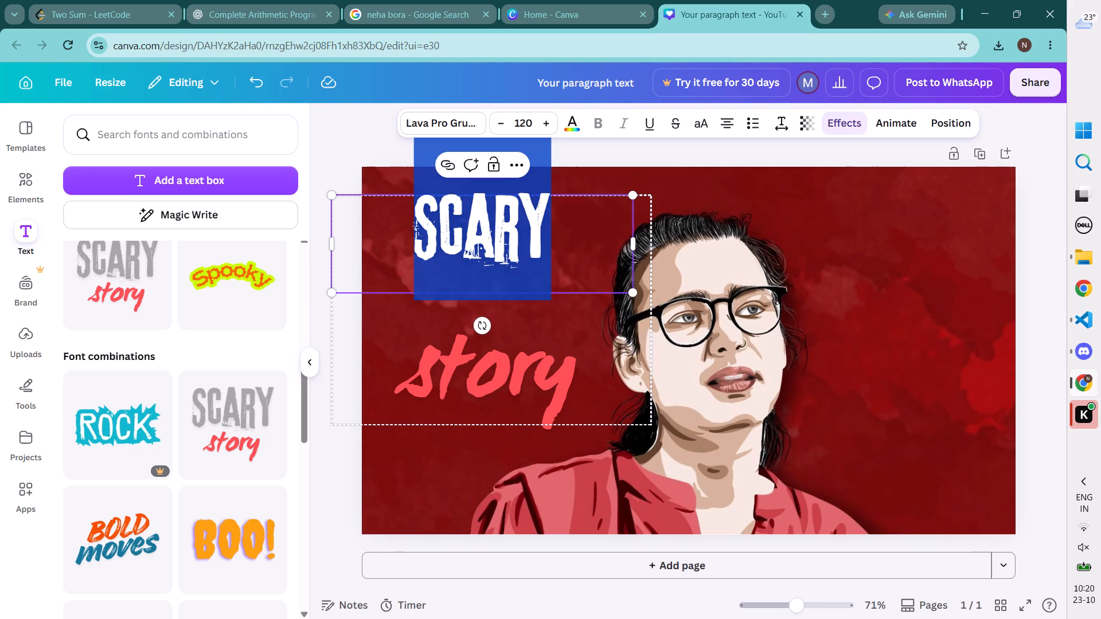
{"action": "key", "text": "shift+r"}
{"action": "type", "text": "eality"}
{"action": "key", "text": "space"}
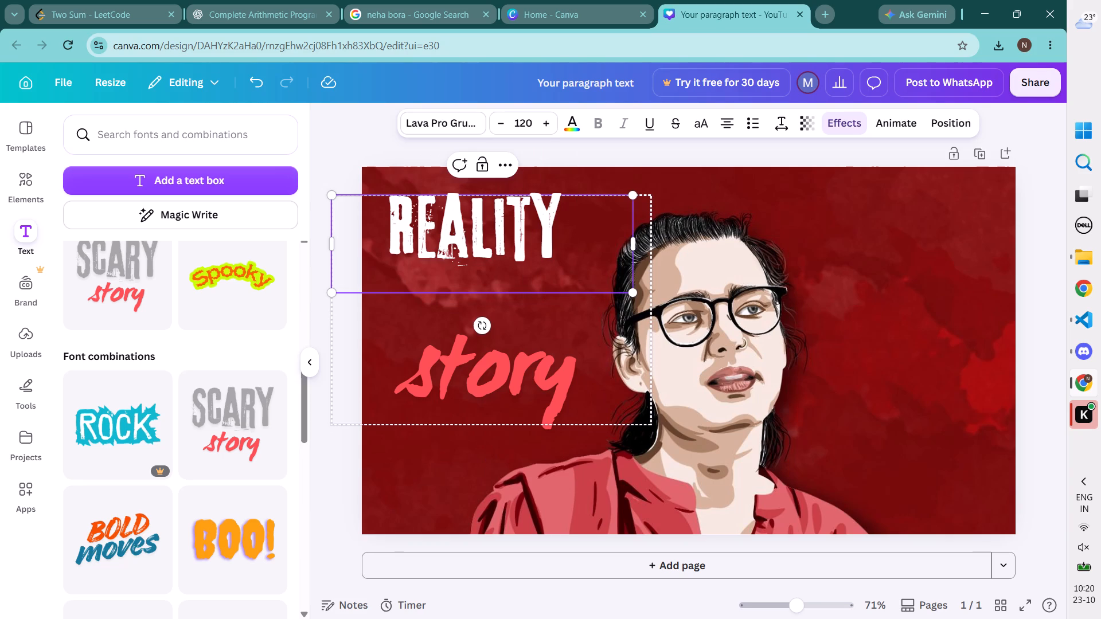
{"action": "key", "text": "Return"}
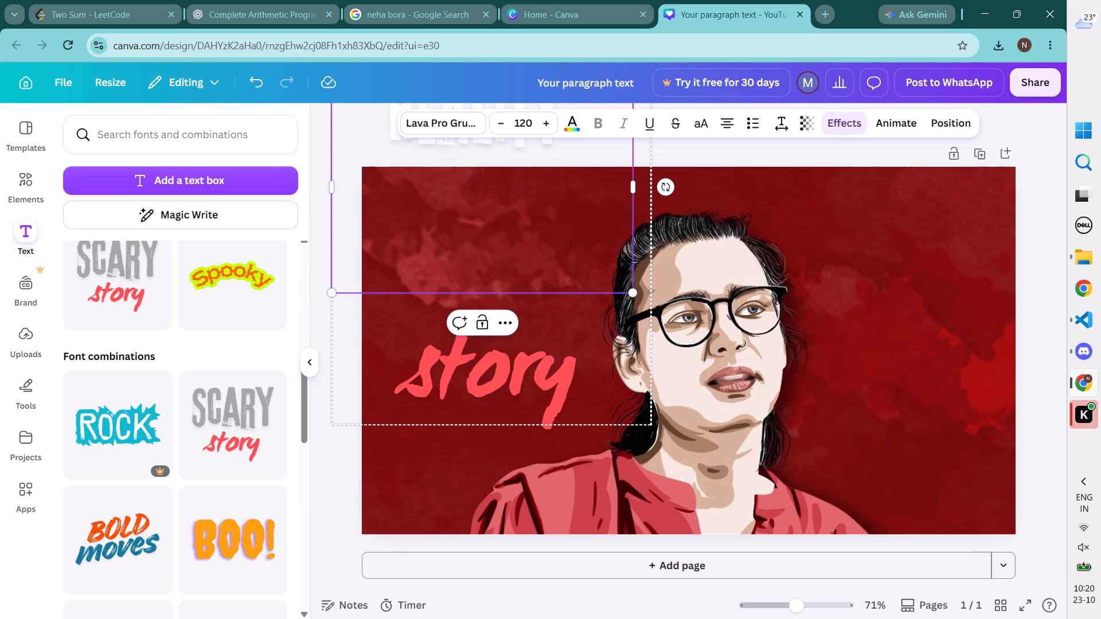
{"action": "type", "text": "of"}
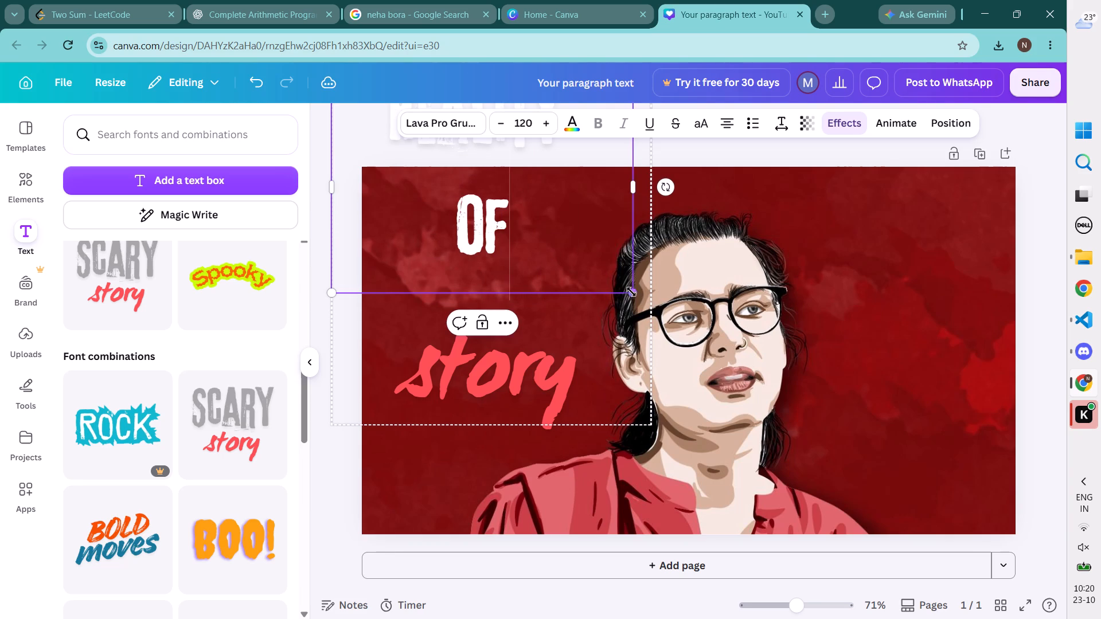
Scale the "Reality of" text down to font size 69.7.
{"action": "left_click_drag", "start_coordinate": [632, 295], "coordinate": [512, 199]}
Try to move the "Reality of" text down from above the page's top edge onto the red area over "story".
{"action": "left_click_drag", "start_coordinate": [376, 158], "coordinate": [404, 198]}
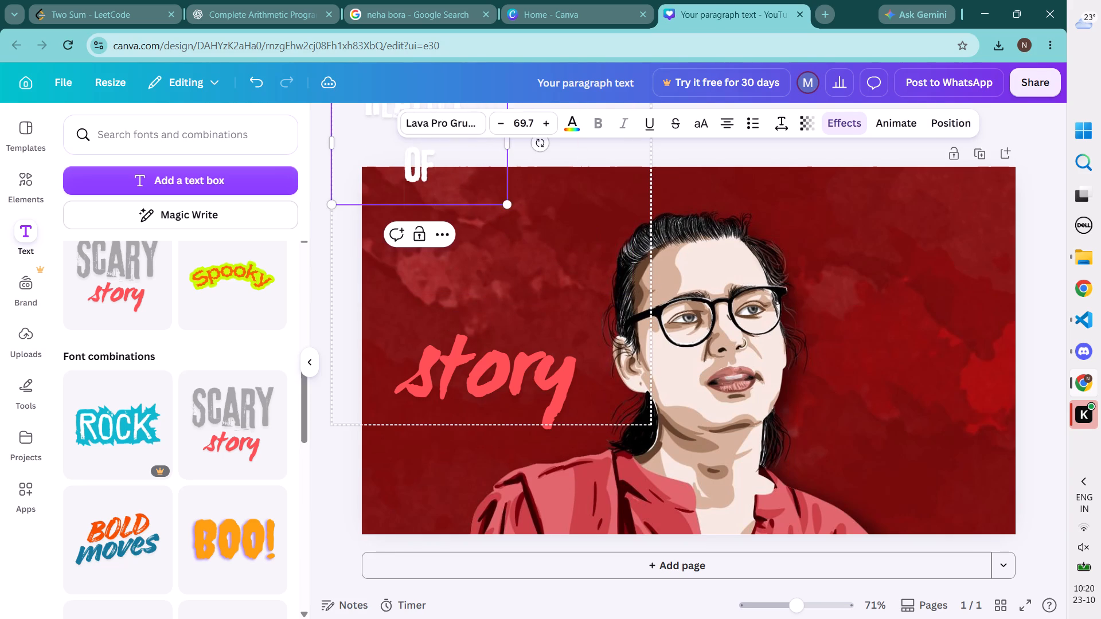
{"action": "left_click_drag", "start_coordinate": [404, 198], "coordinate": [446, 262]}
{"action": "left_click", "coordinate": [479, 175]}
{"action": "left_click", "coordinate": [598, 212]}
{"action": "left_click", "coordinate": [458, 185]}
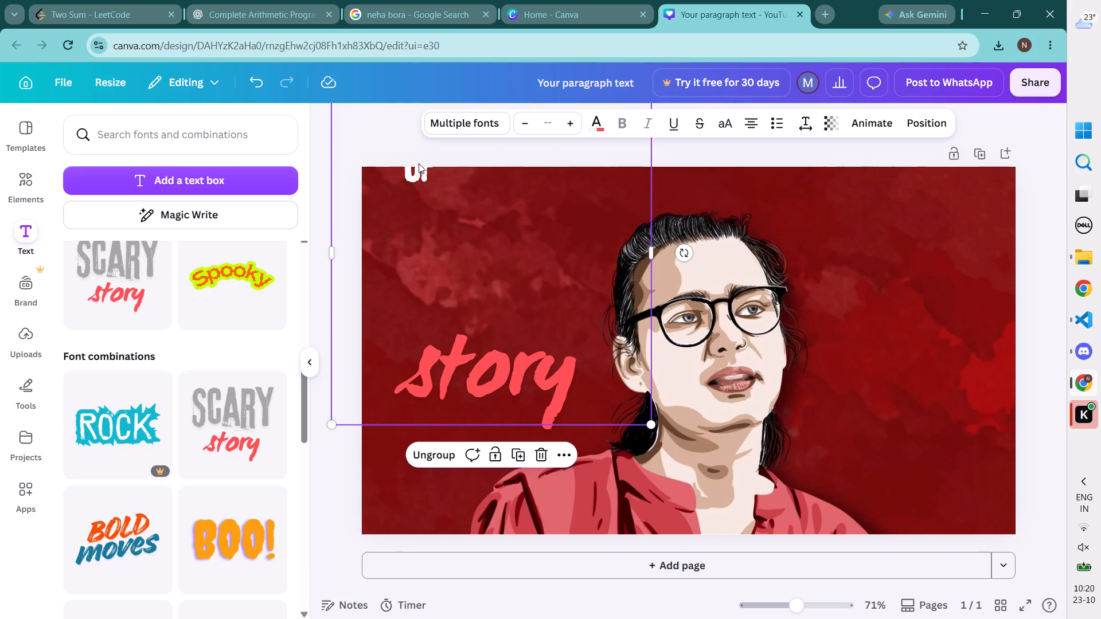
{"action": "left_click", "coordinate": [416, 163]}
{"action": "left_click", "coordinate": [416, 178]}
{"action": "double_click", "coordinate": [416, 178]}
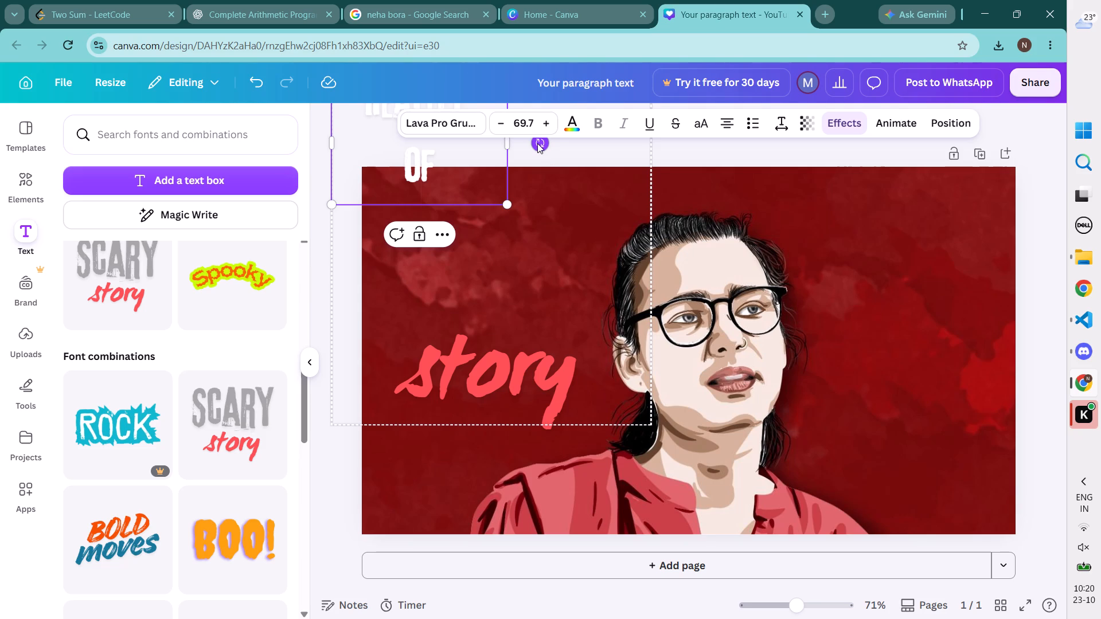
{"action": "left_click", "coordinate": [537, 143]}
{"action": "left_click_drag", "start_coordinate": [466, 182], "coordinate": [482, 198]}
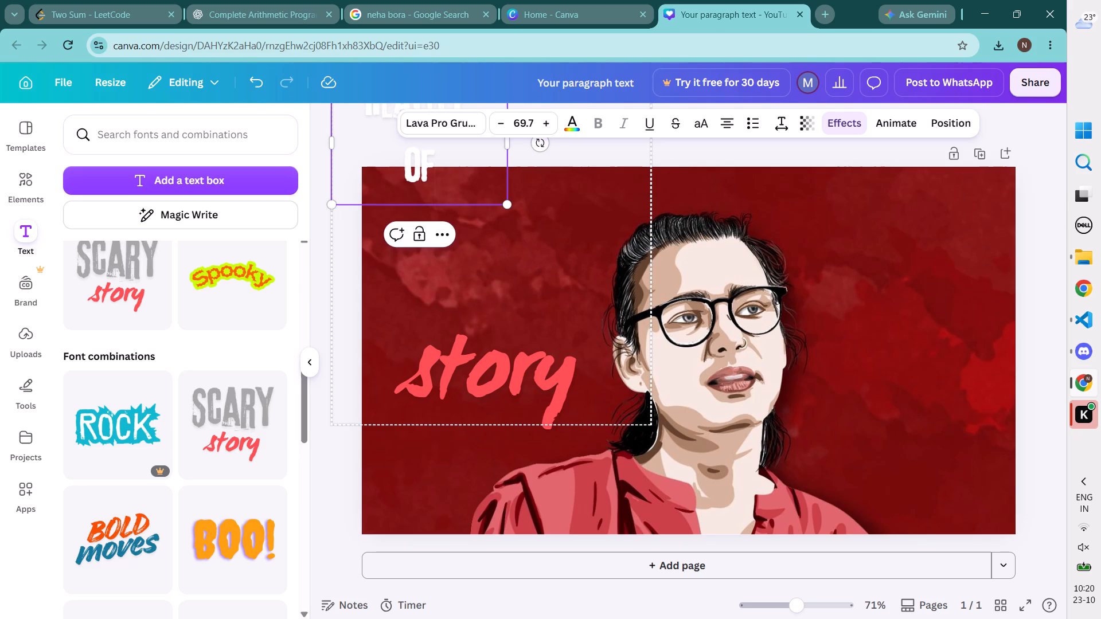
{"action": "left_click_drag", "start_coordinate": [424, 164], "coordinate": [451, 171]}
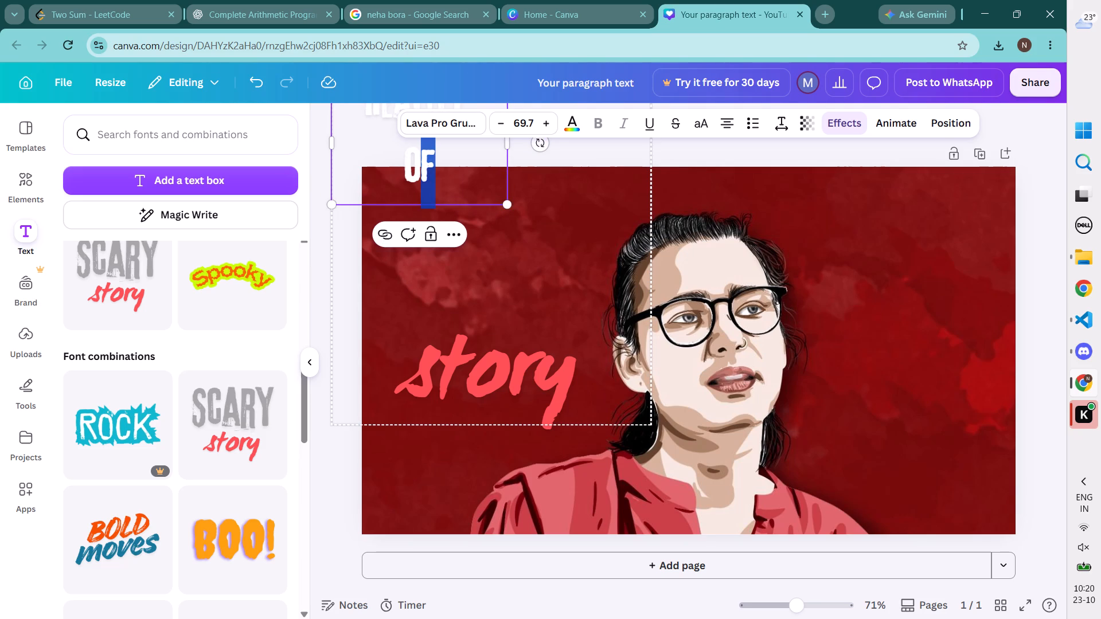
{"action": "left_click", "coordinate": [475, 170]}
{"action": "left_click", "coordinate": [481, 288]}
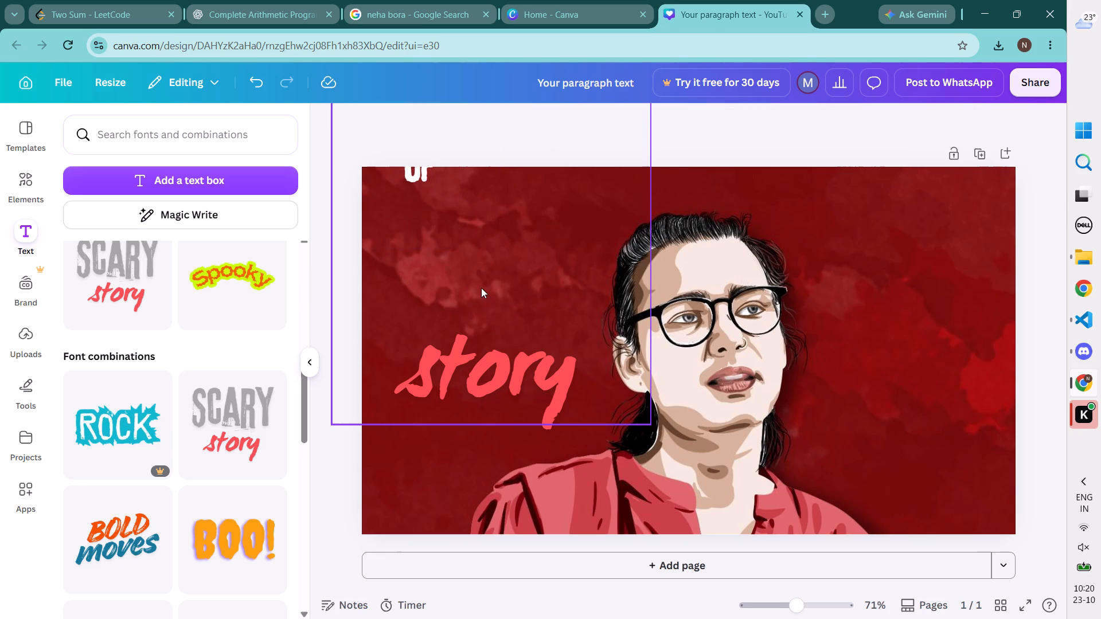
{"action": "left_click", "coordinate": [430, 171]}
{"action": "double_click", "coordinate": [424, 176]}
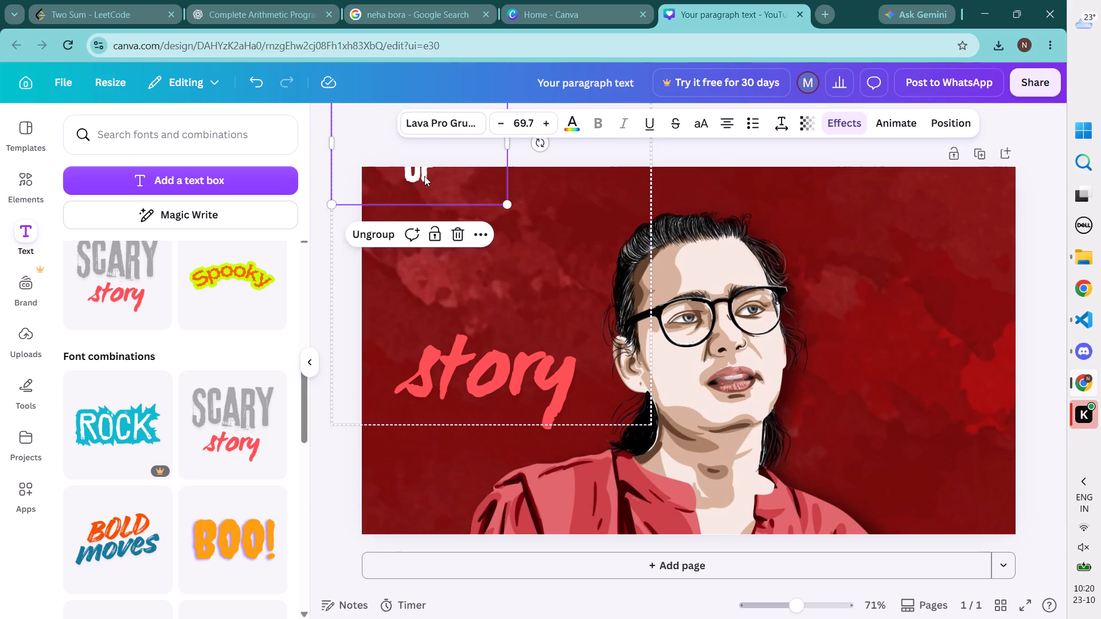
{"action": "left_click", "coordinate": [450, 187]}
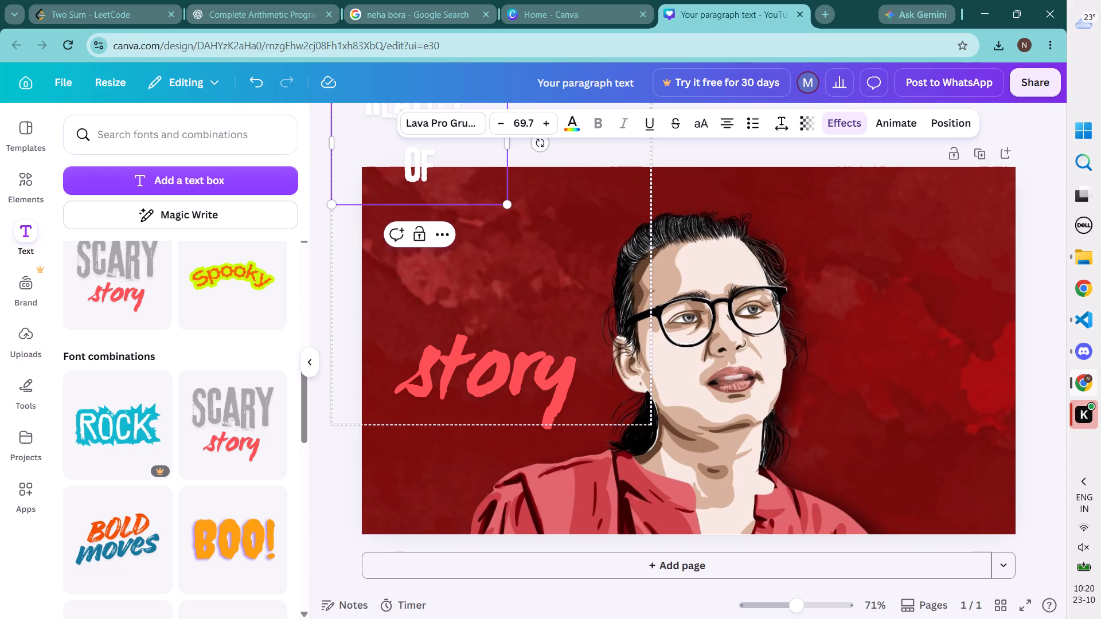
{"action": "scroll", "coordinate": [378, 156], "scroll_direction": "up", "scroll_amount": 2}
Widen the "Reality of" text box slightly.
{"action": "left_click_drag", "start_coordinate": [507, 146], "coordinate": [517, 179]}
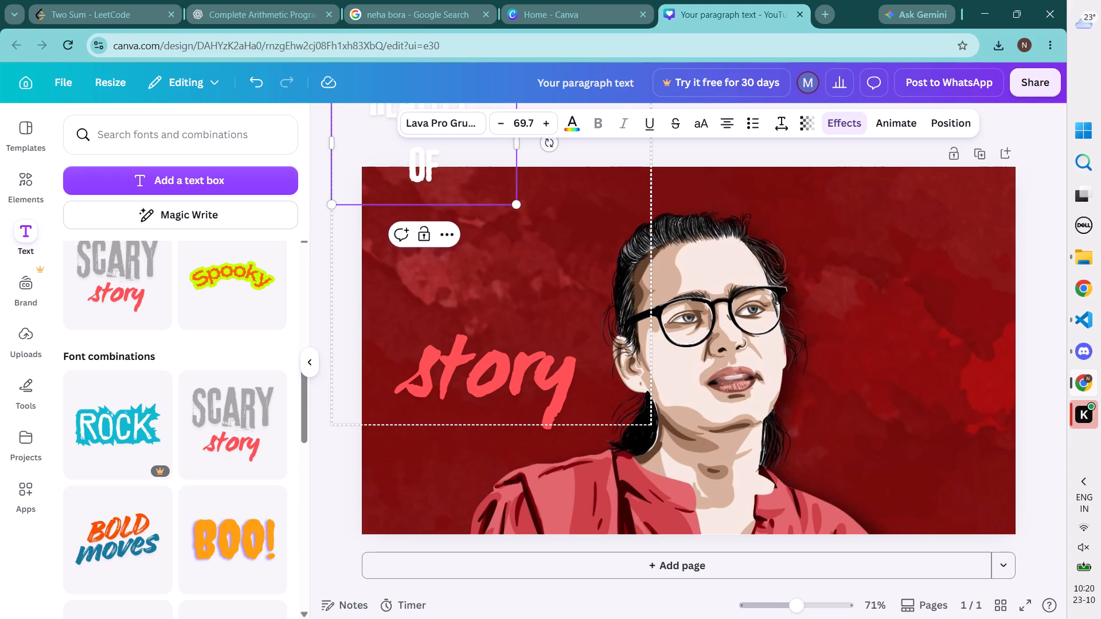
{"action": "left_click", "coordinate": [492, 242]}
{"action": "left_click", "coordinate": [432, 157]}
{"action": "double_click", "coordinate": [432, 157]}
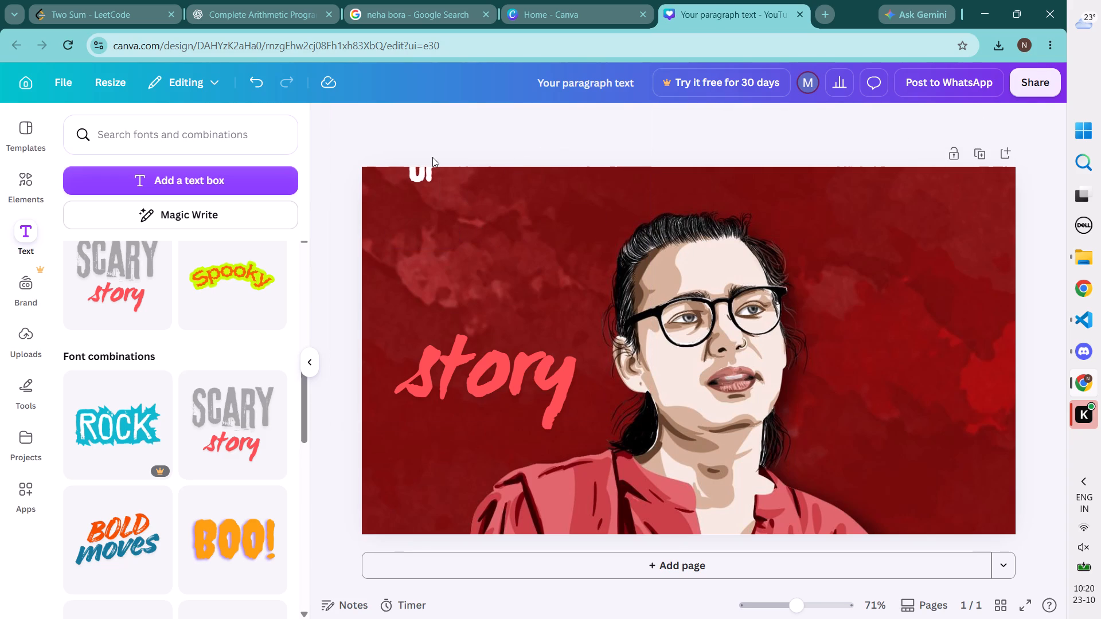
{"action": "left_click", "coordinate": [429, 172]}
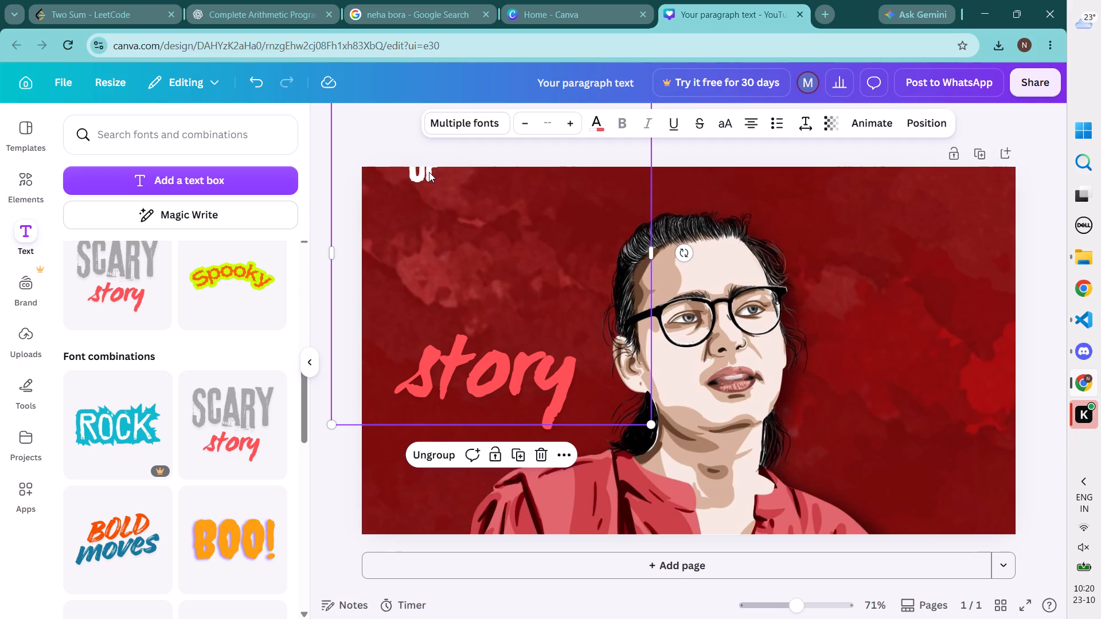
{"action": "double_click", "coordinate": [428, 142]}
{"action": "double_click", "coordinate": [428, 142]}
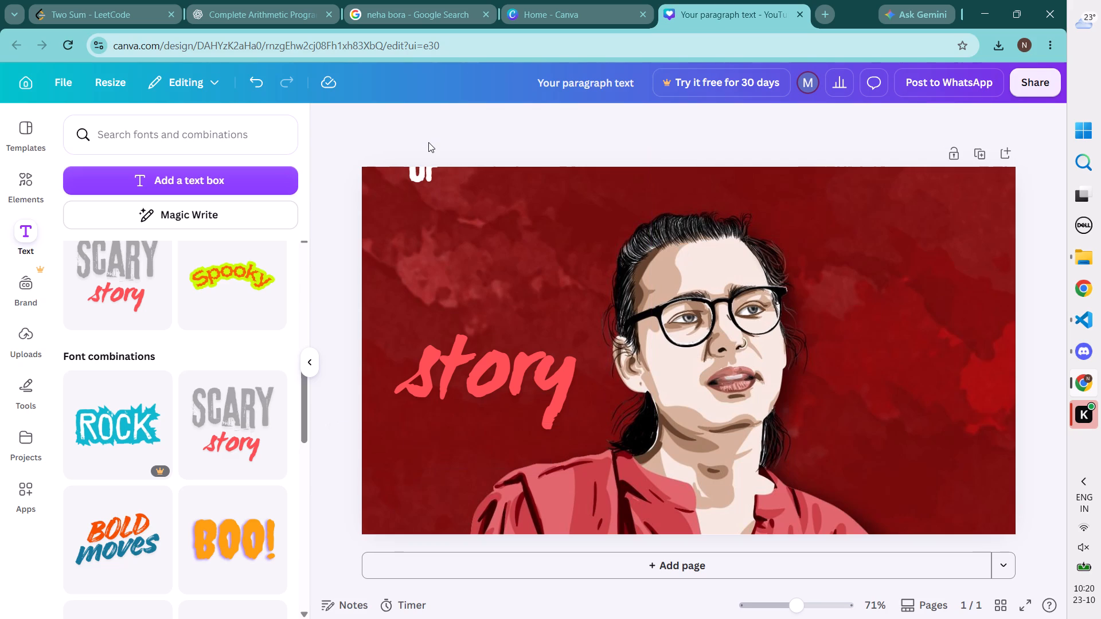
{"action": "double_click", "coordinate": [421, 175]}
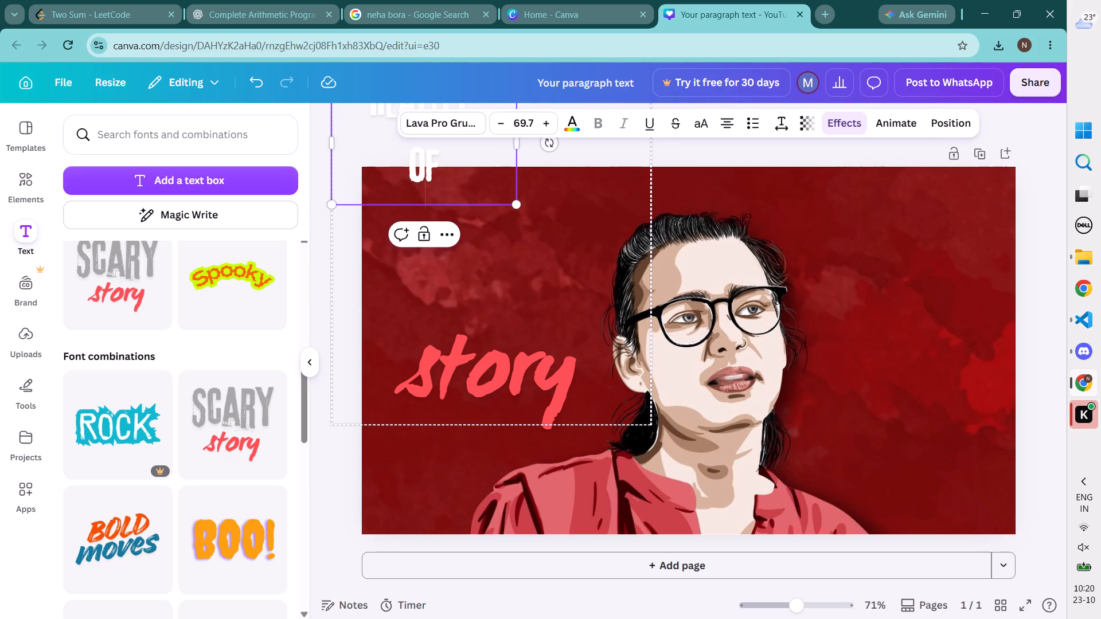
Undo the recent edits to the "Reality of" text, back to the single word "Reality" at font size 120.
{"action": "key", "text": "ctrl+z"}
{"action": "key", "text": "ctrl+z"}
{"action": "key", "text": "ctrl+z"}
{"action": "key", "text": "ctrl+z"}
{"action": "key", "text": "ctrl+z"}
{"action": "key", "text": "ctrl+z"}
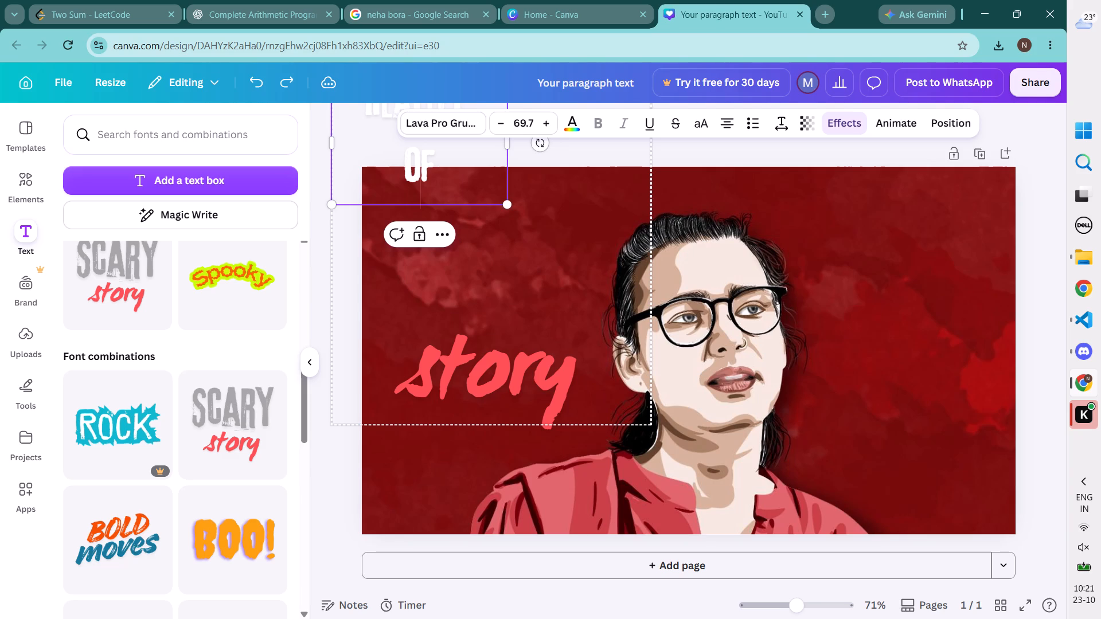
{"action": "key", "text": "ctrl+z"}
{"action": "key", "text": "ctrl+z"}
{"action": "key", "text": "ctrl+z"}
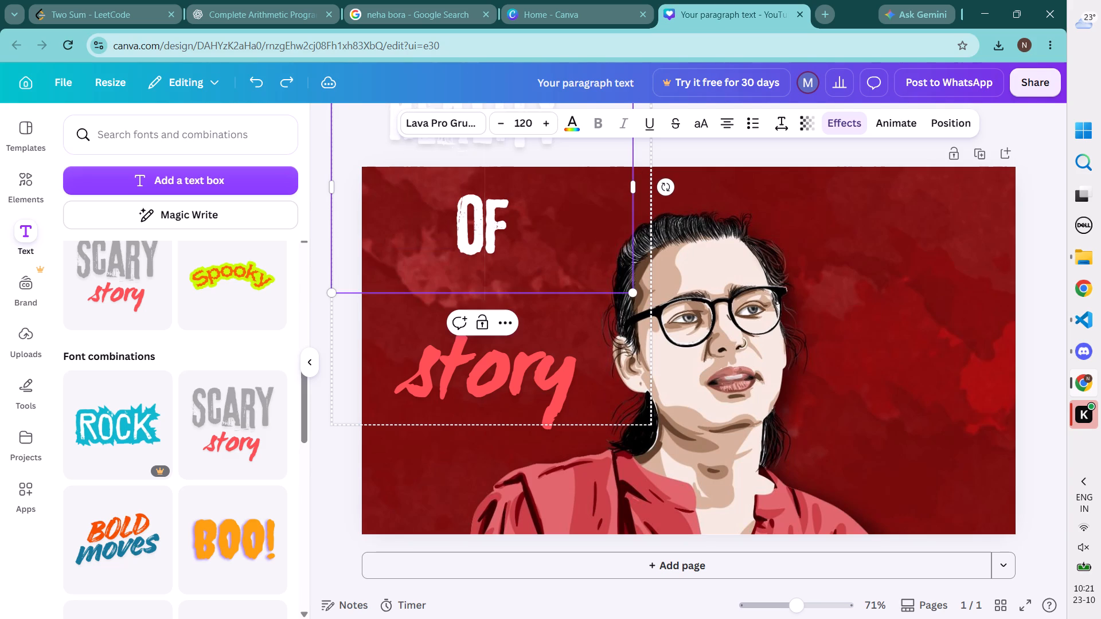
{"action": "key", "text": "ctrl+z"}
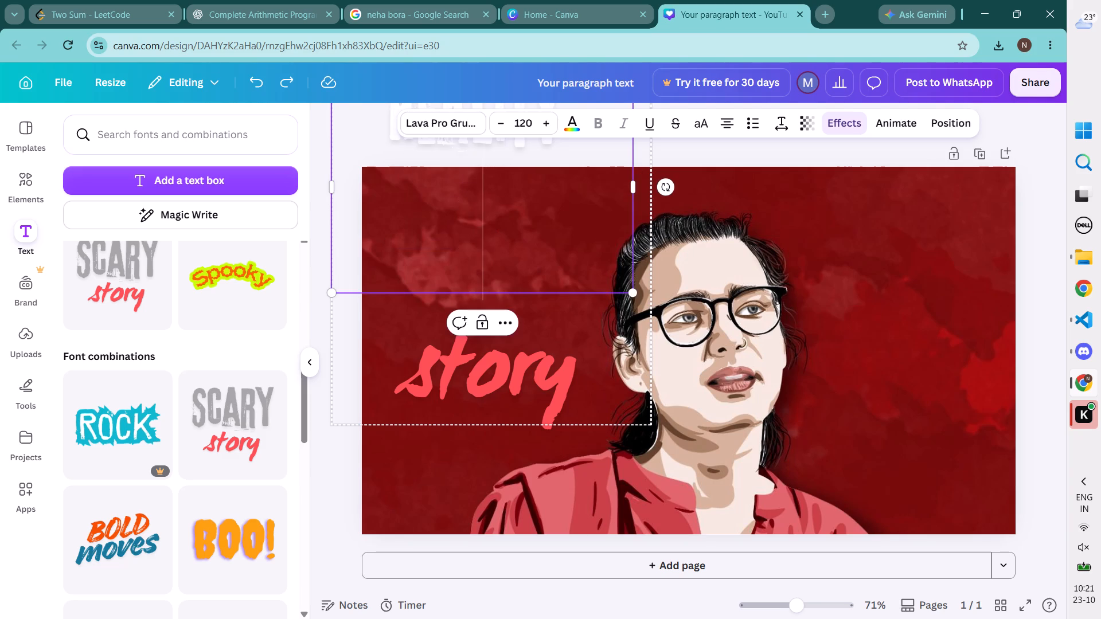
{"action": "key", "text": "ctrl+z"}
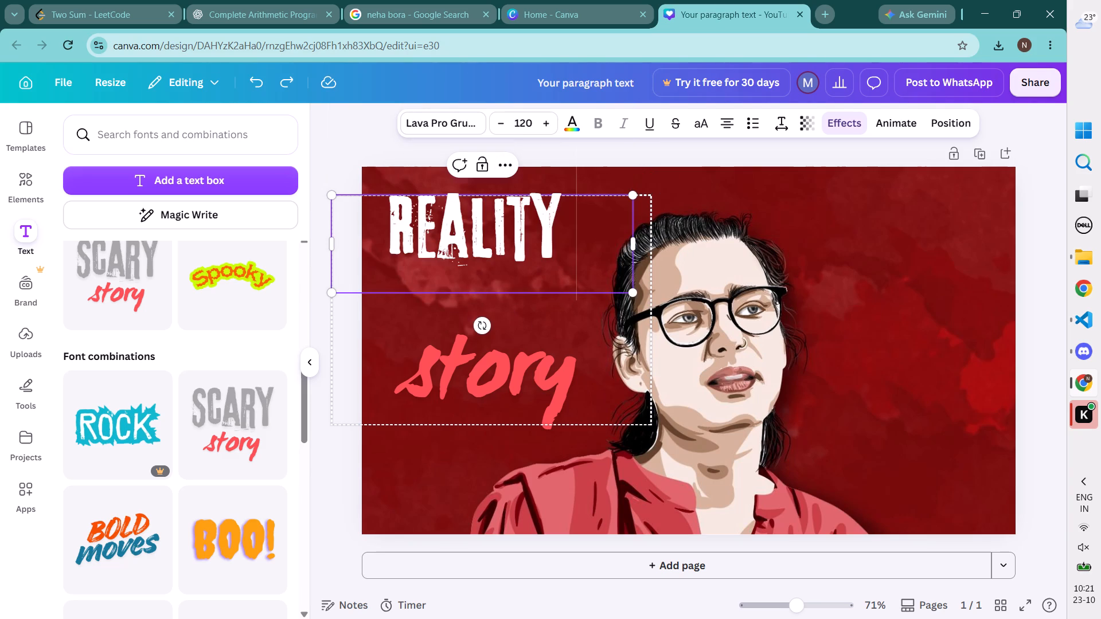
Scale the "Reality" text down to font size 78.7, keeping it above "story".
{"action": "left_click_drag", "start_coordinate": [333, 195], "coordinate": [446, 199]}
{"action": "left_click_drag", "start_coordinate": [551, 268], "coordinate": [525, 255]}
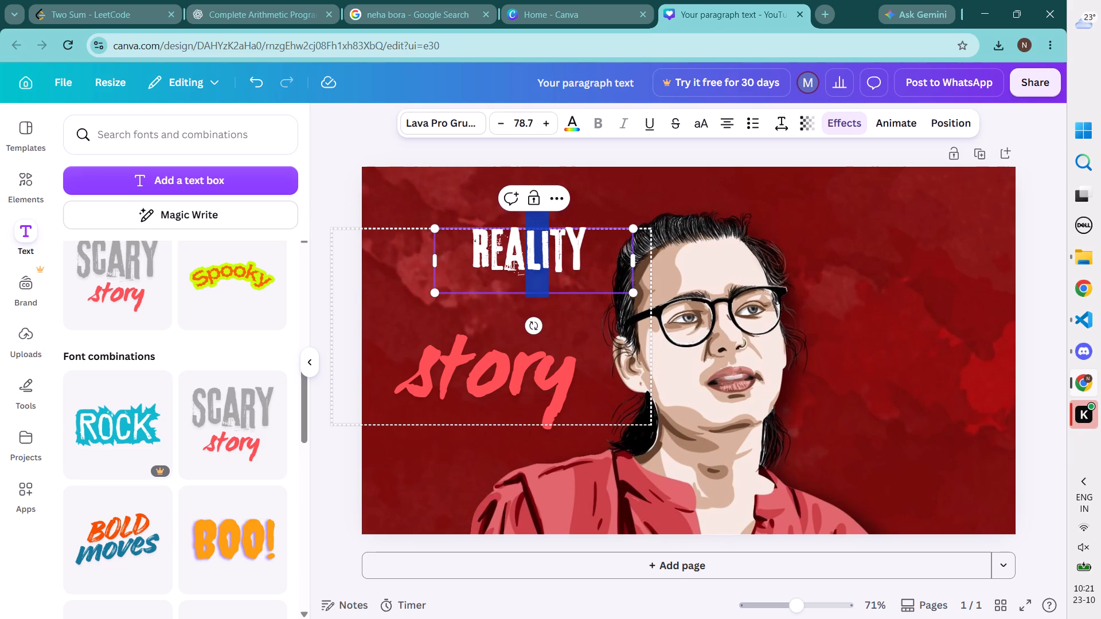
{"action": "left_click_drag", "start_coordinate": [525, 255], "coordinate": [541, 262]}
{"action": "left_click", "coordinate": [702, 323]}
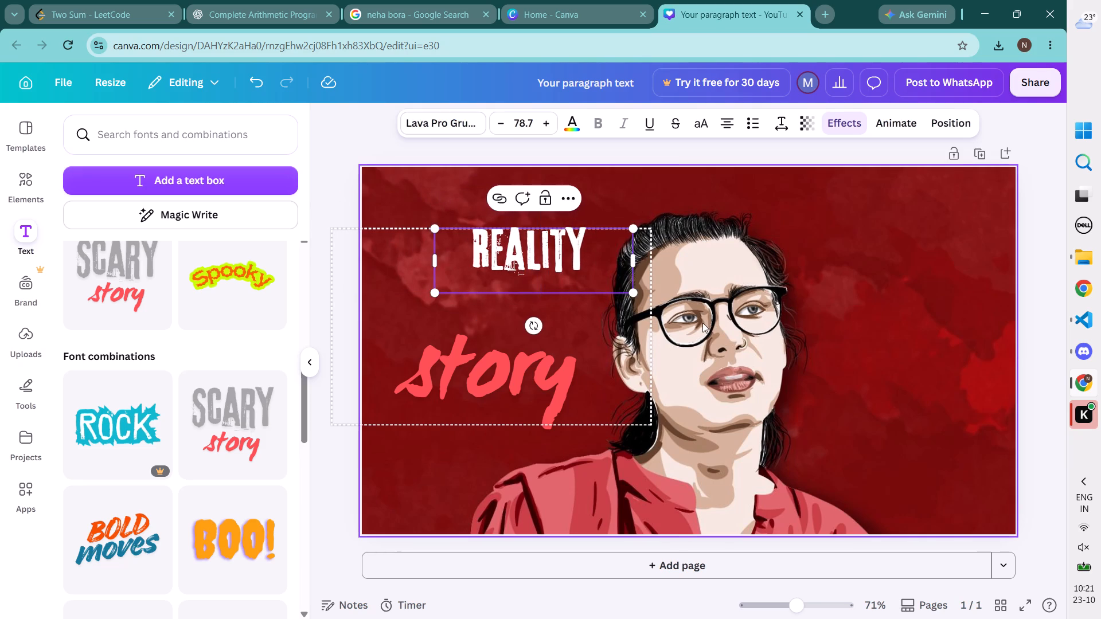
Ungroup the "Reality" and "story" texts.
{"action": "left_click", "coordinate": [532, 266]}
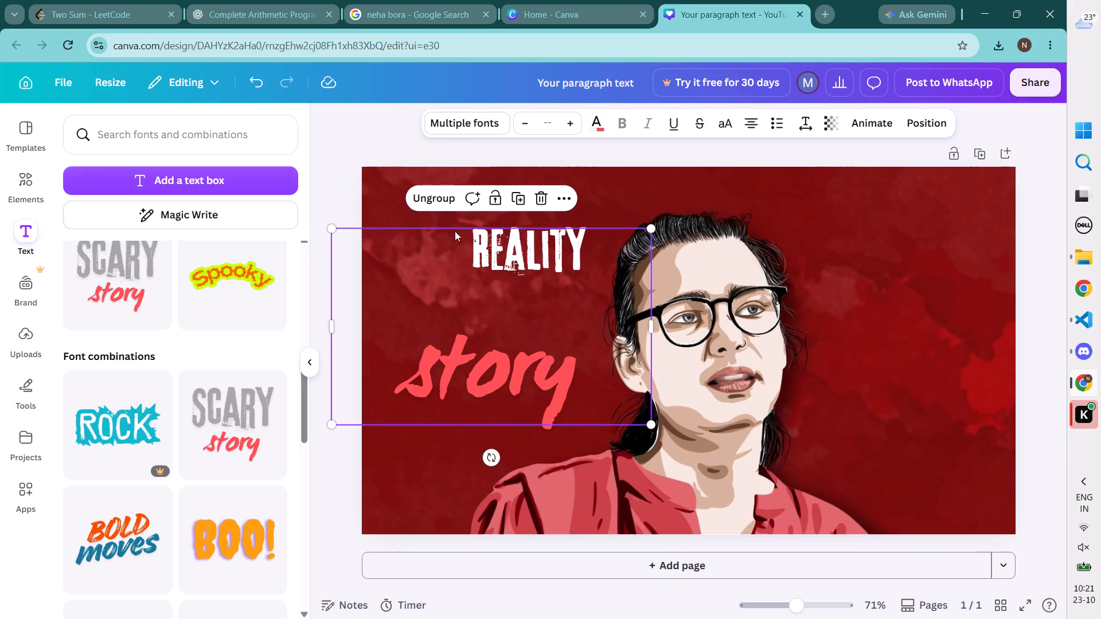
{"action": "left_click", "coordinate": [422, 201]}
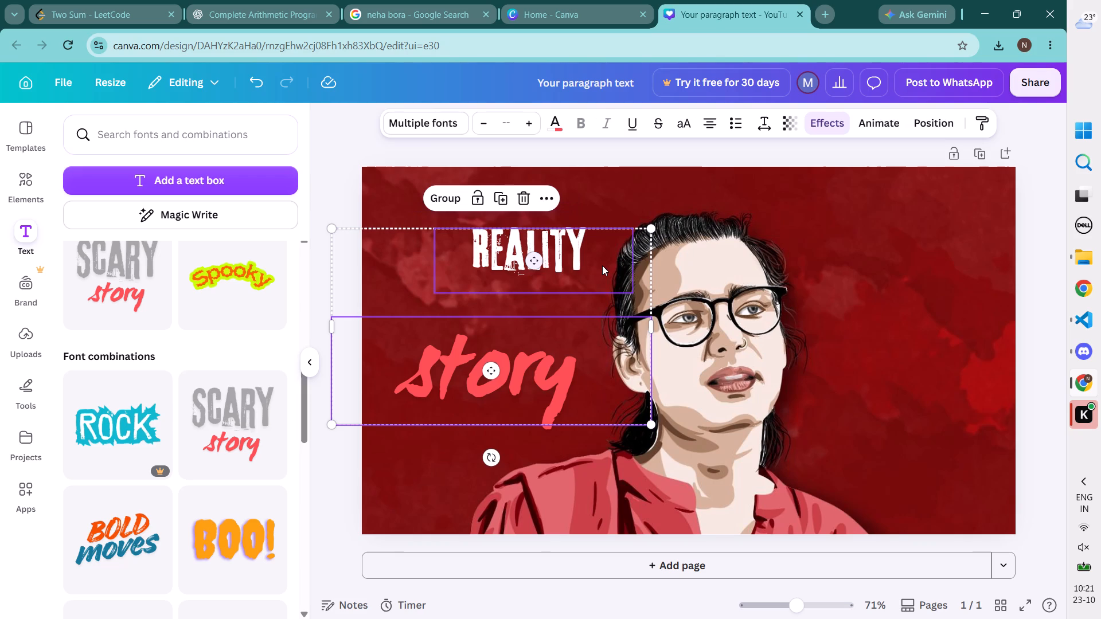
Shift both texts slightly up and away from the portrait, and scale them down together until "Reality" is font size 72.8.
{"action": "left_click_drag", "start_coordinate": [602, 265], "coordinate": [589, 248]}
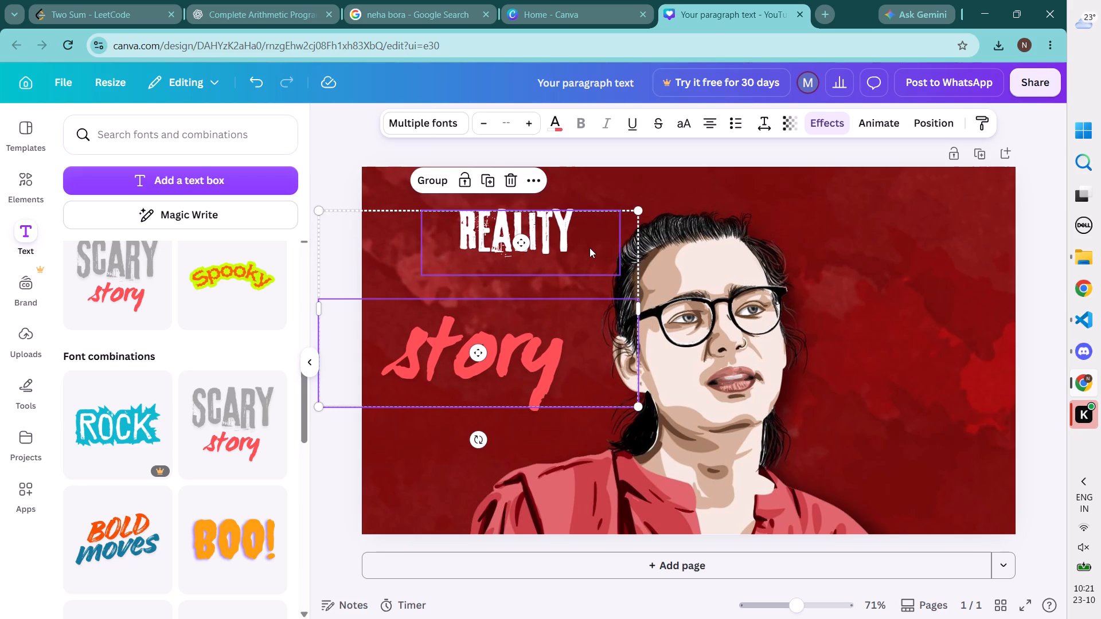
{"action": "left_click", "coordinate": [601, 244]}
{"action": "left_click_drag", "start_coordinate": [638, 210], "coordinate": [611, 238]}
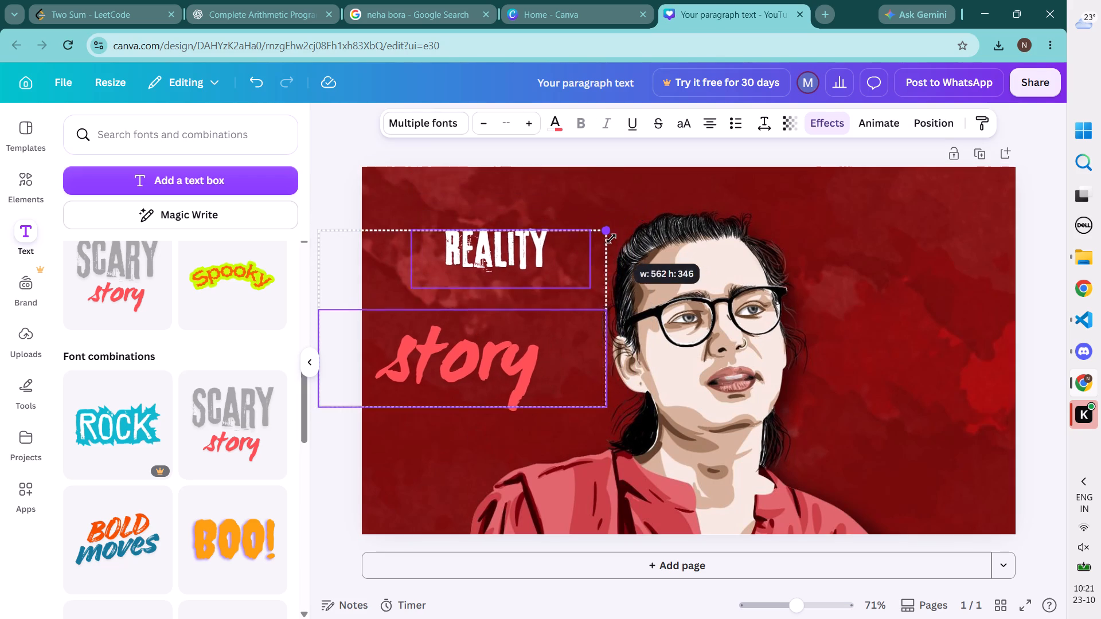
{"action": "left_click_drag", "start_coordinate": [611, 238], "coordinate": [620, 234]}
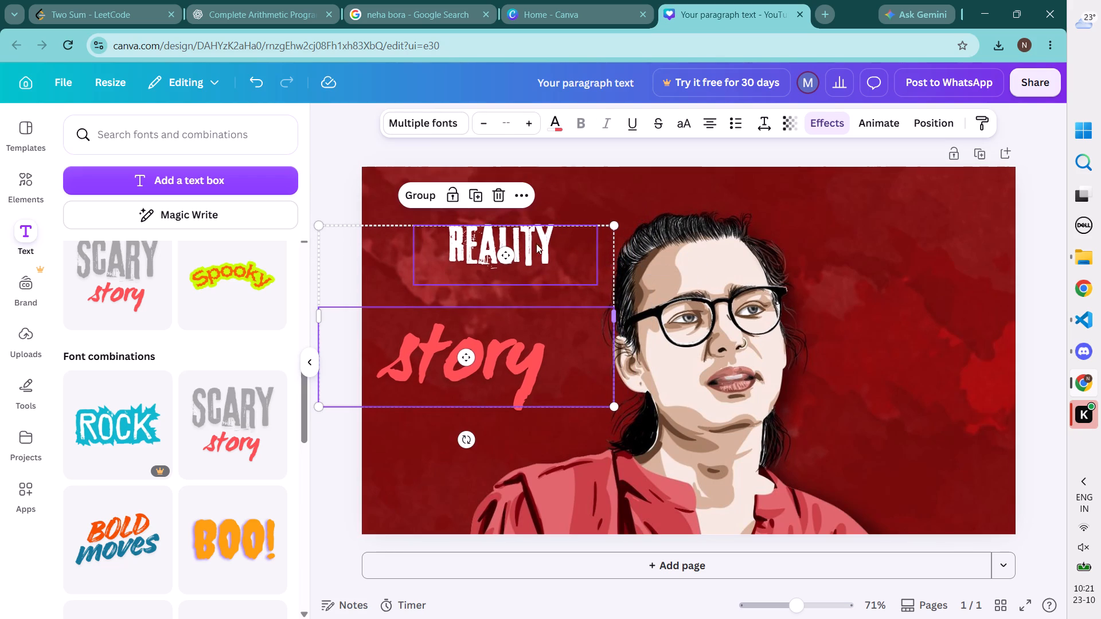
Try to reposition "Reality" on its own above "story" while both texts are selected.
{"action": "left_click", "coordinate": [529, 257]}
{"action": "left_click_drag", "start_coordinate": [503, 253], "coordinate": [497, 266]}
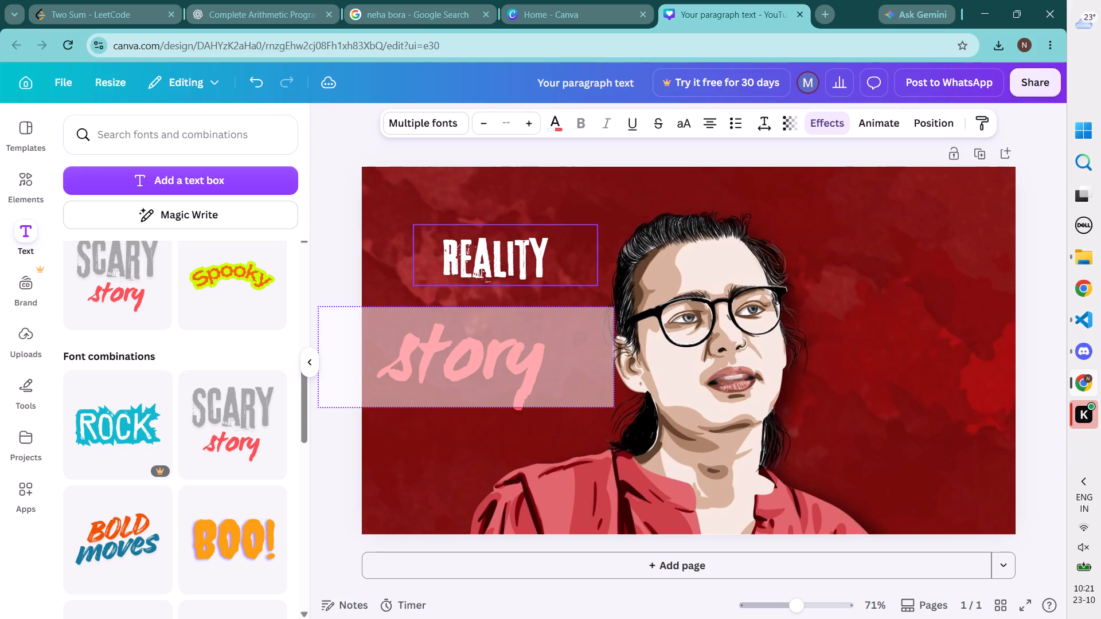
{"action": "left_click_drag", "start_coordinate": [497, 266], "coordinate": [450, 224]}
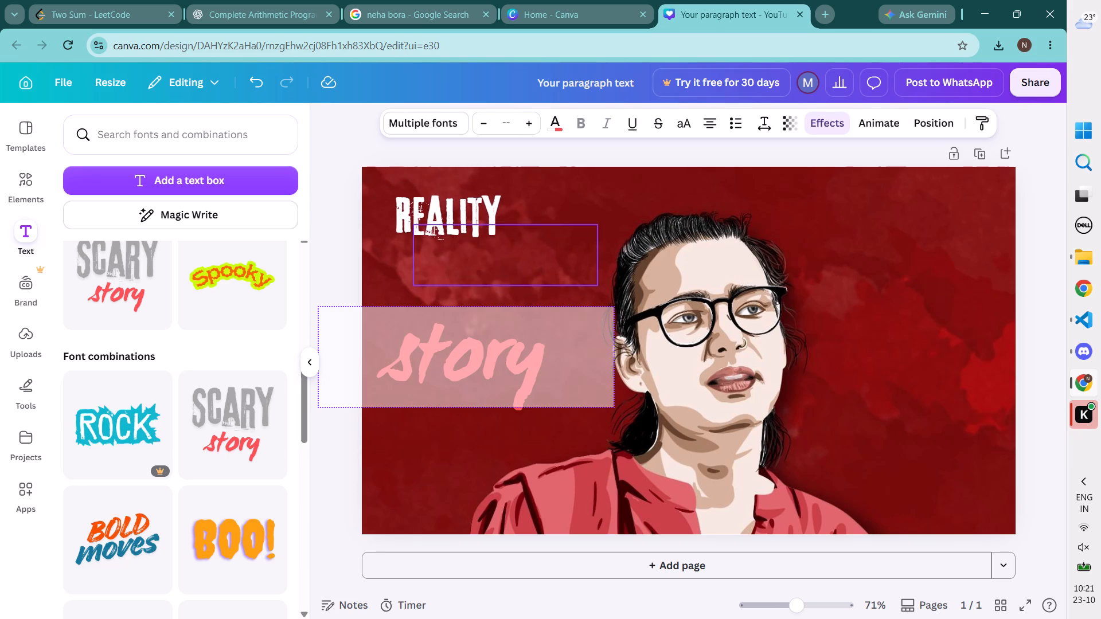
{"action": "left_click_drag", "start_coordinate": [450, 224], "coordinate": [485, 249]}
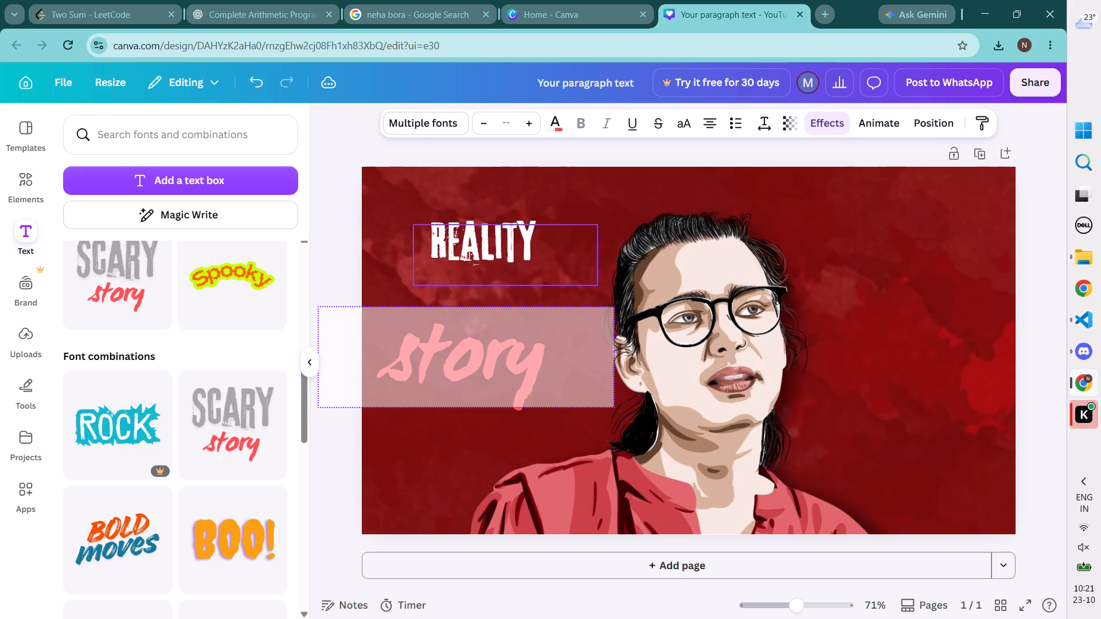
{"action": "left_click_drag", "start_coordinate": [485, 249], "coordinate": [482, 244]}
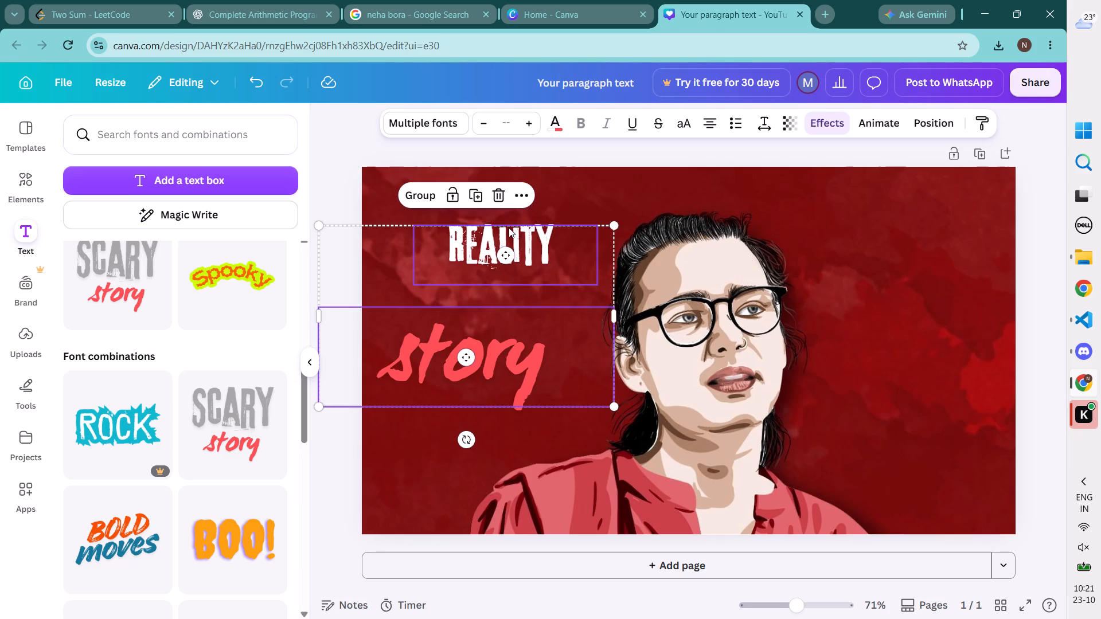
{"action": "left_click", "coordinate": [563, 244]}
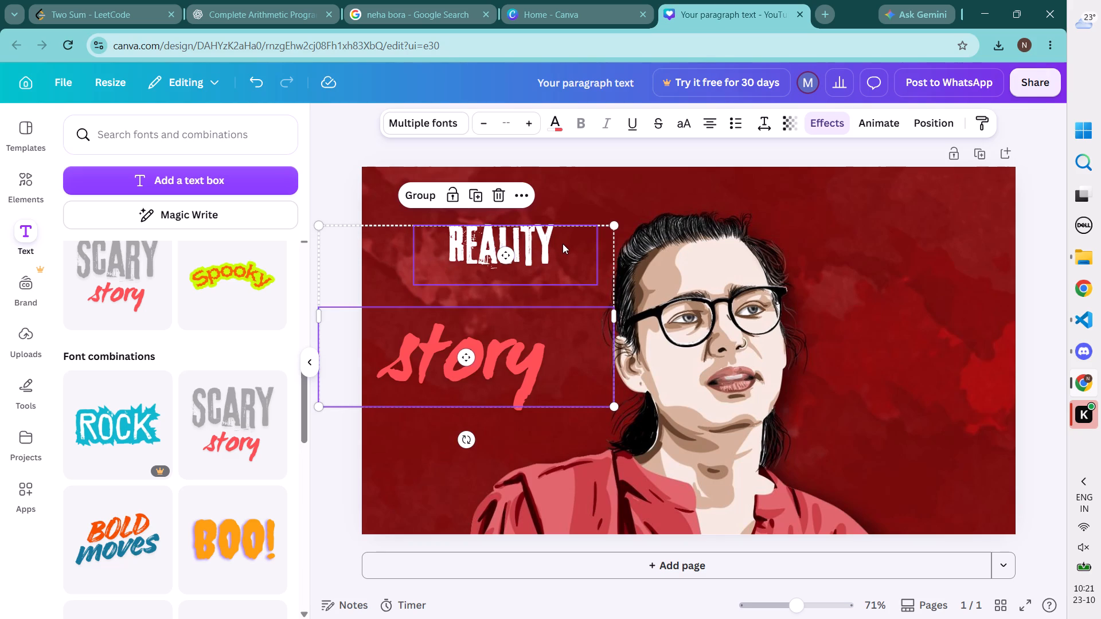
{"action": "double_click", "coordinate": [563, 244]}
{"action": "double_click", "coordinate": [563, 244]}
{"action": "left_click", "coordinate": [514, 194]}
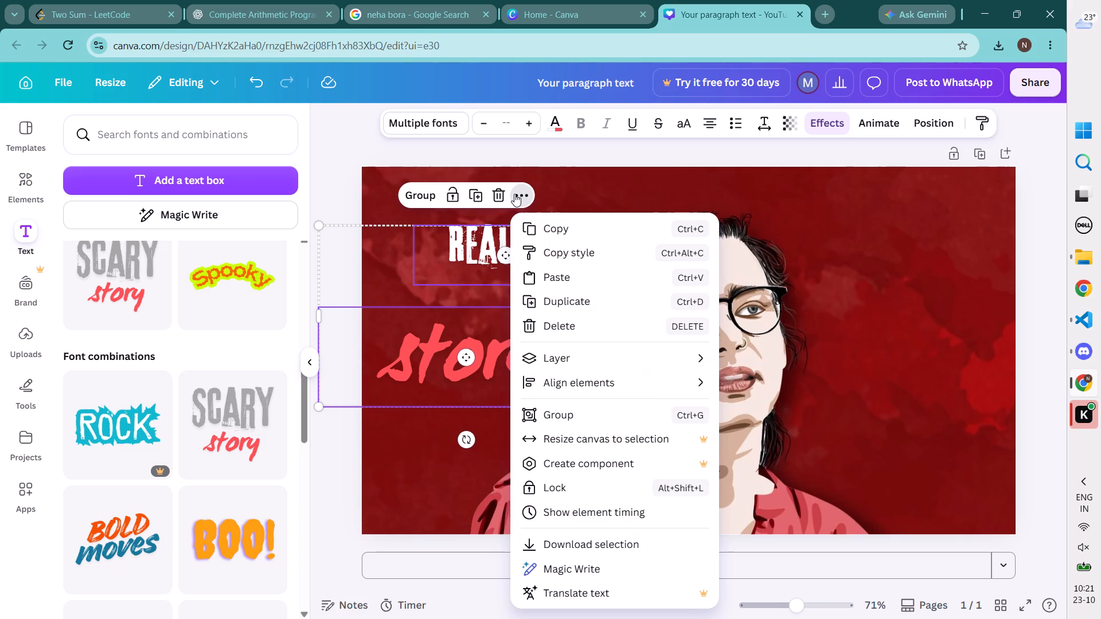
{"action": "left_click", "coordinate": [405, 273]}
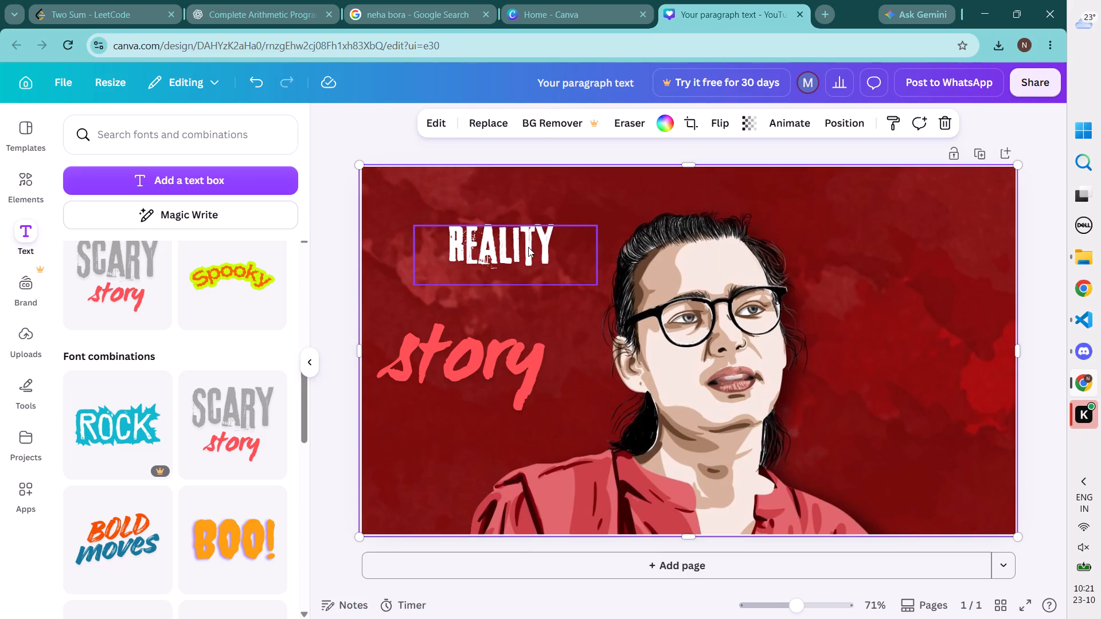
Add "of" on a second line below "Reality" in the same text box.
{"action": "left_click", "coordinate": [529, 246]}
{"action": "double_click", "coordinate": [529, 246]}
{"action": "left_click", "coordinate": [529, 246]}
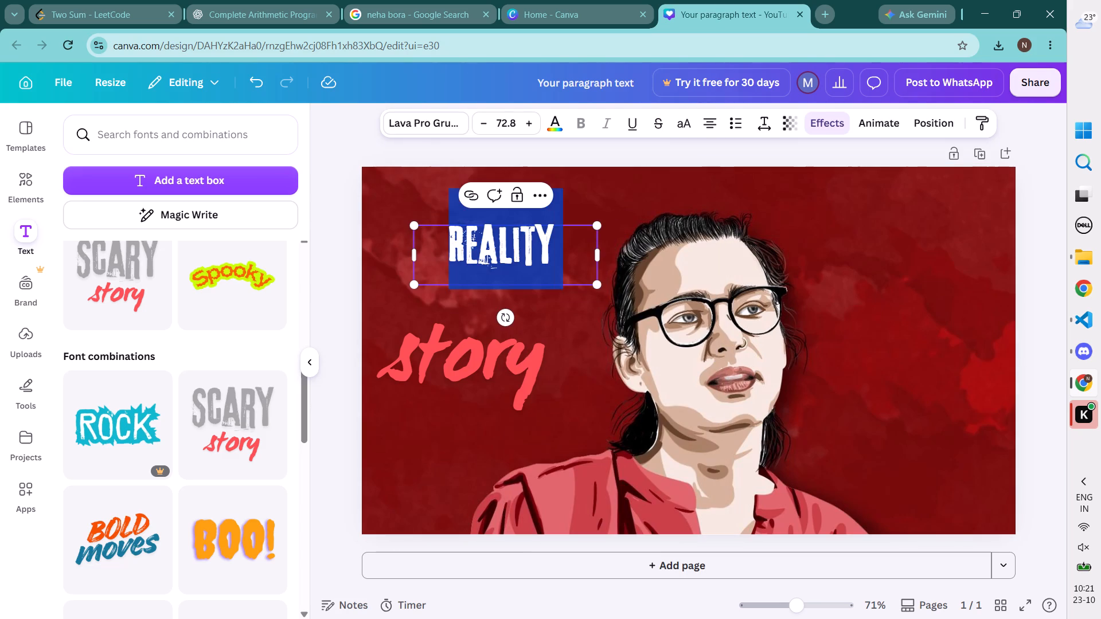
{"action": "key", "text": "Right"}
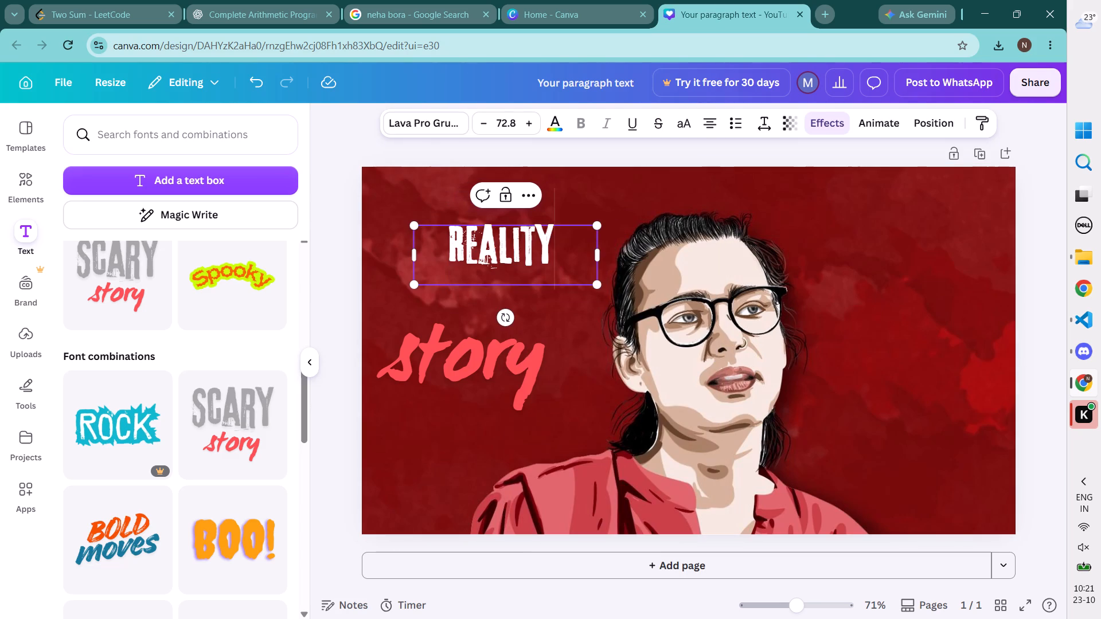
{"action": "key", "text": "space"}
{"action": "key", "text": "Return"}
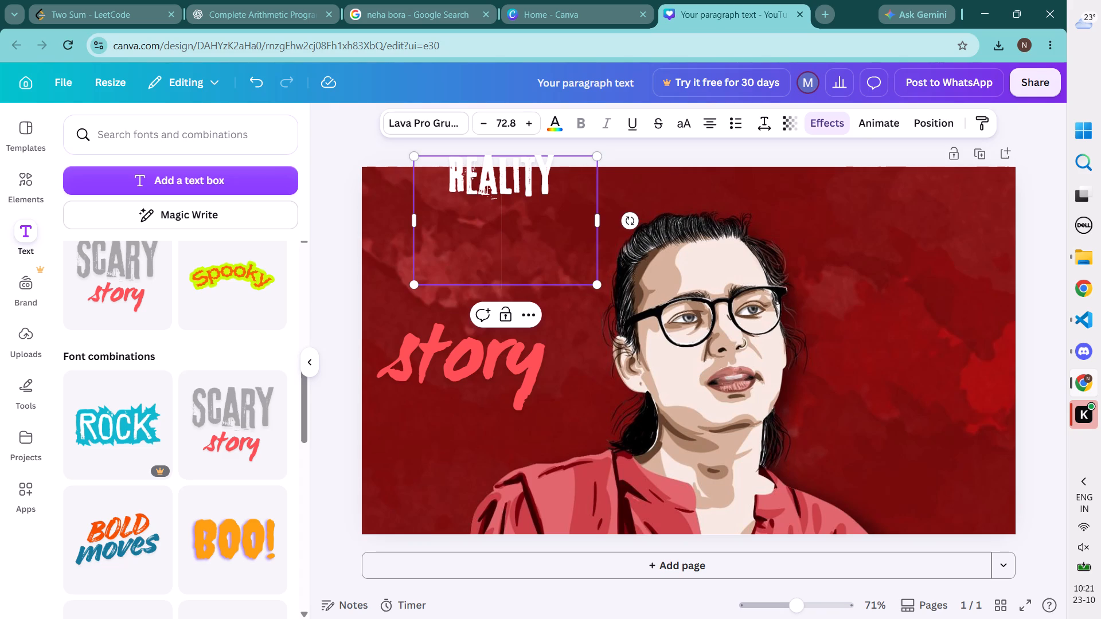
{"action": "type", "text": "of"}
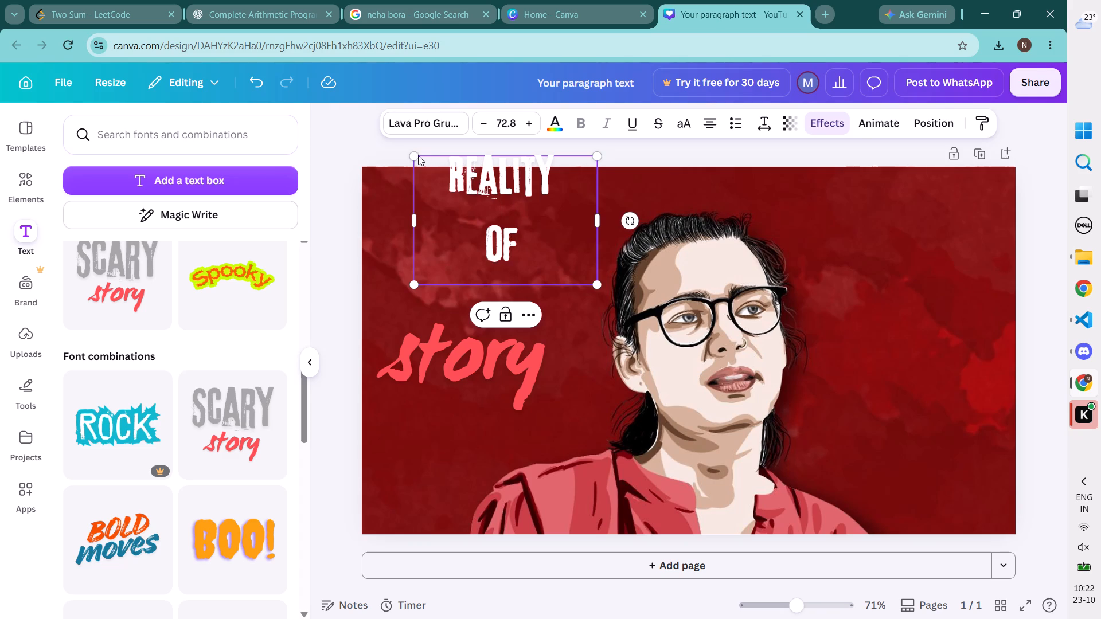
Scale the "Reality of" text down to font size 58.7 and place it just above "story", fully inside the page.
{"action": "left_click_drag", "start_coordinate": [414, 155], "coordinate": [436, 199]}
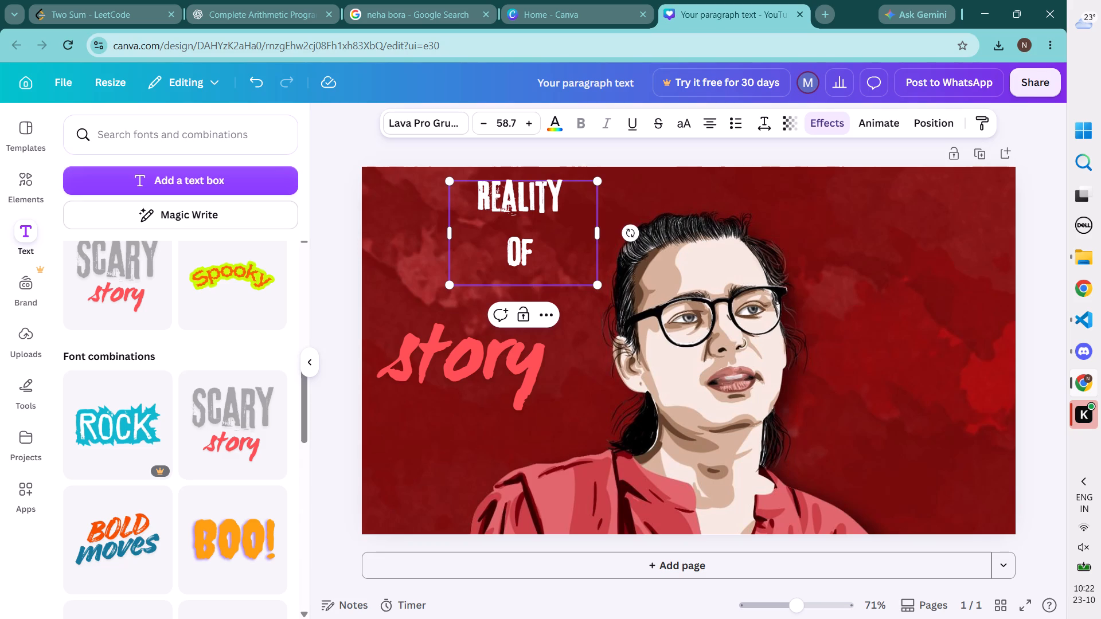
{"action": "left_click_drag", "start_coordinate": [575, 177], "coordinate": [533, 200]}
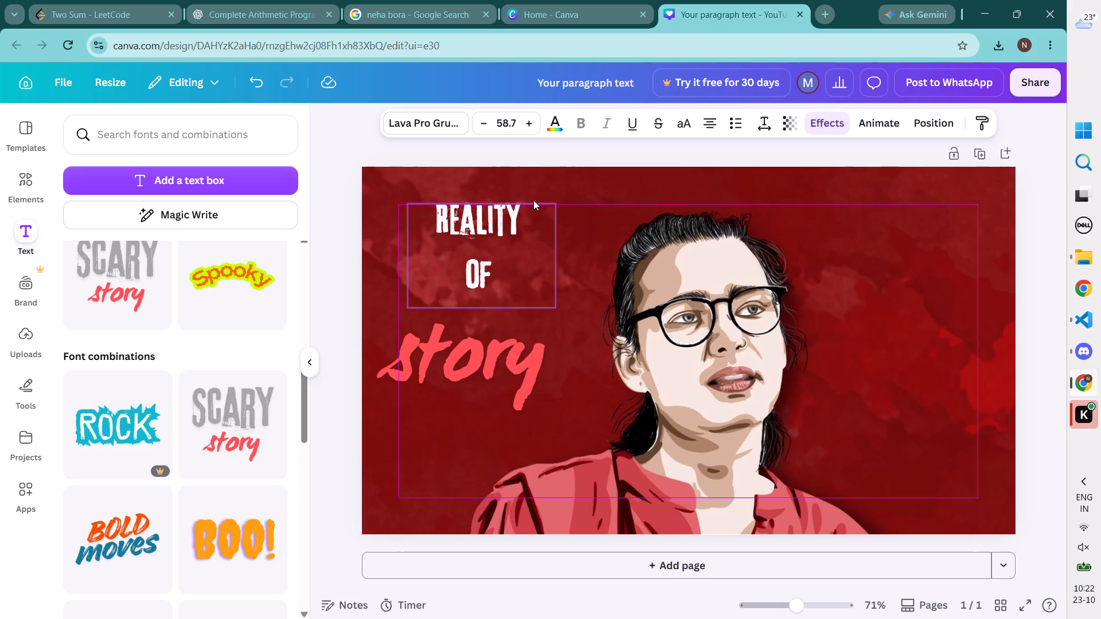
{"action": "left_click_drag", "start_coordinate": [533, 200], "coordinate": [532, 205]}
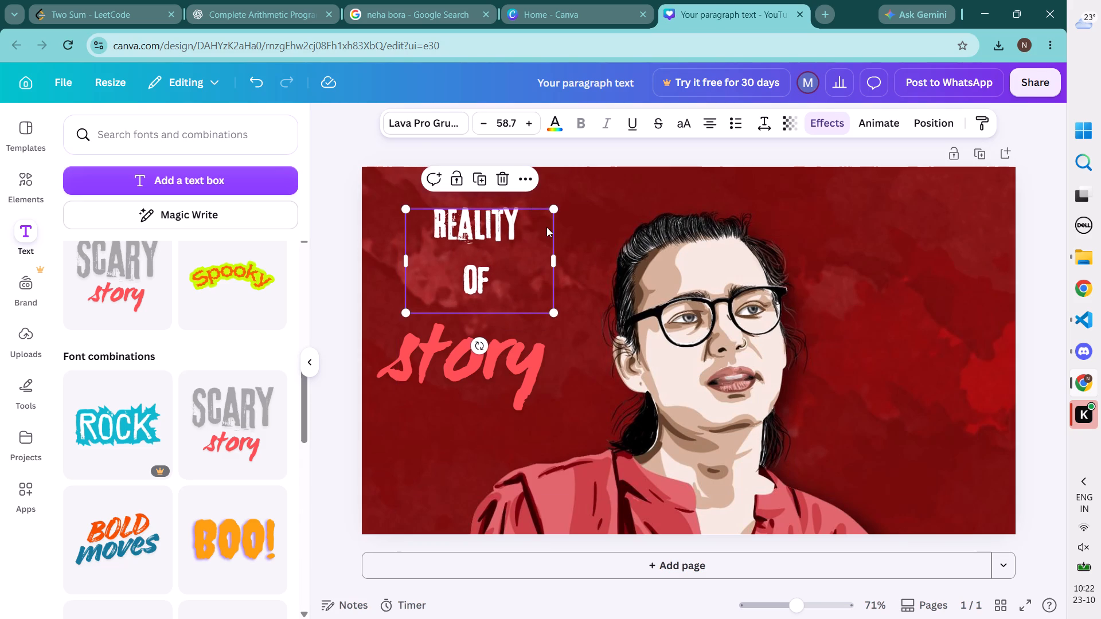
Widen the "Reality of" text box slightly toward the portrait.
{"action": "left_click_drag", "start_coordinate": [555, 263], "coordinate": [602, 263]}
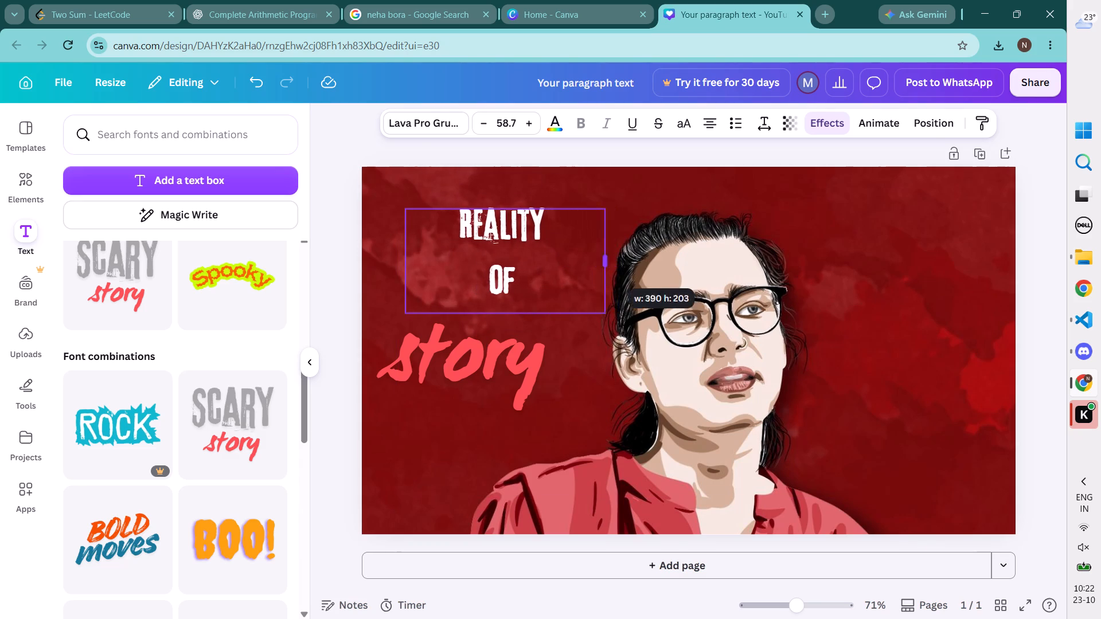
{"action": "left_click_drag", "start_coordinate": [602, 263], "coordinate": [584, 263]}
Increase the font size of the whole "Reality of" text to 68.7.
{"action": "double_click", "coordinate": [536, 235]}
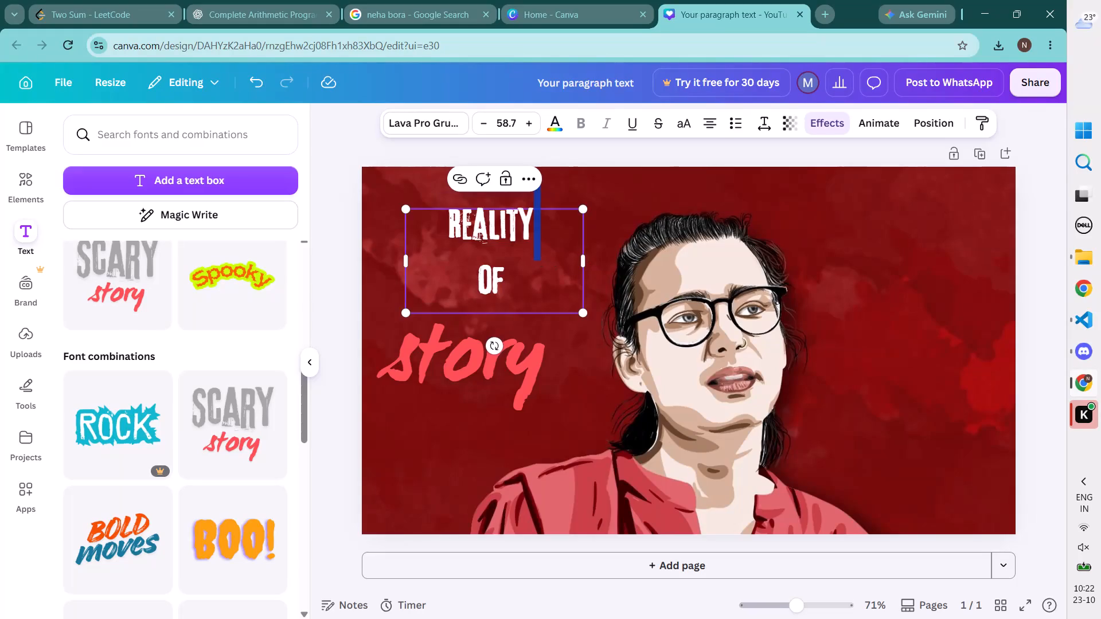
{"action": "left_click", "coordinate": [538, 290]}
{"action": "left_click_drag", "start_coordinate": [538, 290], "coordinate": [460, 246]}
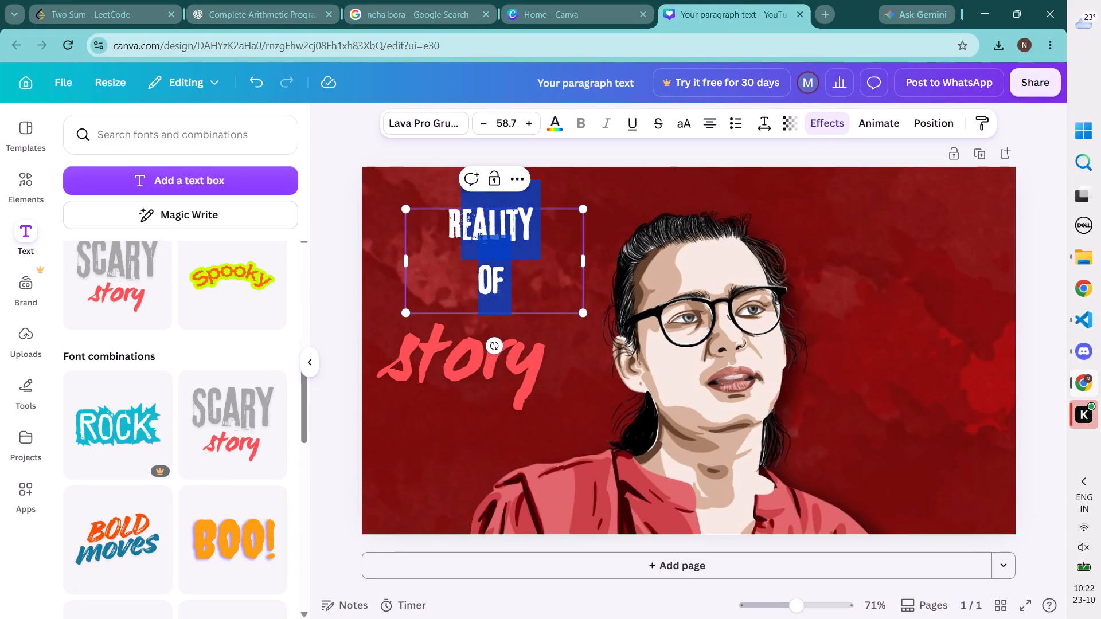
{"action": "left_click_drag", "start_coordinate": [460, 246], "coordinate": [448, 241]}
{"action": "left_click", "coordinate": [528, 120]}
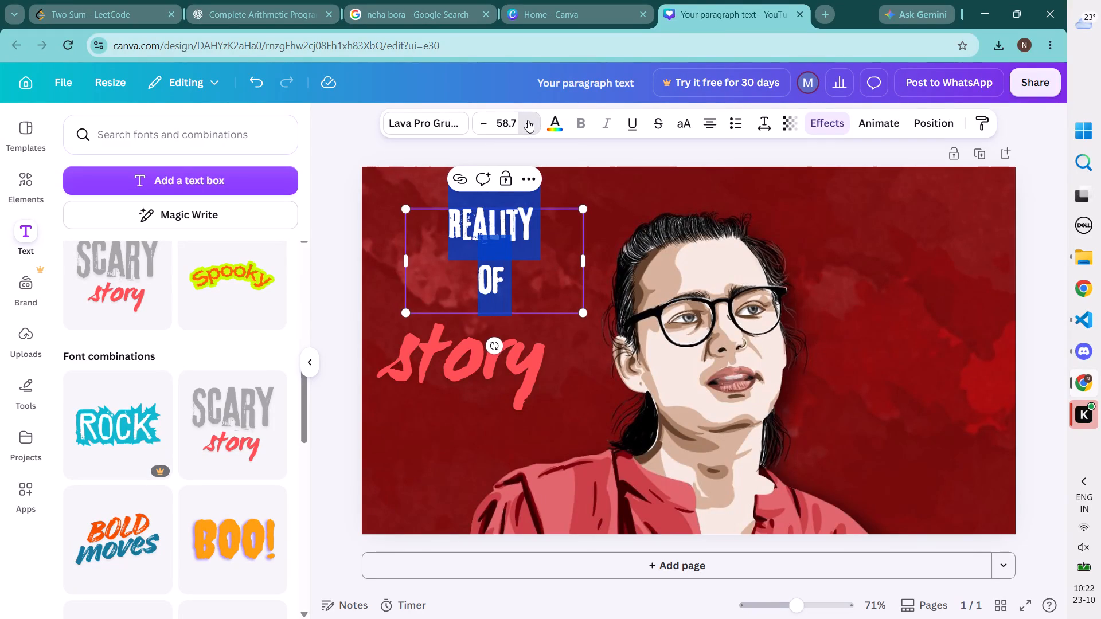
{"action": "triple_click", "coordinate": [528, 120]}
{"action": "triple_click", "coordinate": [528, 120]}
{"action": "triple_click", "coordinate": [528, 120]}
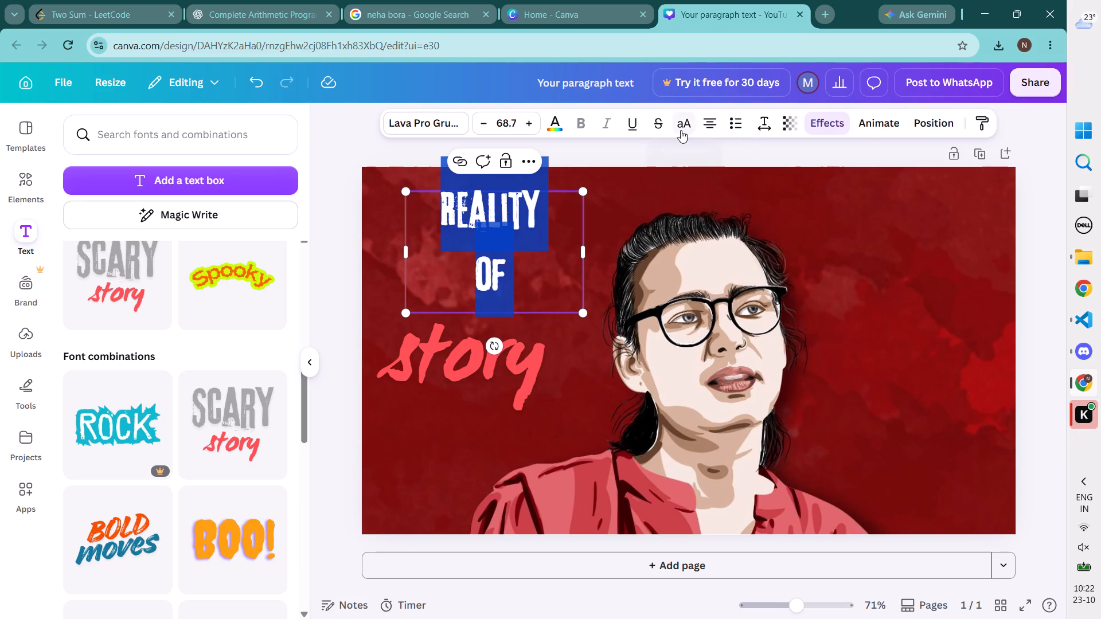
Widen the letter spacing of the "Reality of" text to 73.
{"action": "left_click", "coordinate": [755, 129]}
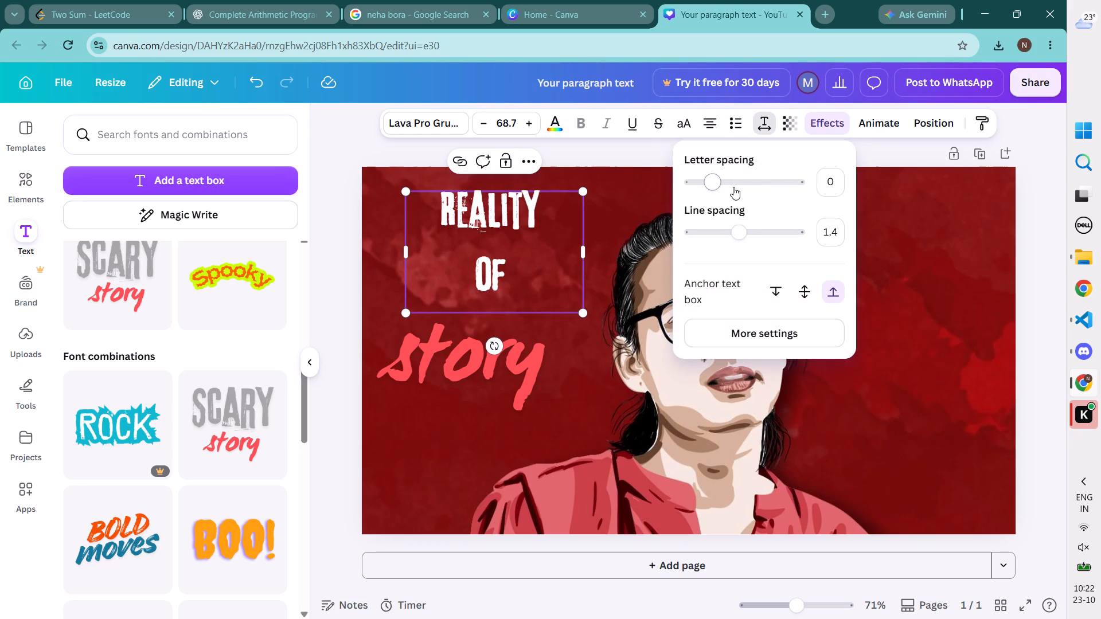
{"action": "left_click_drag", "start_coordinate": [713, 184], "coordinate": [720, 183]}
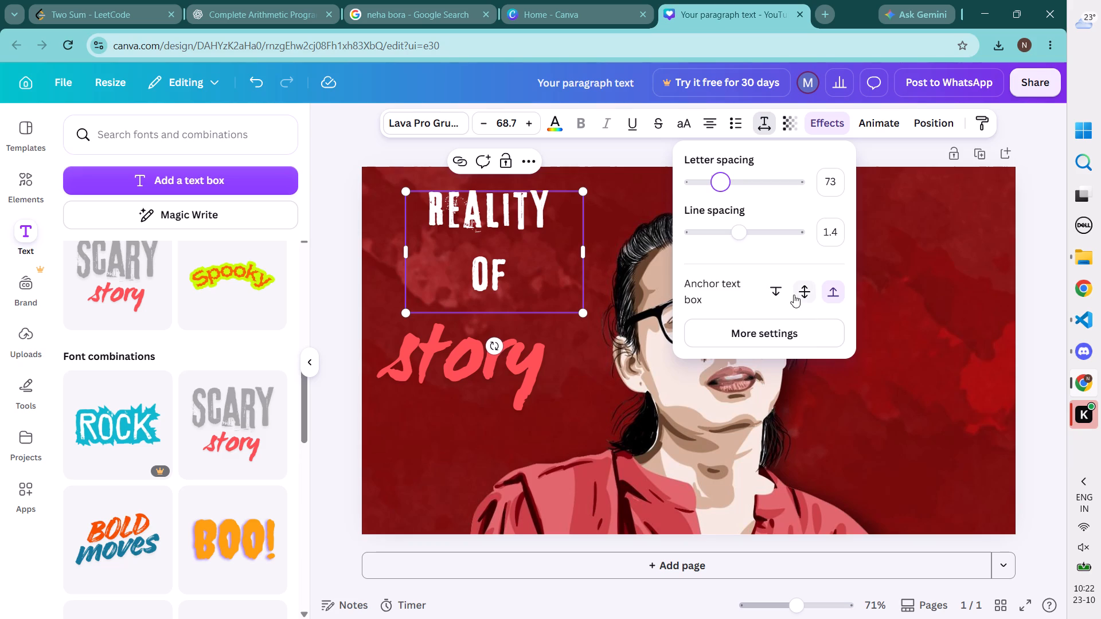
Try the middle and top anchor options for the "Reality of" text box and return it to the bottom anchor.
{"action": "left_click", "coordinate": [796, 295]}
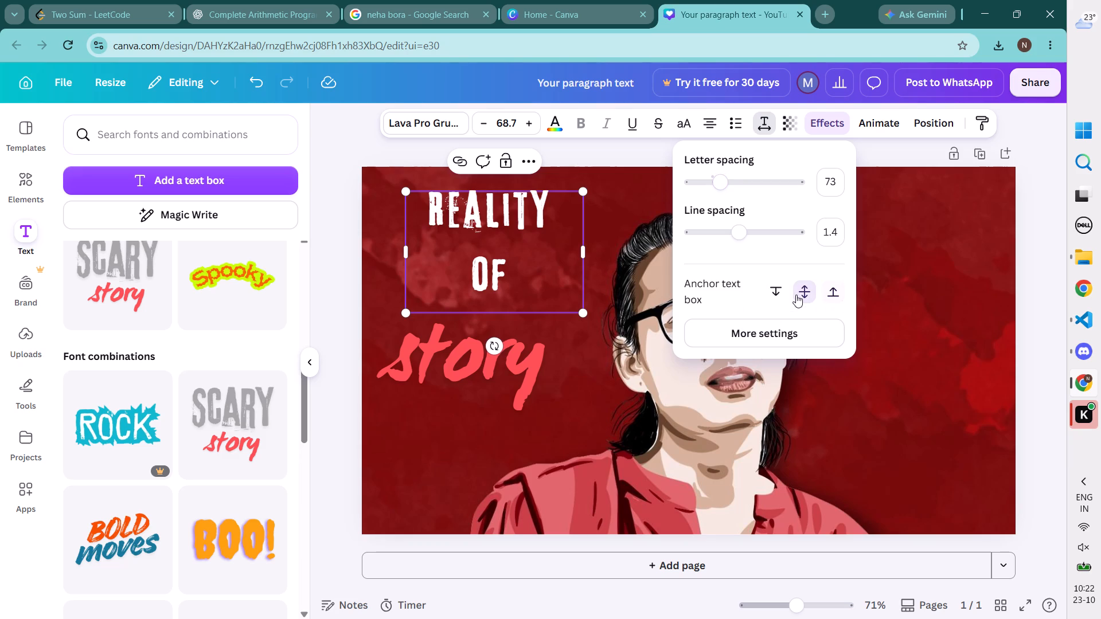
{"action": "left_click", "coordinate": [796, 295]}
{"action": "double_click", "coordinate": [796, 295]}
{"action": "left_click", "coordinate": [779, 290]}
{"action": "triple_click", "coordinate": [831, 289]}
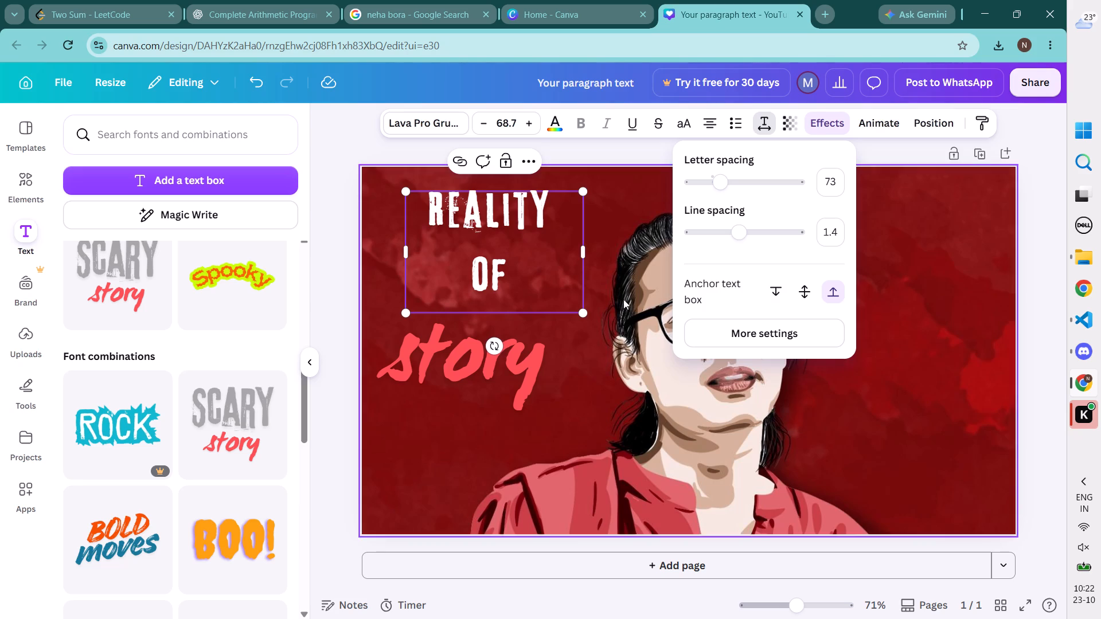
Tighten the line spacing between "Reality" and "of" to about 0.8.
{"action": "left_click_drag", "start_coordinate": [523, 287], "coordinate": [473, 279]}
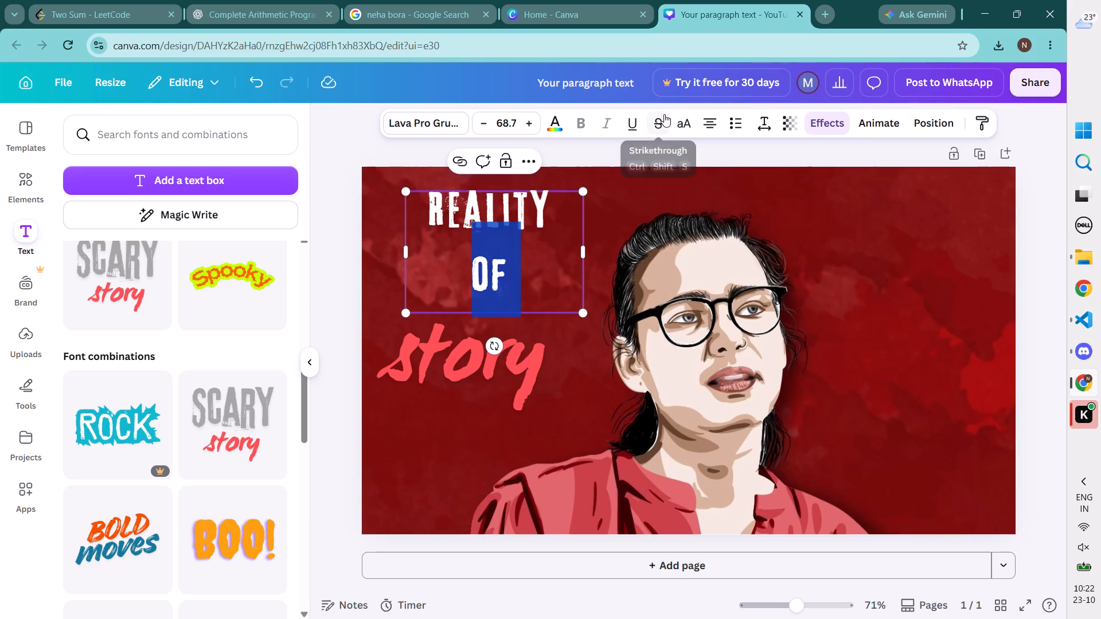
{"action": "left_click", "coordinate": [756, 124]}
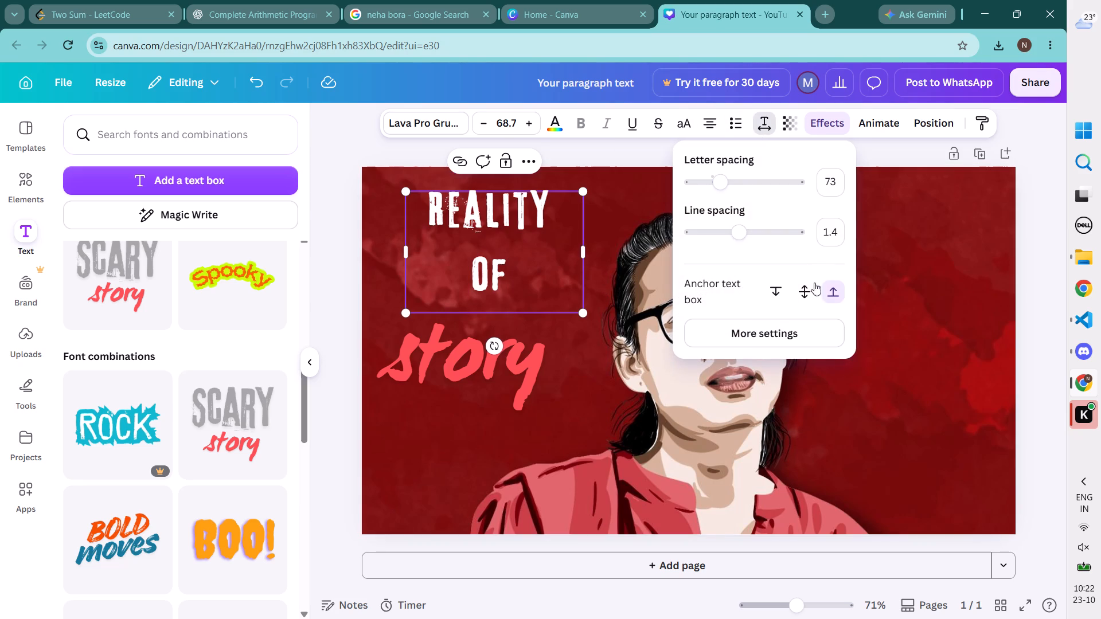
{"action": "left_click", "coordinate": [832, 291]}
{"action": "left_click", "coordinate": [832, 291]}
{"action": "left_click", "coordinate": [745, 331]}
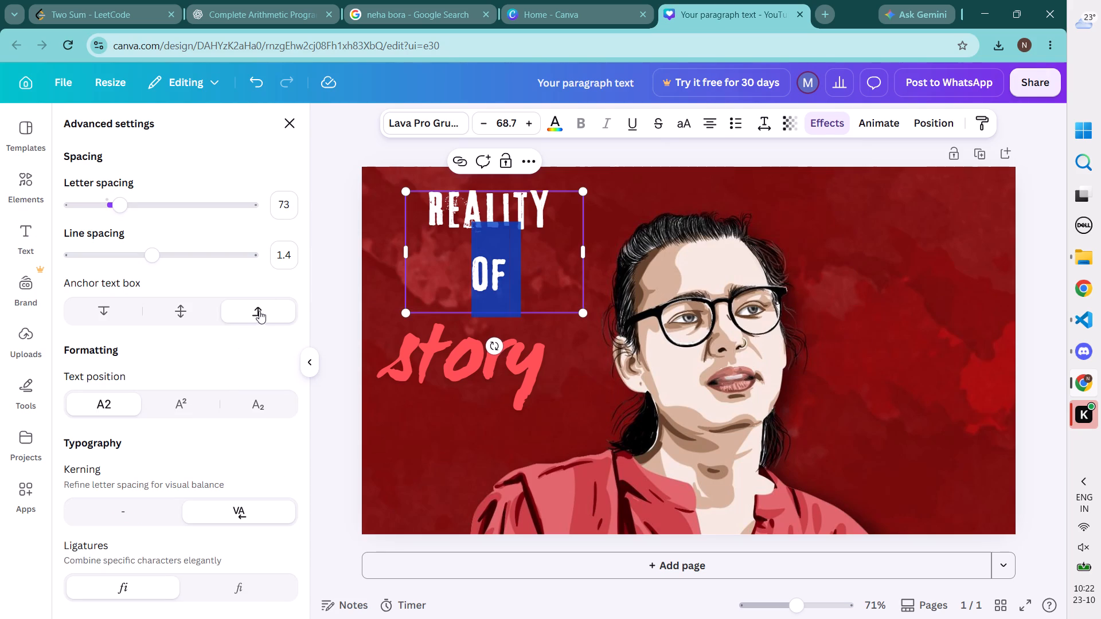
{"action": "left_click_drag", "start_coordinate": [158, 259], "coordinate": [193, 259]}
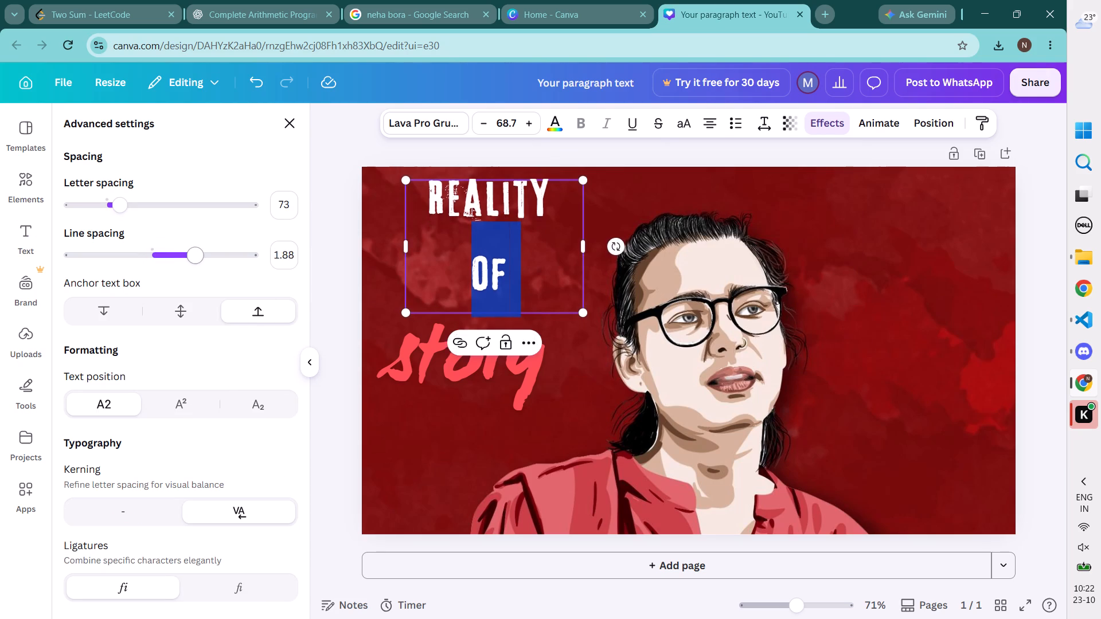
{"action": "left_click_drag", "start_coordinate": [193, 259], "coordinate": [95, 259]}
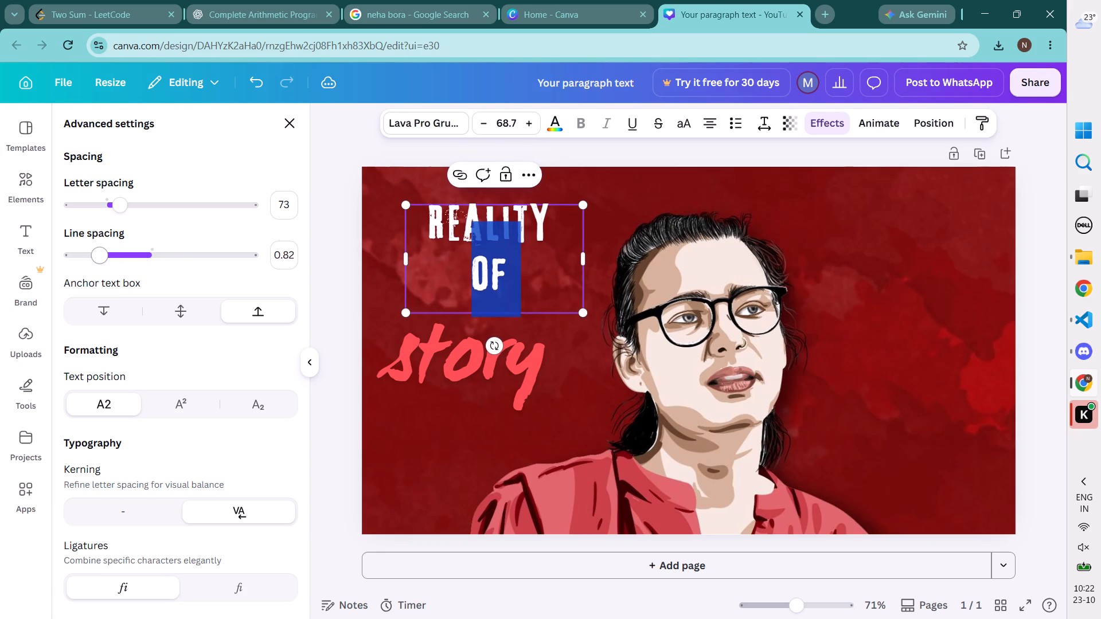
{"action": "left_click_drag", "start_coordinate": [95, 259], "coordinate": [91, 258]}
{"action": "left_click", "coordinate": [783, 291]}
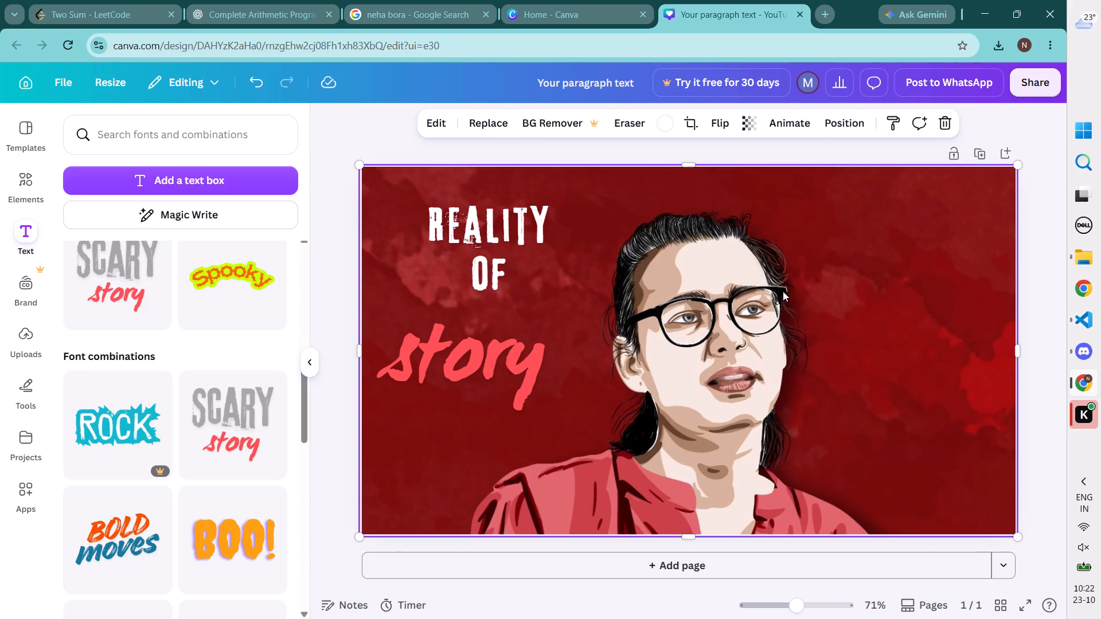
Move the "story" text up and slightly toward the portrait so it sits directly beneath "of".
{"action": "left_click", "coordinate": [450, 361]}
{"action": "left_click_drag", "start_coordinate": [450, 361], "coordinate": [459, 353]}
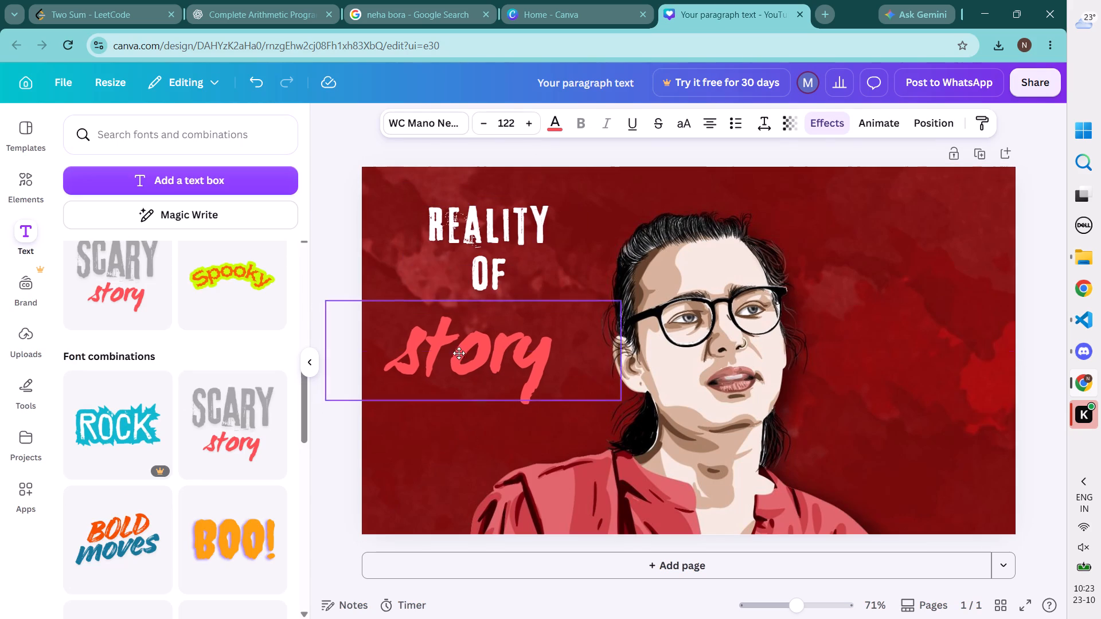
{"action": "left_click_drag", "start_coordinate": [459, 353], "coordinate": [479, 331]}
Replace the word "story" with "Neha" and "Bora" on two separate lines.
{"action": "double_click", "coordinate": [563, 352]}
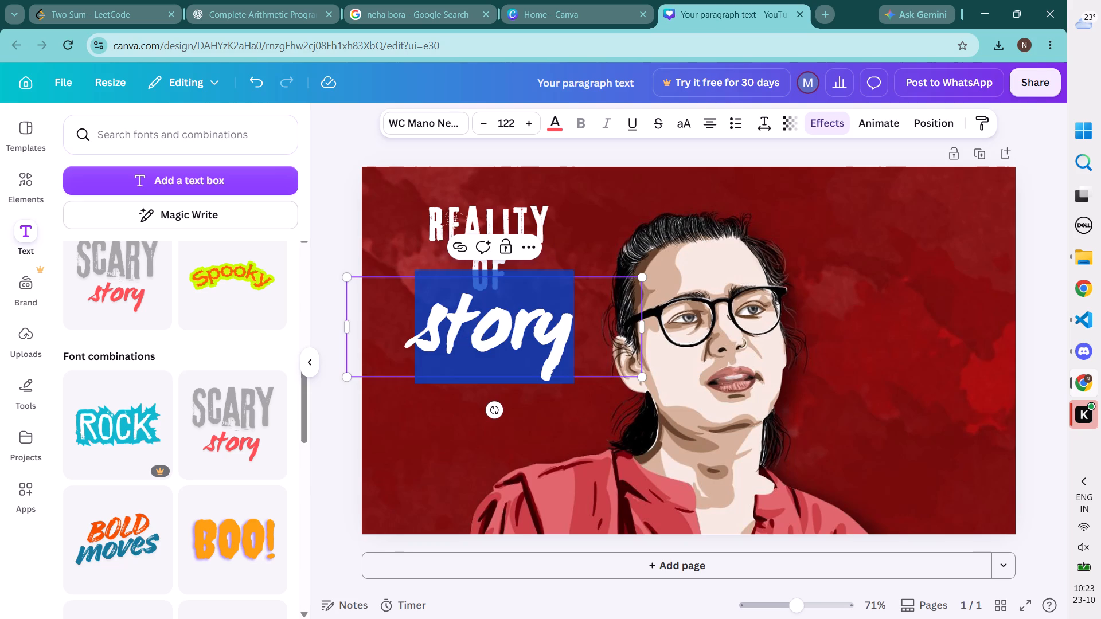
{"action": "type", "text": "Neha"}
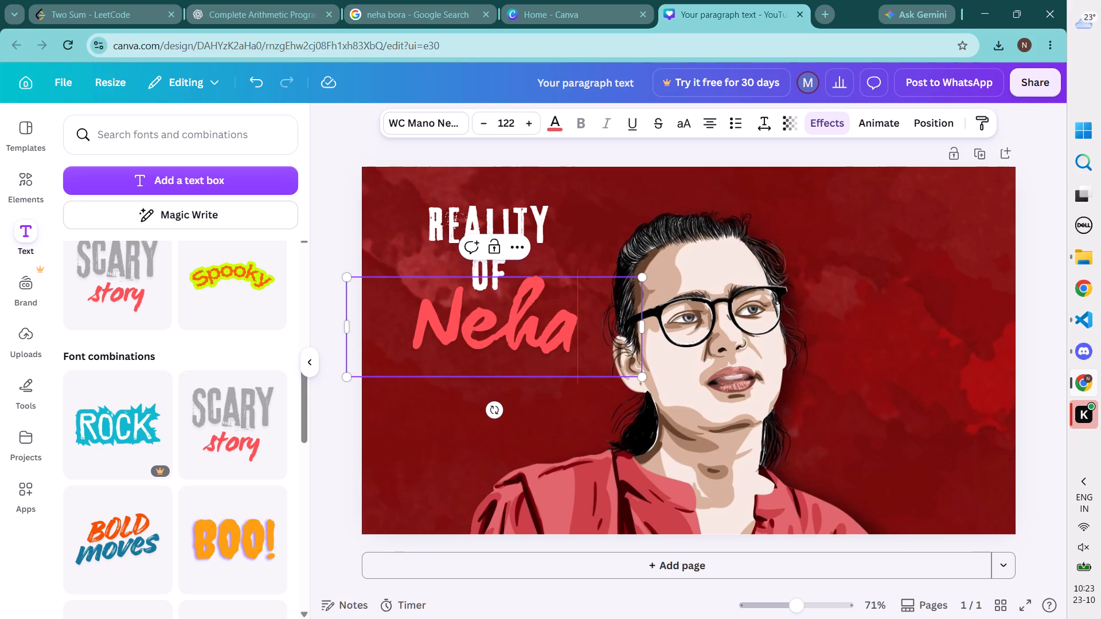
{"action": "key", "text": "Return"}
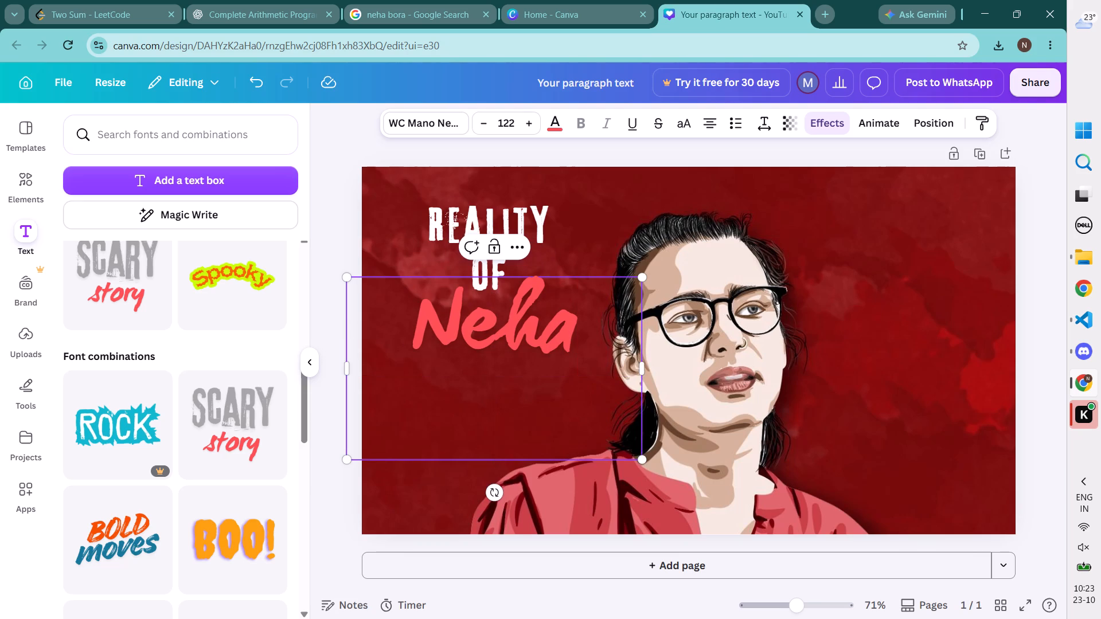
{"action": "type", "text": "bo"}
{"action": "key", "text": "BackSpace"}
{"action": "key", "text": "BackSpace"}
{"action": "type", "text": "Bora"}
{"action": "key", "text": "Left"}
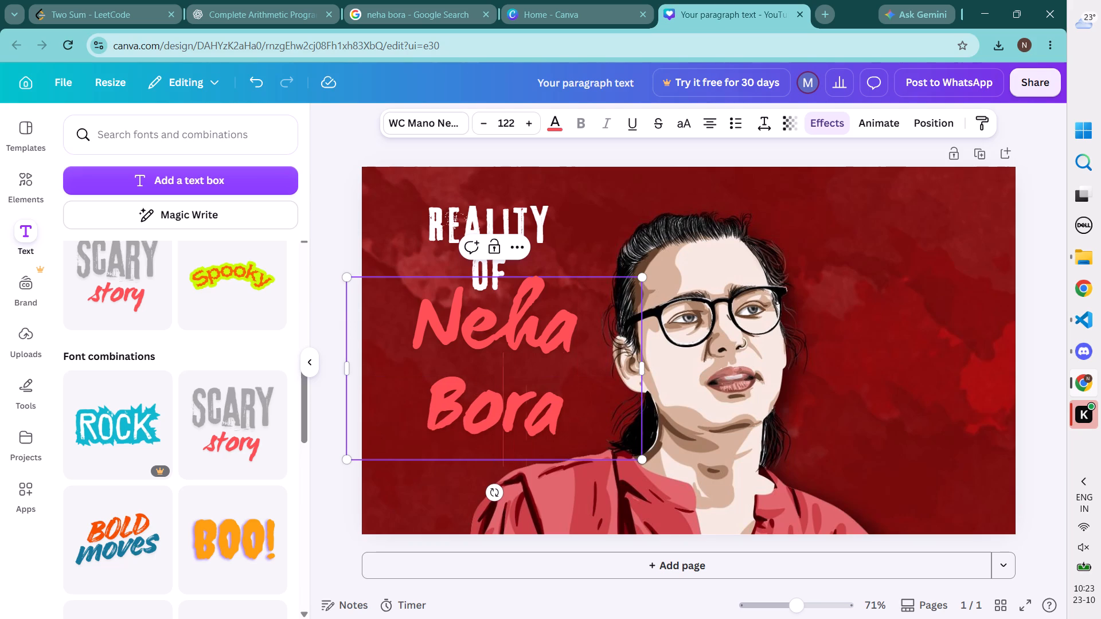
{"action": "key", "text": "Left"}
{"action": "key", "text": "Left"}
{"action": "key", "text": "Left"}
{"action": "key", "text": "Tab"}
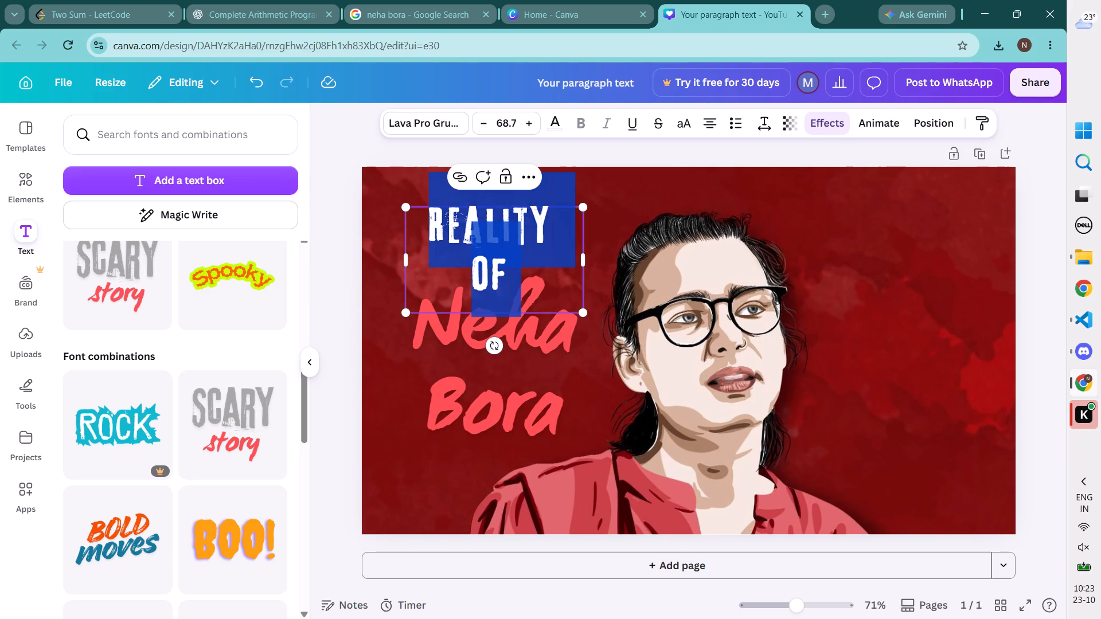
{"action": "left_click", "coordinate": [846, 351]}
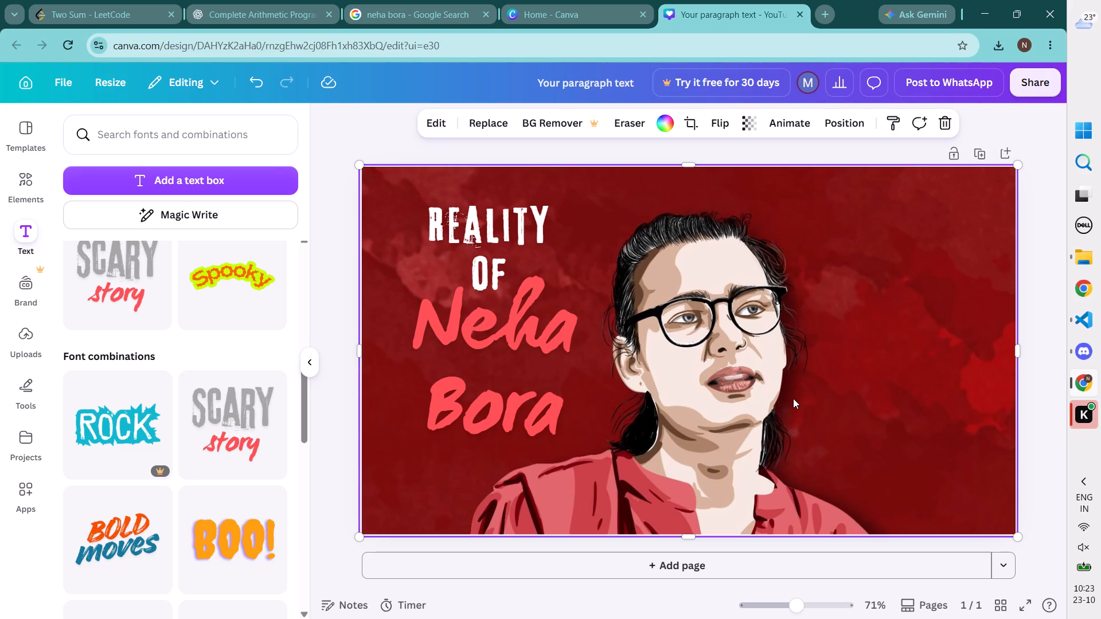
{"action": "double_click", "coordinate": [574, 326]}
{"action": "left_click_drag", "start_coordinate": [580, 423], "coordinate": [413, 334]}
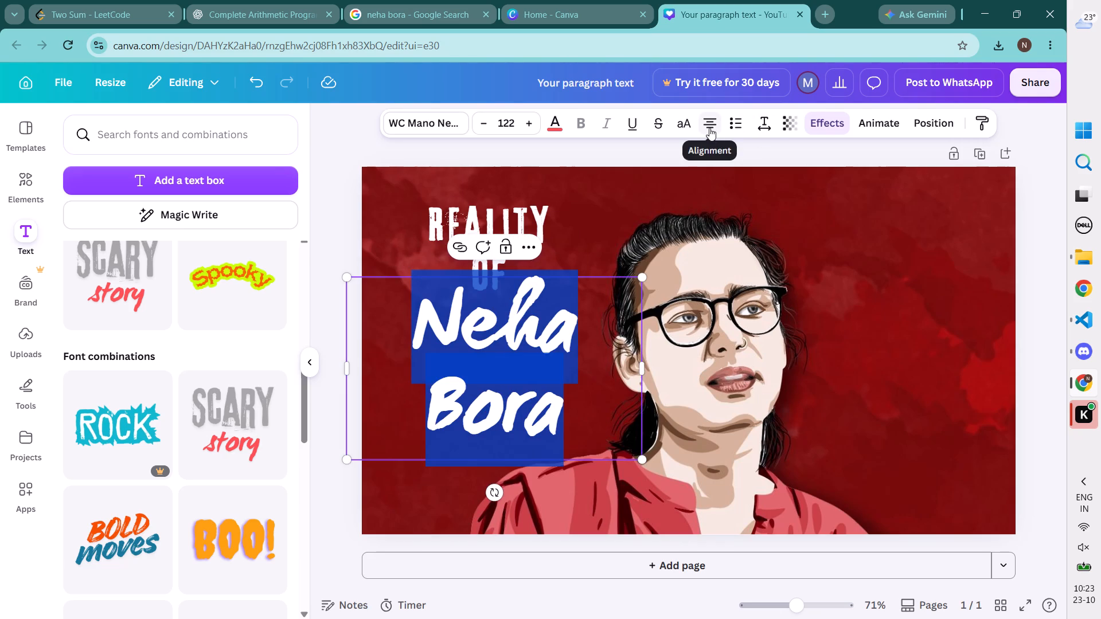
{"action": "left_click", "coordinate": [766, 131]}
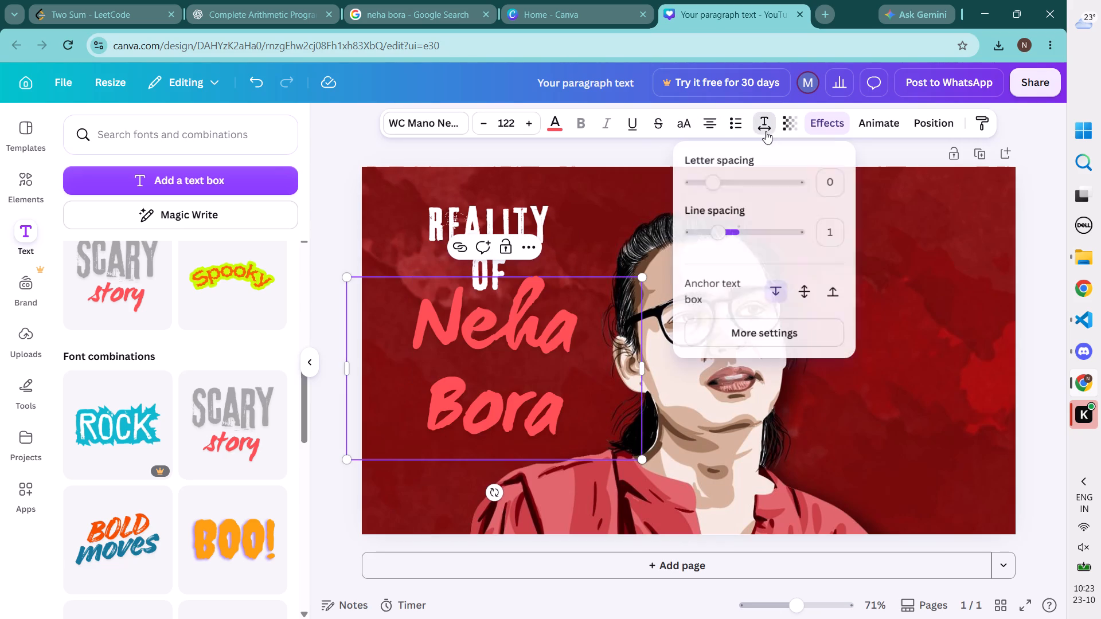
{"action": "left_click", "coordinate": [743, 326]}
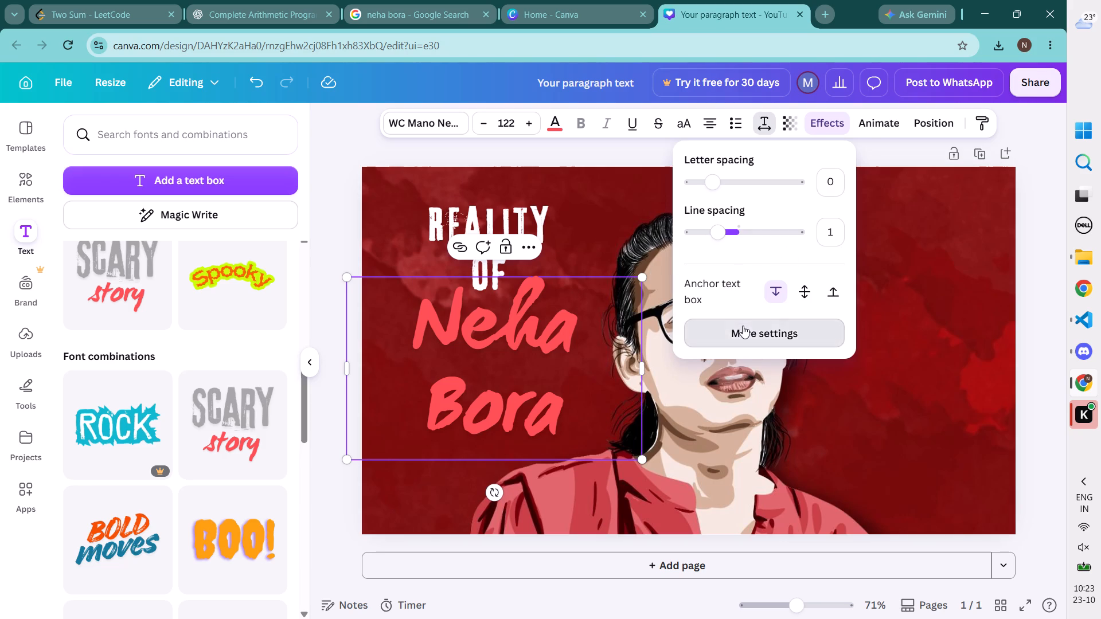
{"action": "left_click_drag", "start_coordinate": [116, 263], "coordinate": [103, 268]}
{"action": "left_click", "coordinate": [793, 322]}
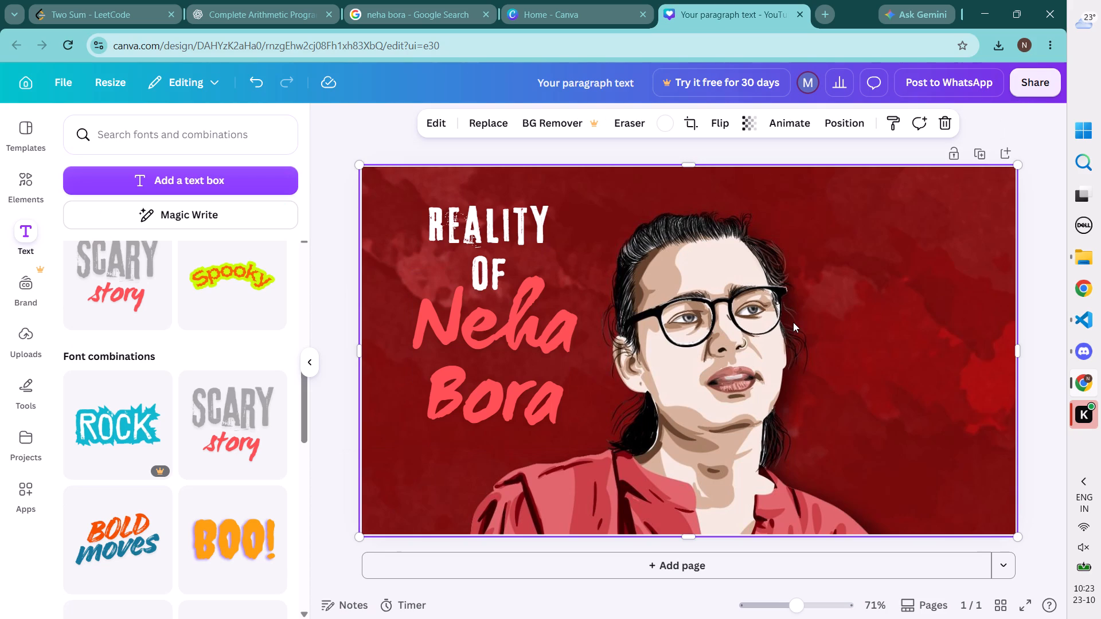
{"action": "left_click", "coordinate": [530, 370]}
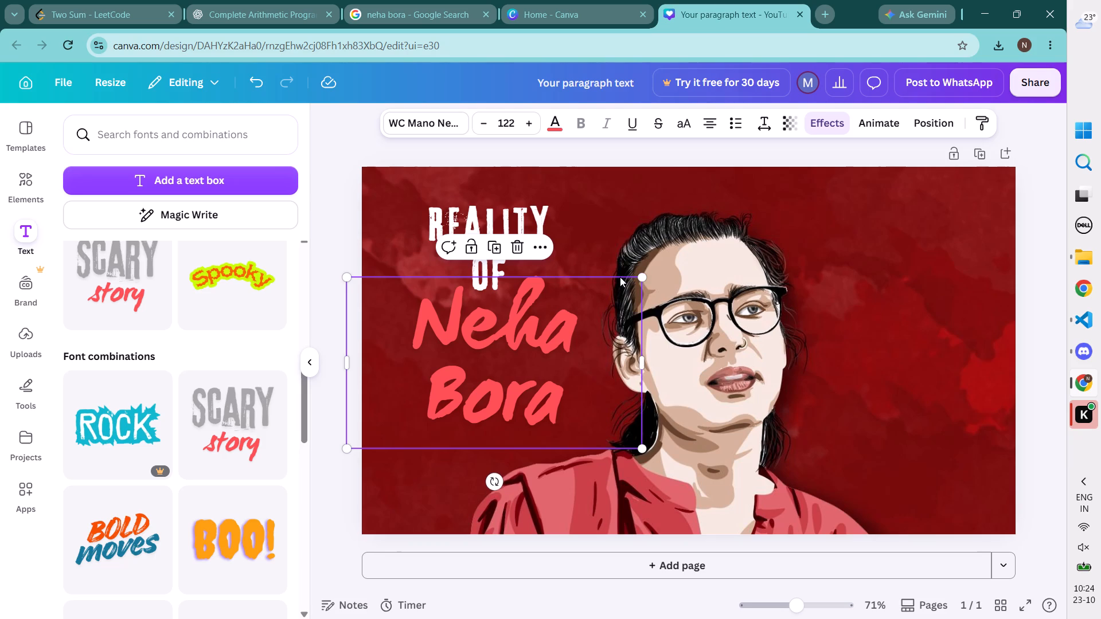
{"action": "left_click", "coordinate": [602, 297]}
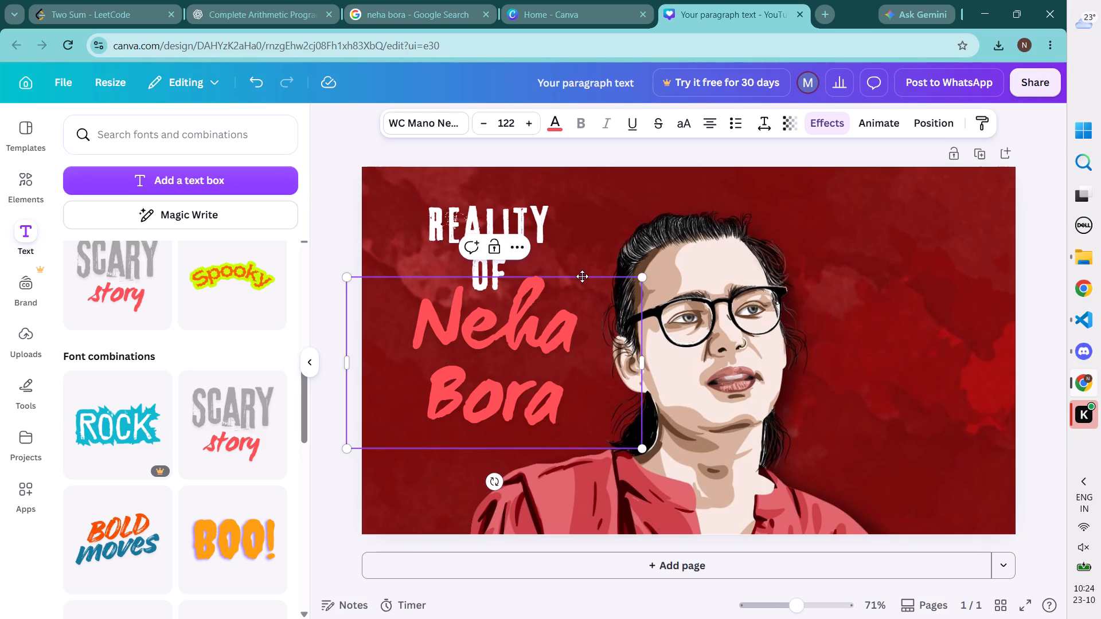
{"action": "left_click_drag", "start_coordinate": [582, 276], "coordinate": [582, 287]}
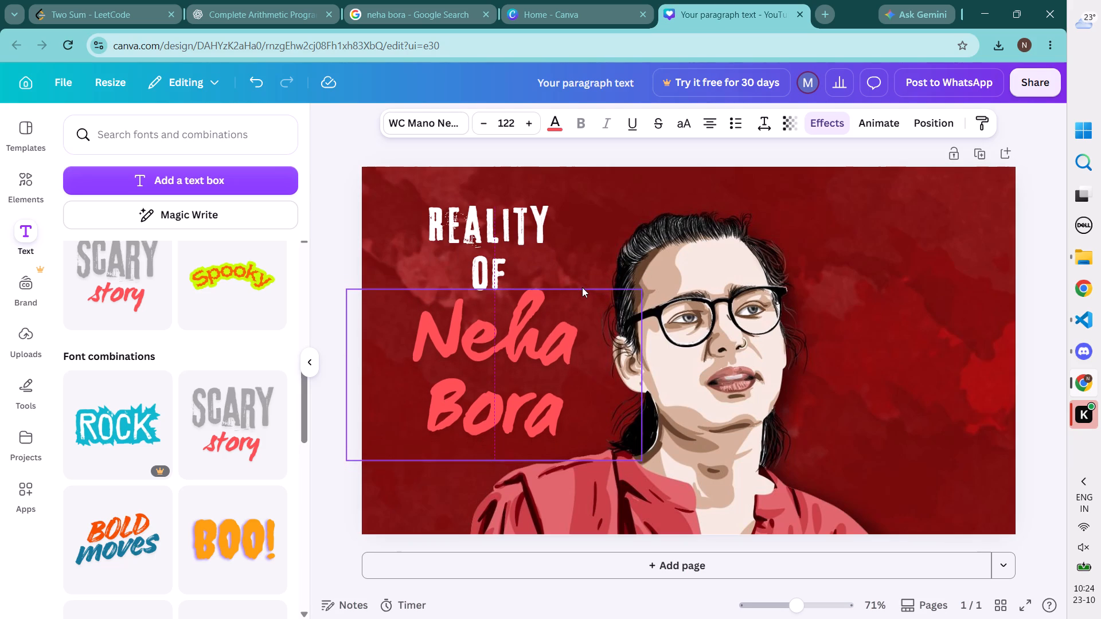
{"action": "left_click_drag", "start_coordinate": [582, 287], "coordinate": [582, 289]}
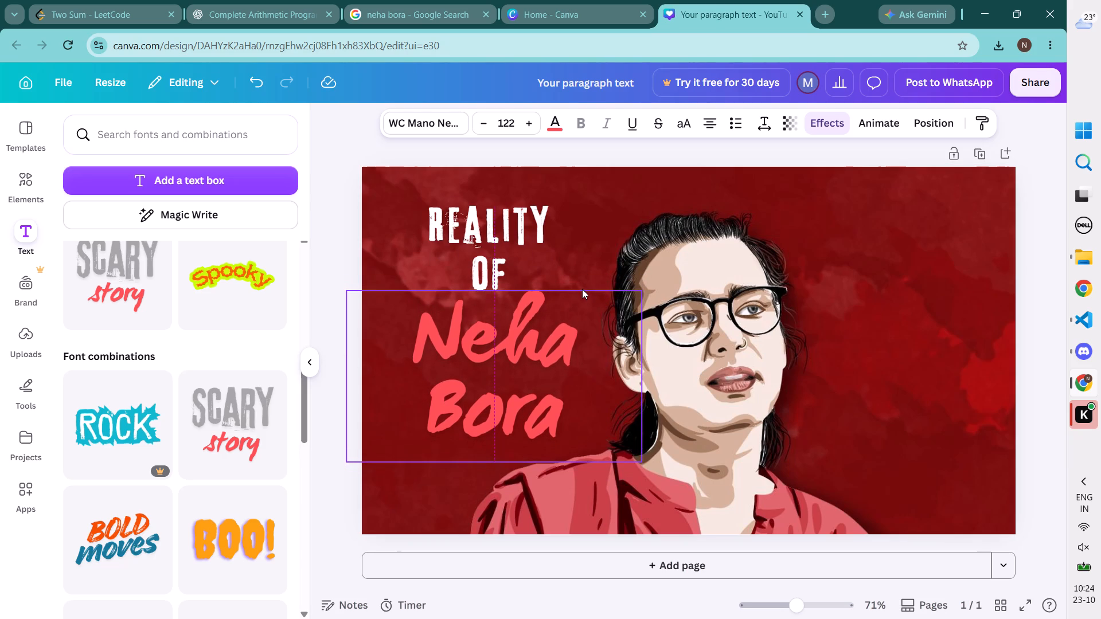
{"action": "left_click_drag", "start_coordinate": [582, 289], "coordinate": [583, 289]}
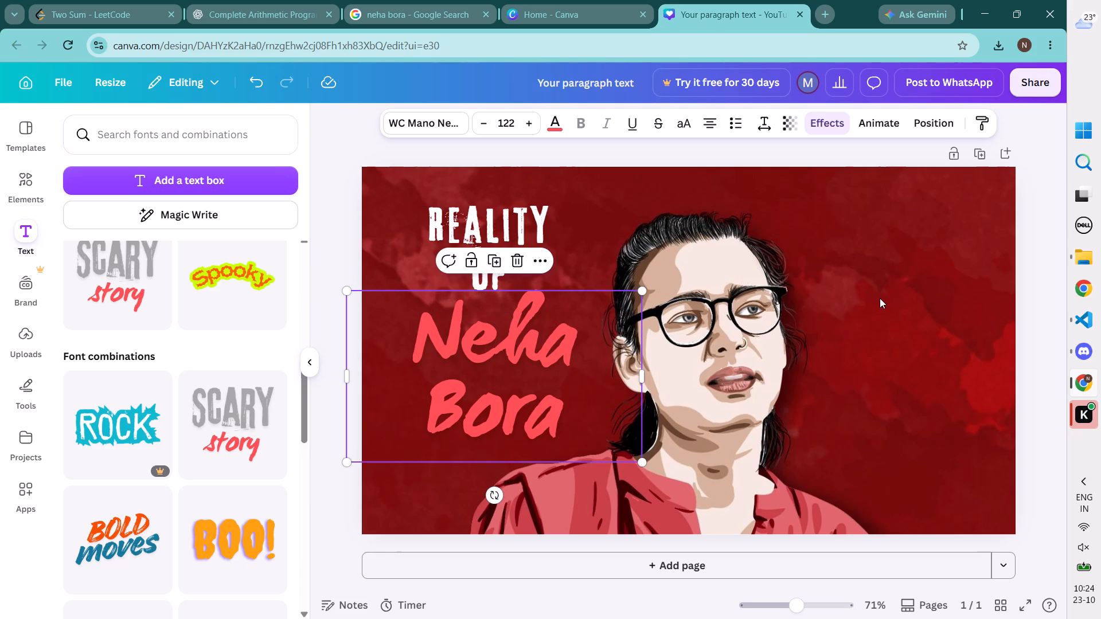
{"action": "left_click", "coordinate": [880, 298]}
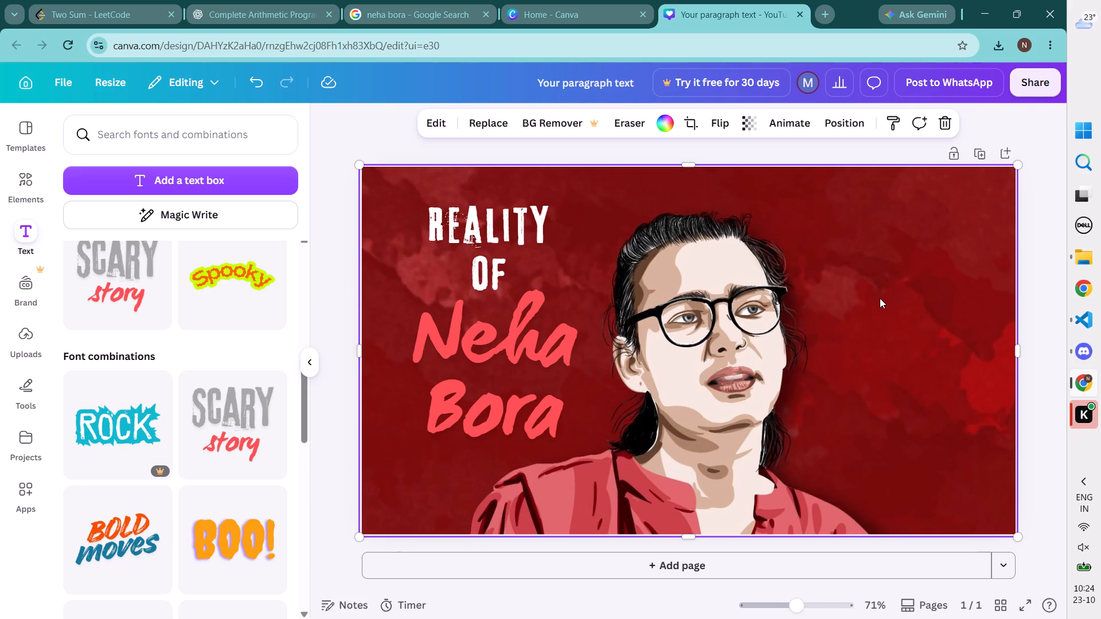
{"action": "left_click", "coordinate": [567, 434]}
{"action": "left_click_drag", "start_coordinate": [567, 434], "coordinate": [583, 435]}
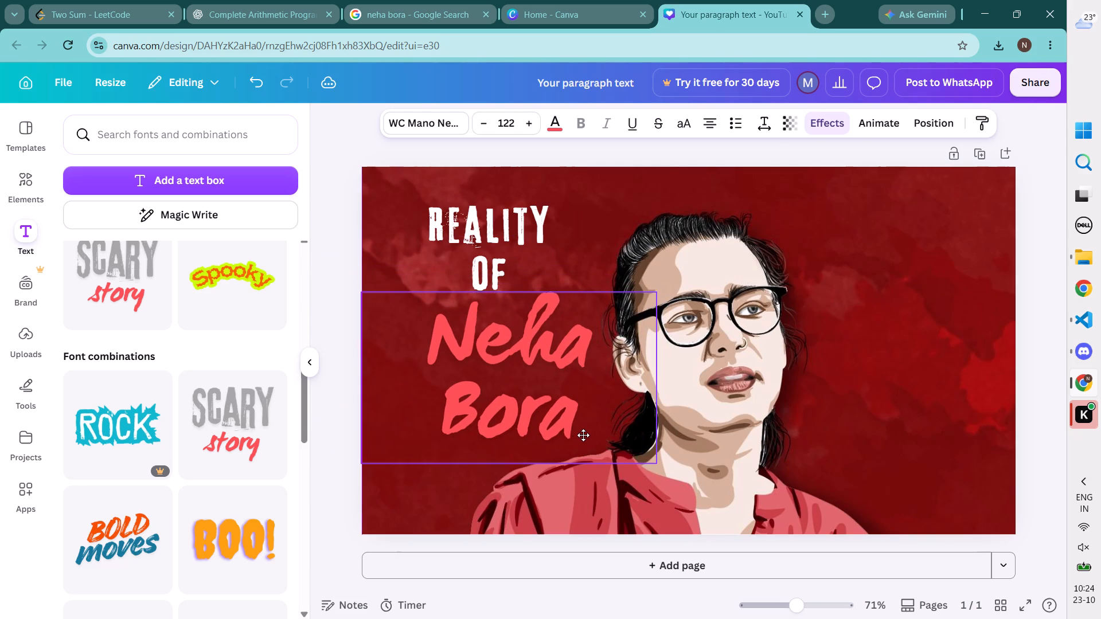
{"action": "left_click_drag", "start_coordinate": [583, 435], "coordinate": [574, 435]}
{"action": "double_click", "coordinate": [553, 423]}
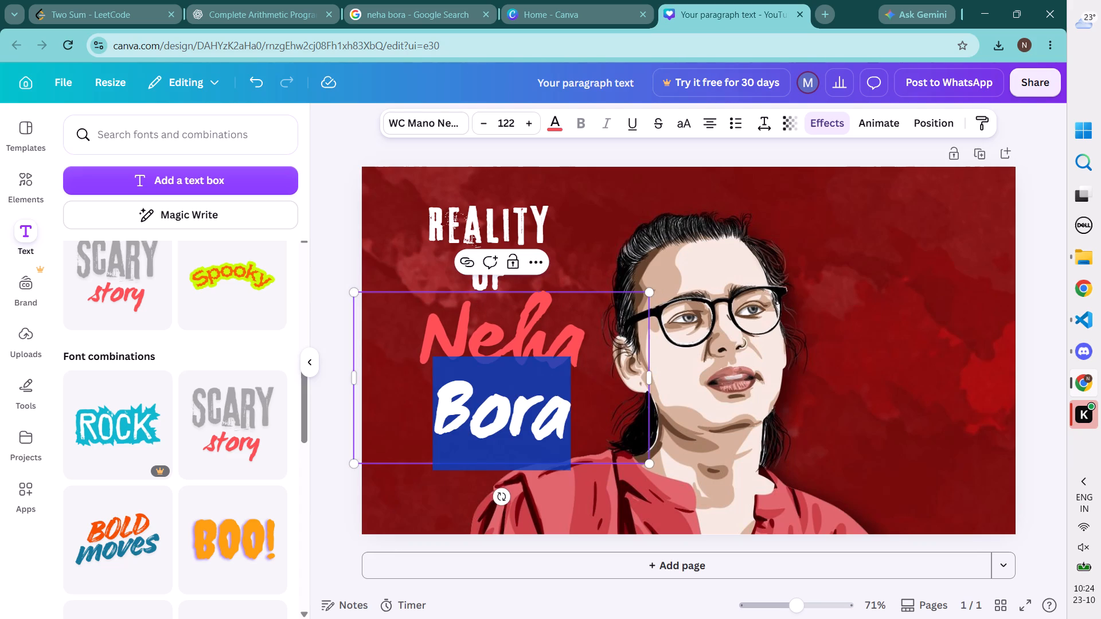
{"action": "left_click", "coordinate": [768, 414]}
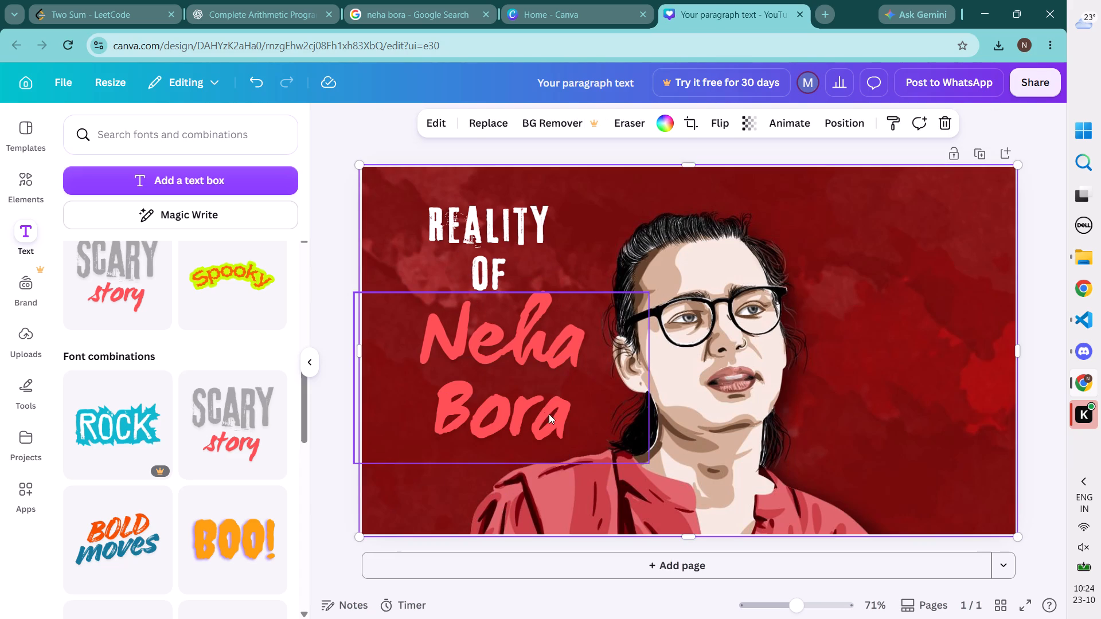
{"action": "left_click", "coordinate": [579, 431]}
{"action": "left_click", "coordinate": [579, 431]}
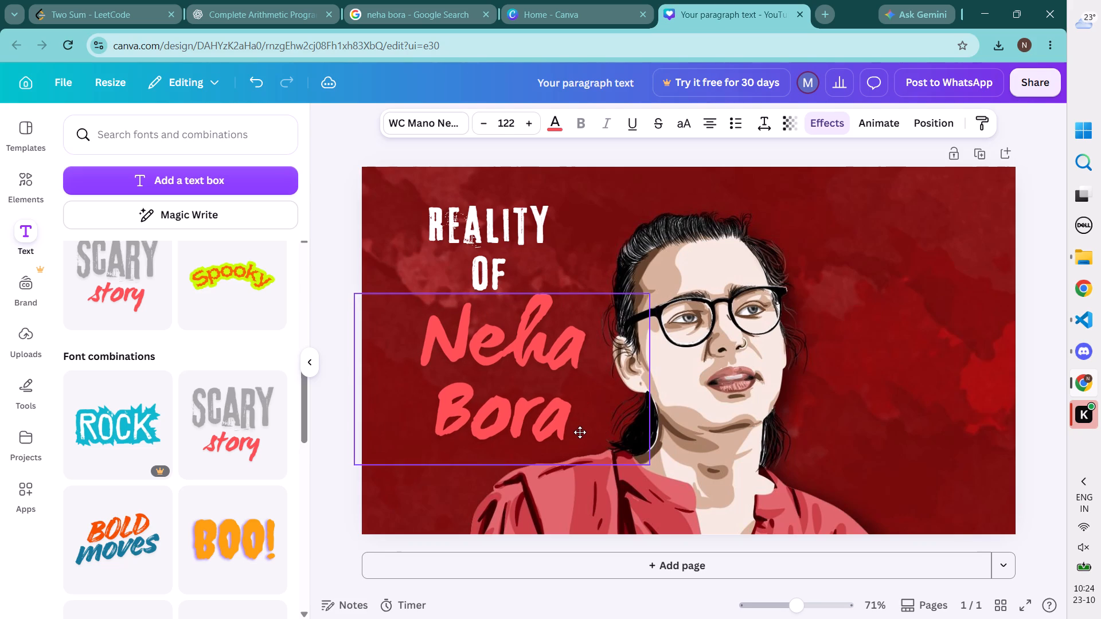
{"action": "left_click", "coordinate": [426, 347]}
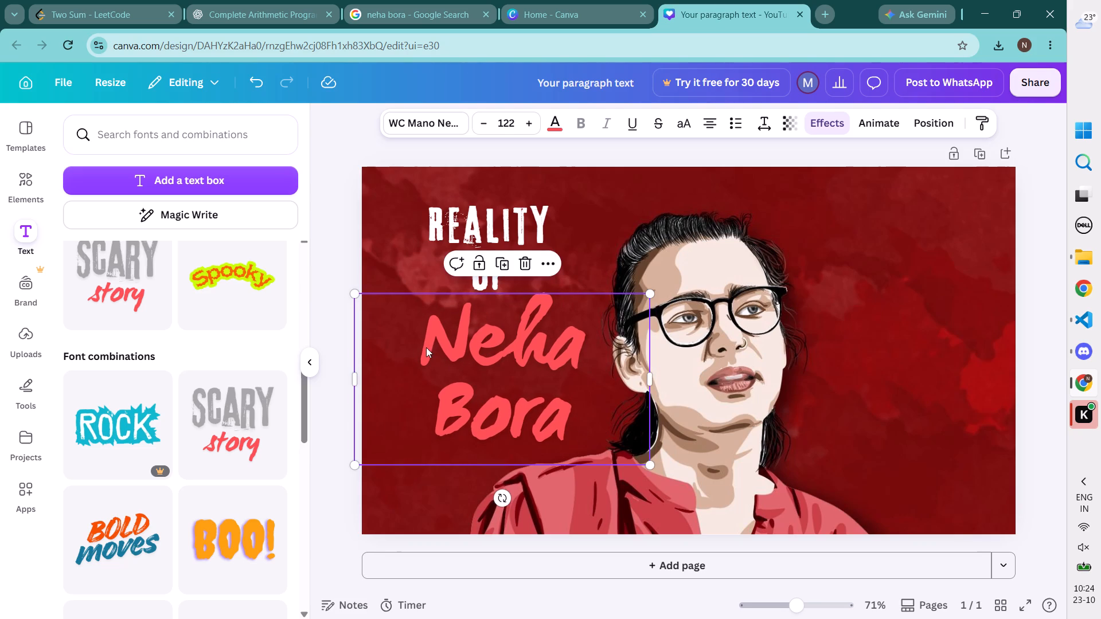
{"action": "left_click_drag", "start_coordinate": [426, 347], "coordinate": [580, 406]}
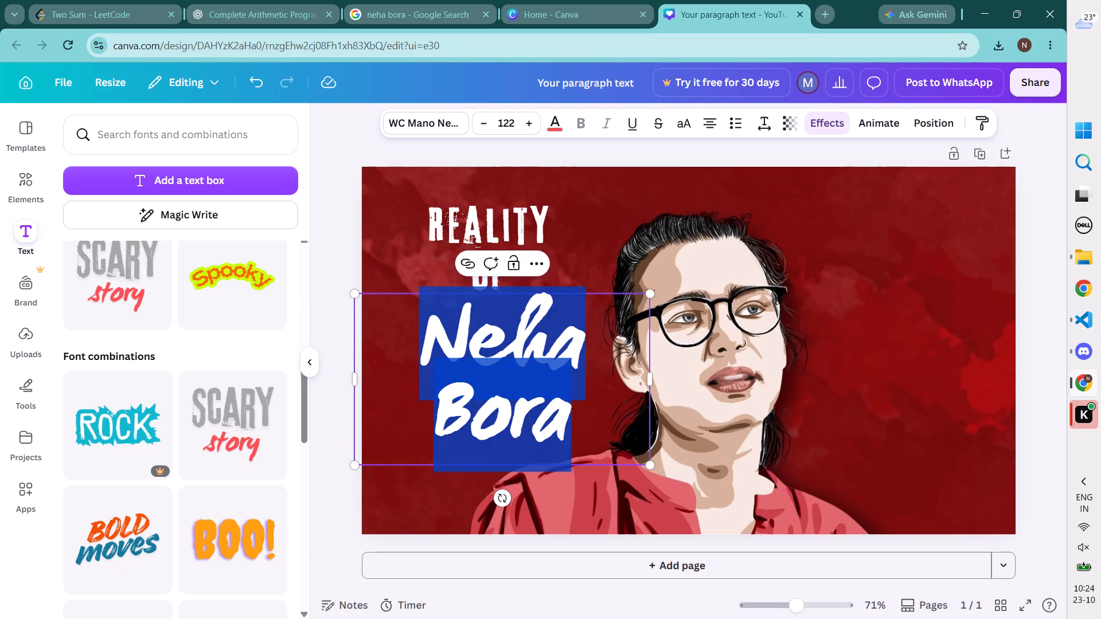
{"action": "scroll", "coordinate": [167, 469], "scroll_direction": "down", "scroll_amount": 4}
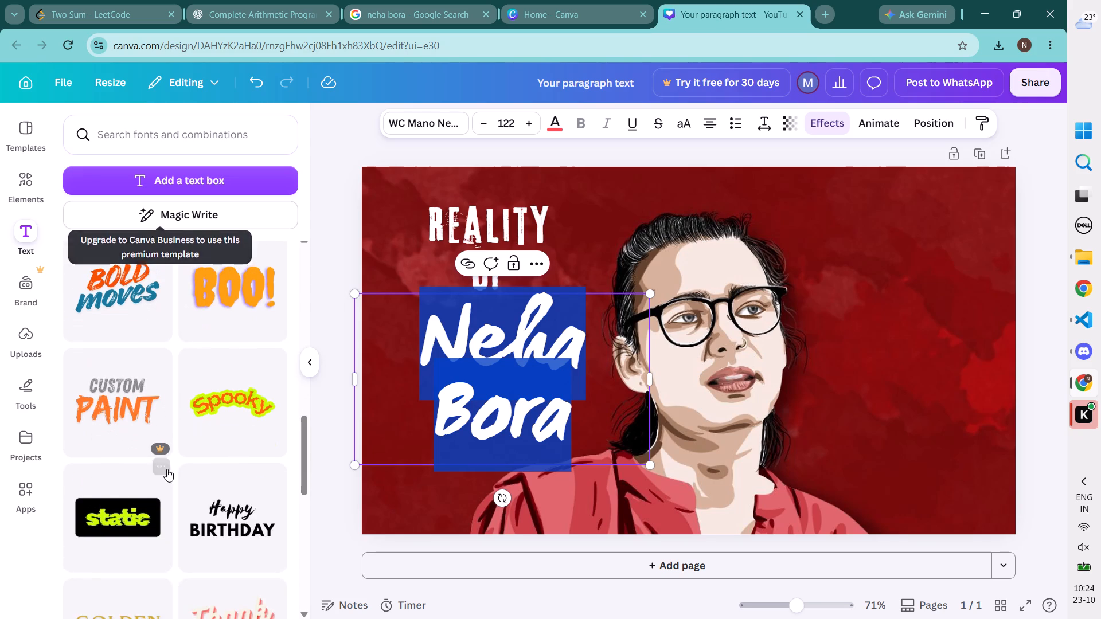
{"action": "scroll", "coordinate": [167, 469], "scroll_direction": "down", "scroll_amount": 7}
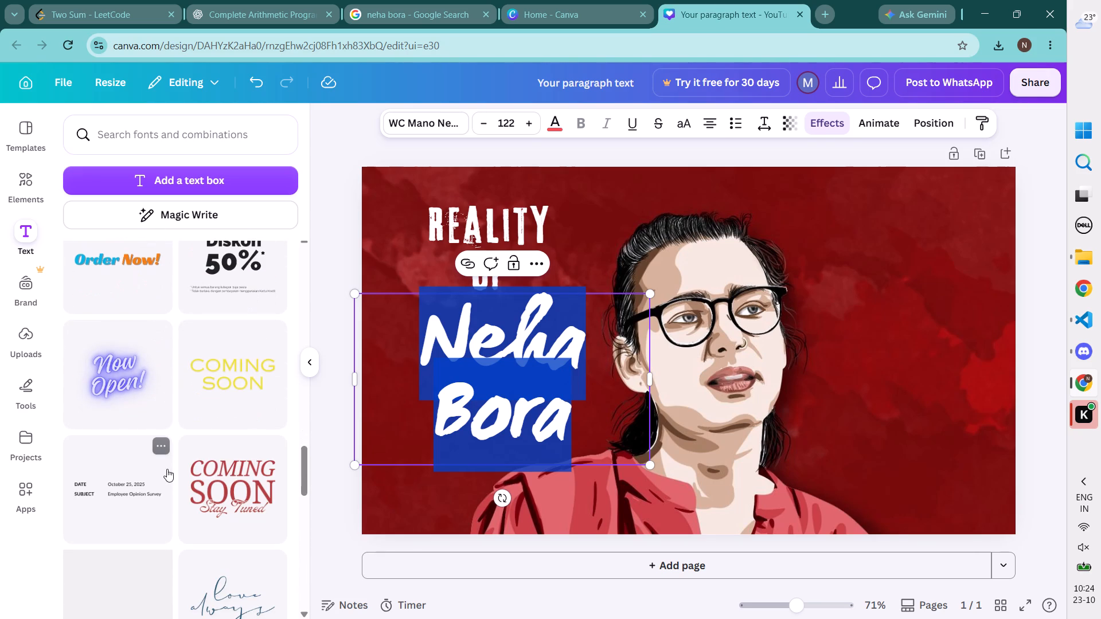
{"action": "scroll", "coordinate": [167, 469], "scroll_direction": "up", "scroll_amount": 3}
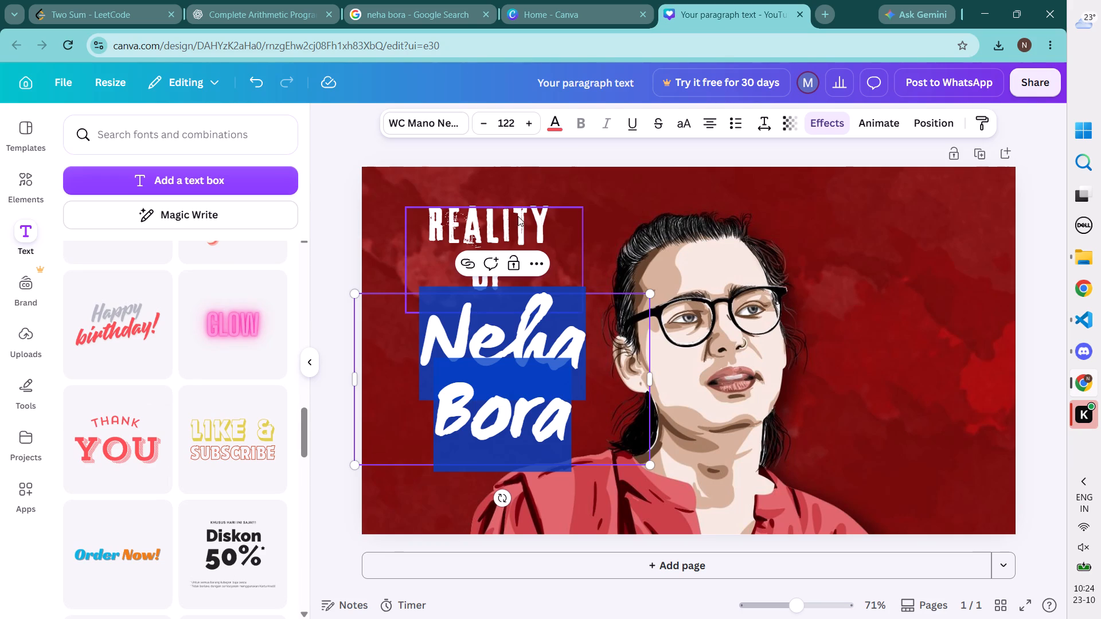
{"action": "left_click", "coordinate": [559, 123]}
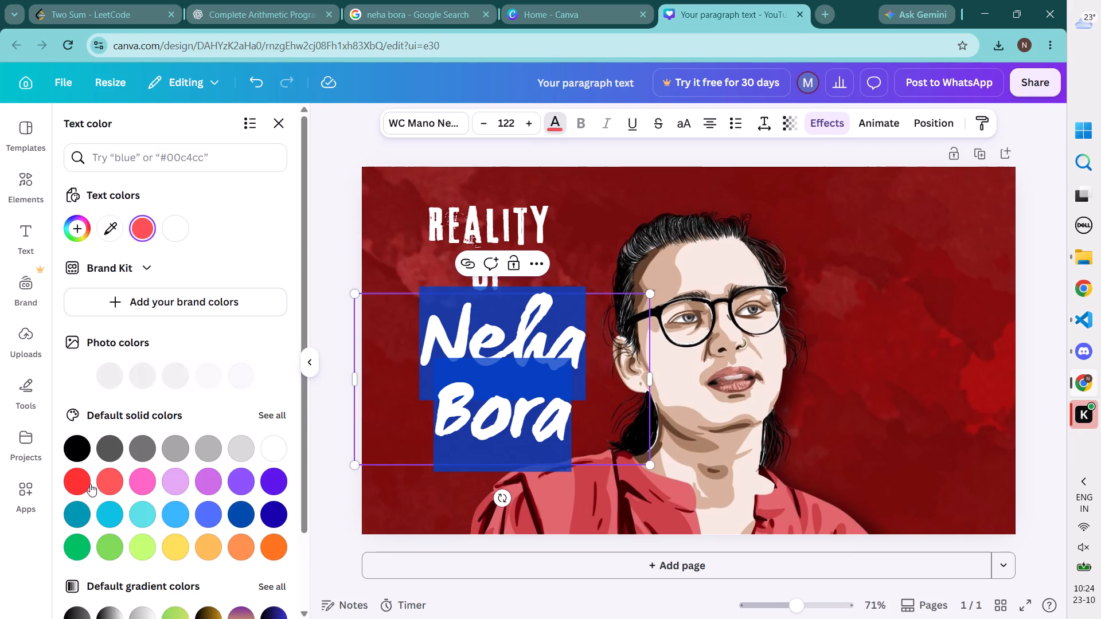
{"action": "scroll", "coordinate": [76, 524], "scroll_direction": "down", "scroll_amount": 3}
{"action": "left_click", "coordinate": [134, 522]}
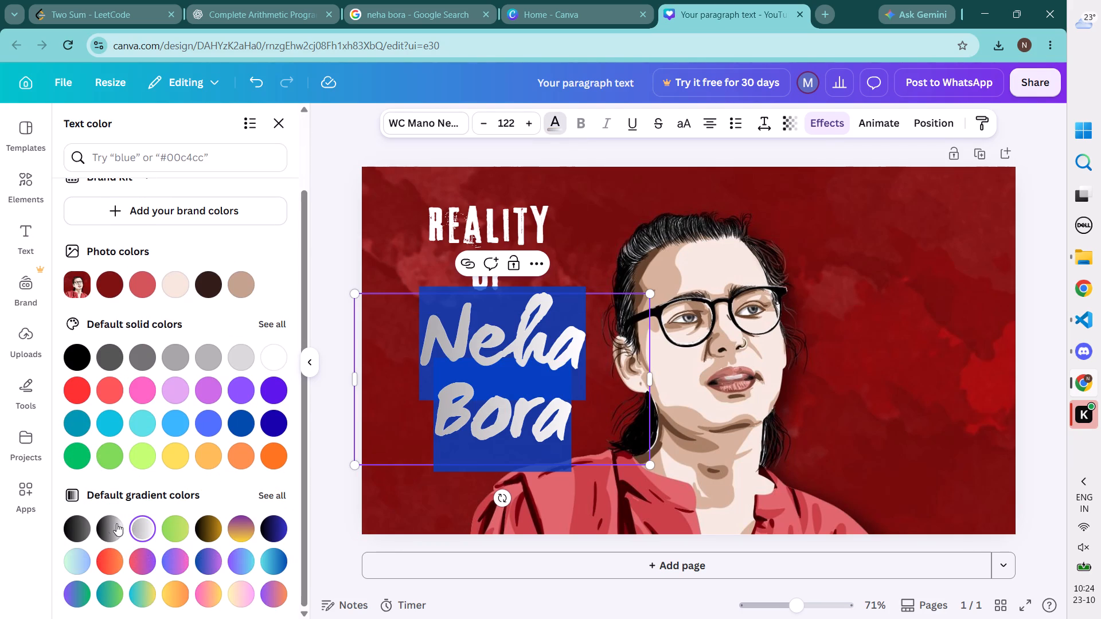
{"action": "left_click", "coordinate": [107, 523]}
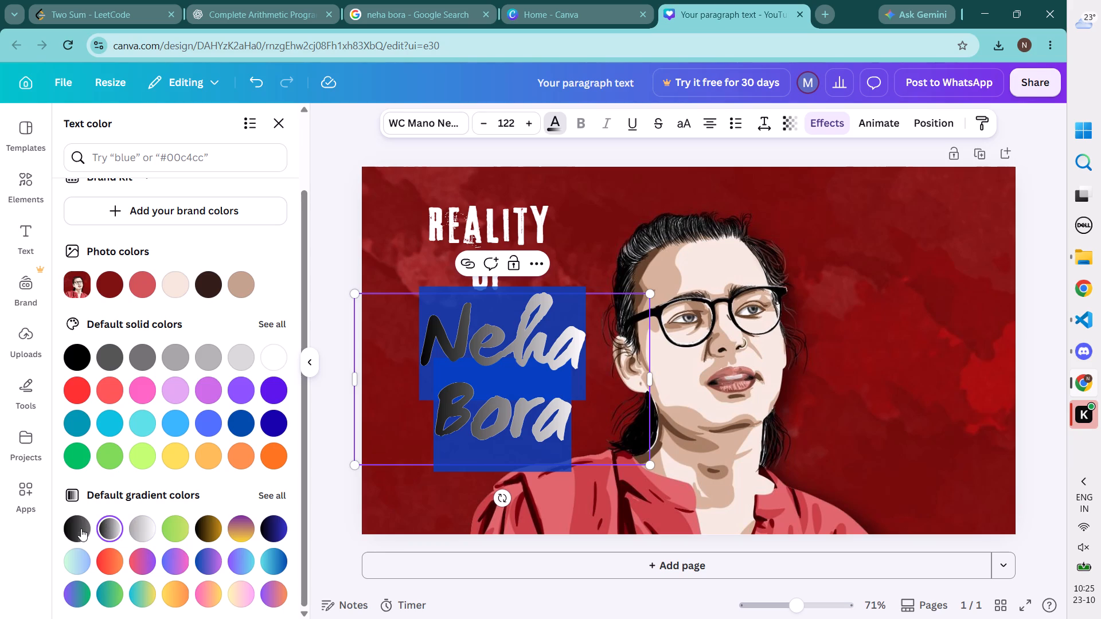
{"action": "left_click", "coordinate": [81, 528]}
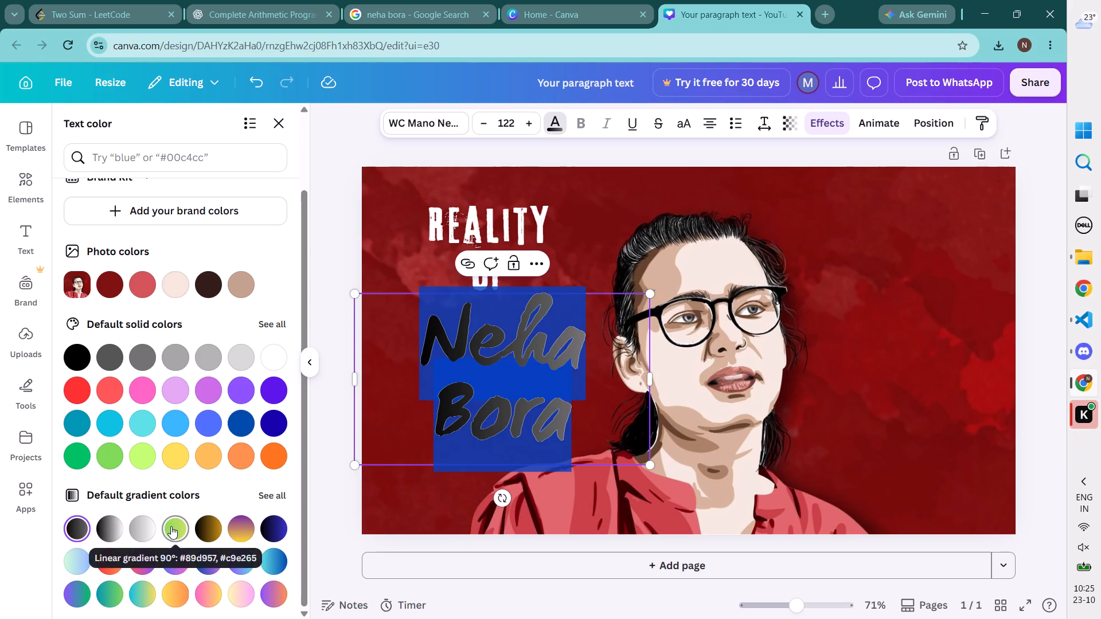
{"action": "left_click", "coordinate": [147, 524]}
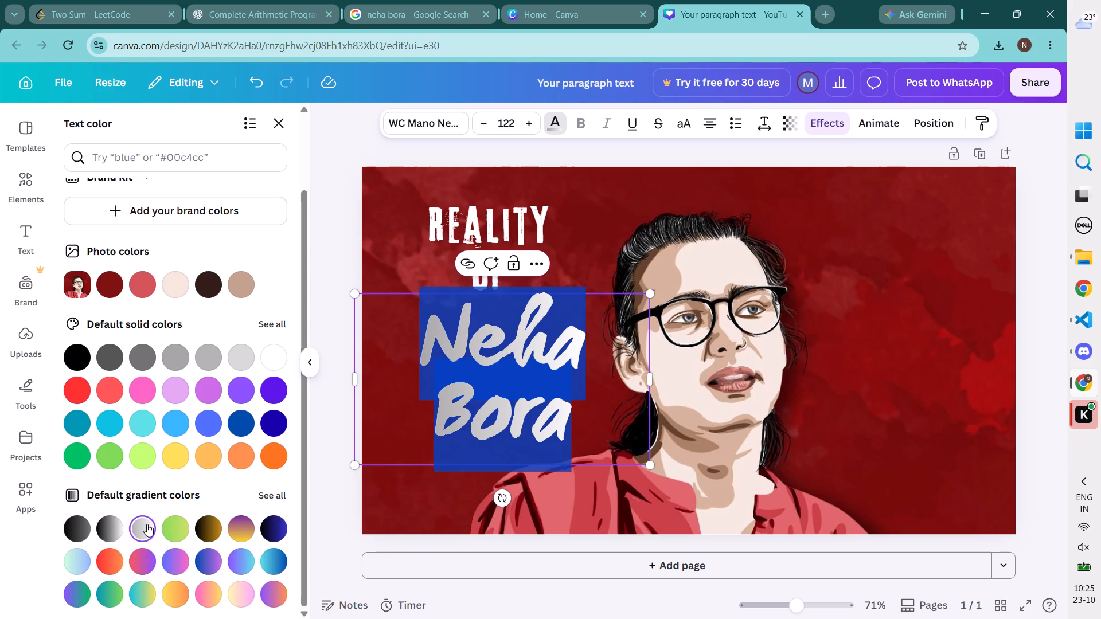
{"action": "left_click", "coordinate": [915, 419]}
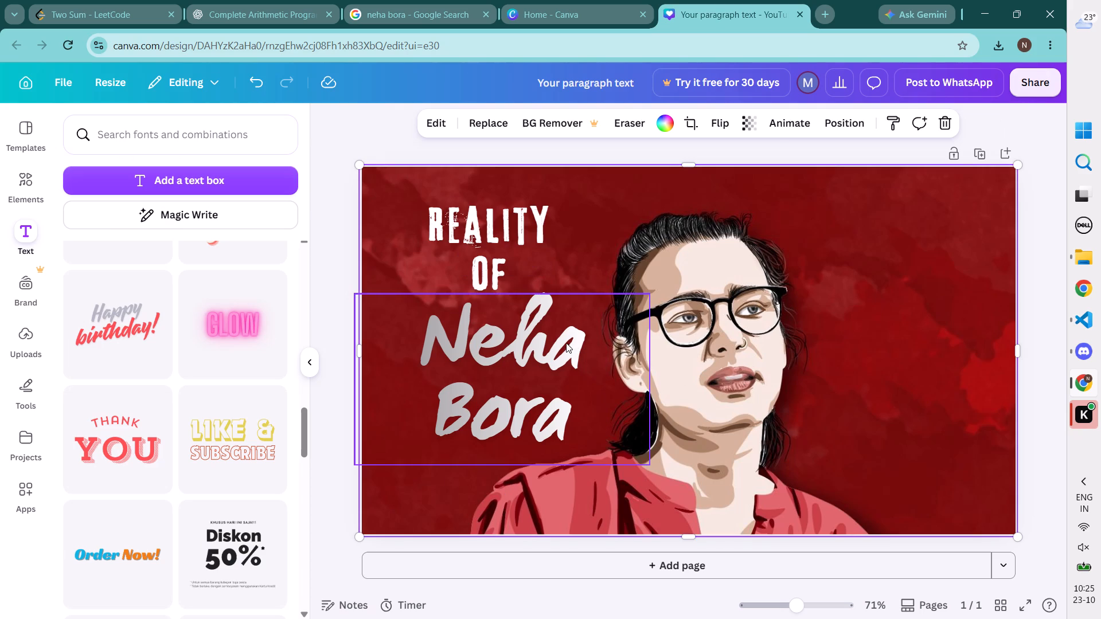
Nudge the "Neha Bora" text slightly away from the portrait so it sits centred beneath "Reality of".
{"action": "left_click_drag", "start_coordinate": [566, 343], "coordinate": [557, 340]}
{"action": "left_click", "coordinate": [977, 267]}
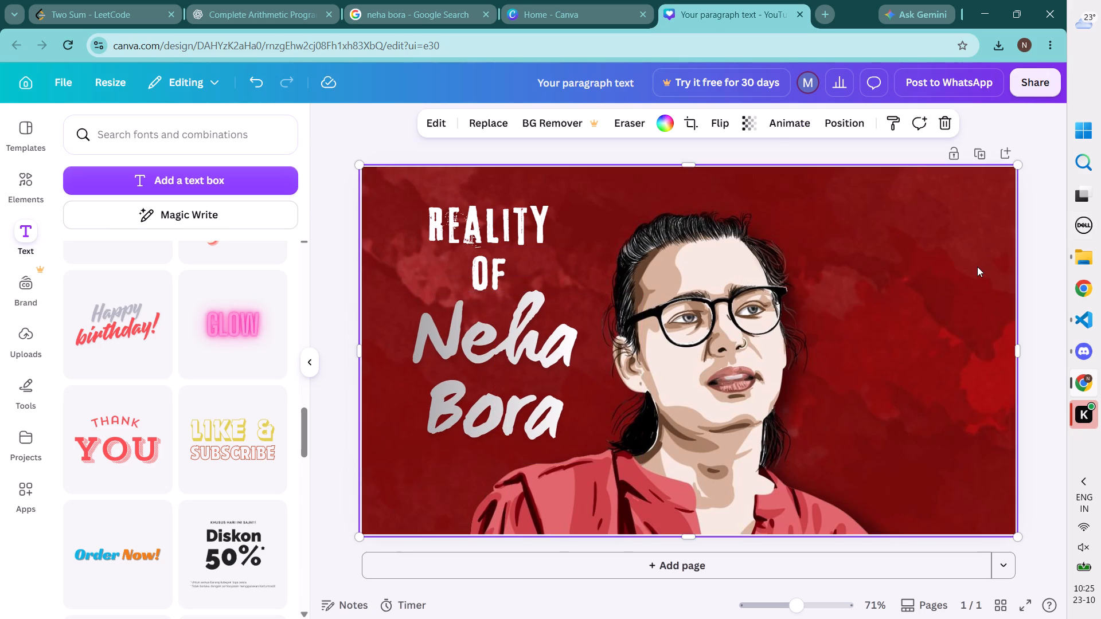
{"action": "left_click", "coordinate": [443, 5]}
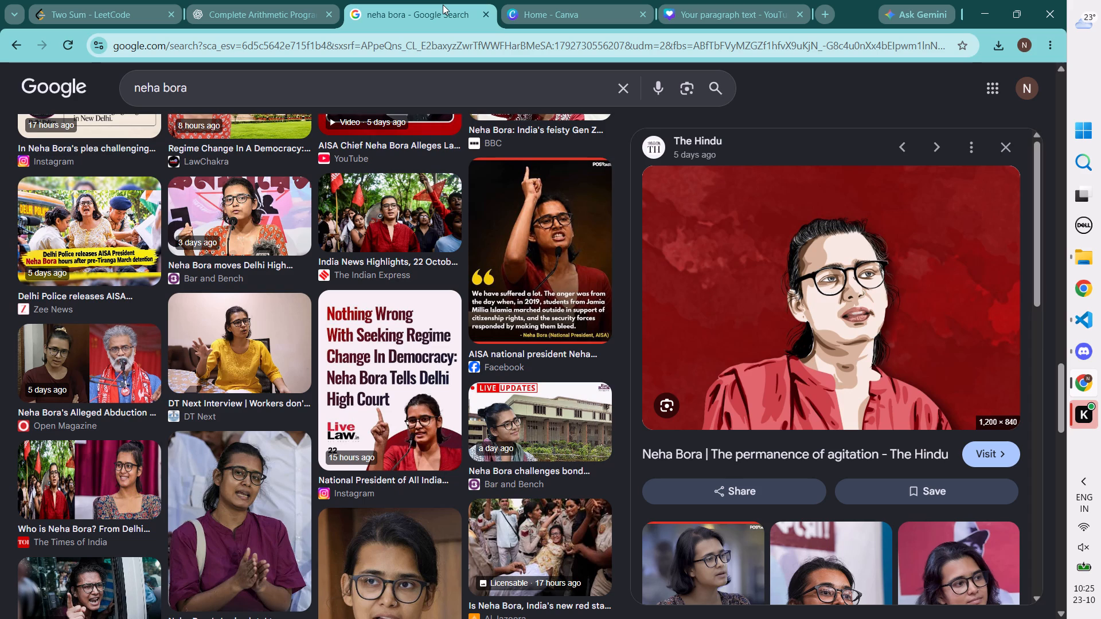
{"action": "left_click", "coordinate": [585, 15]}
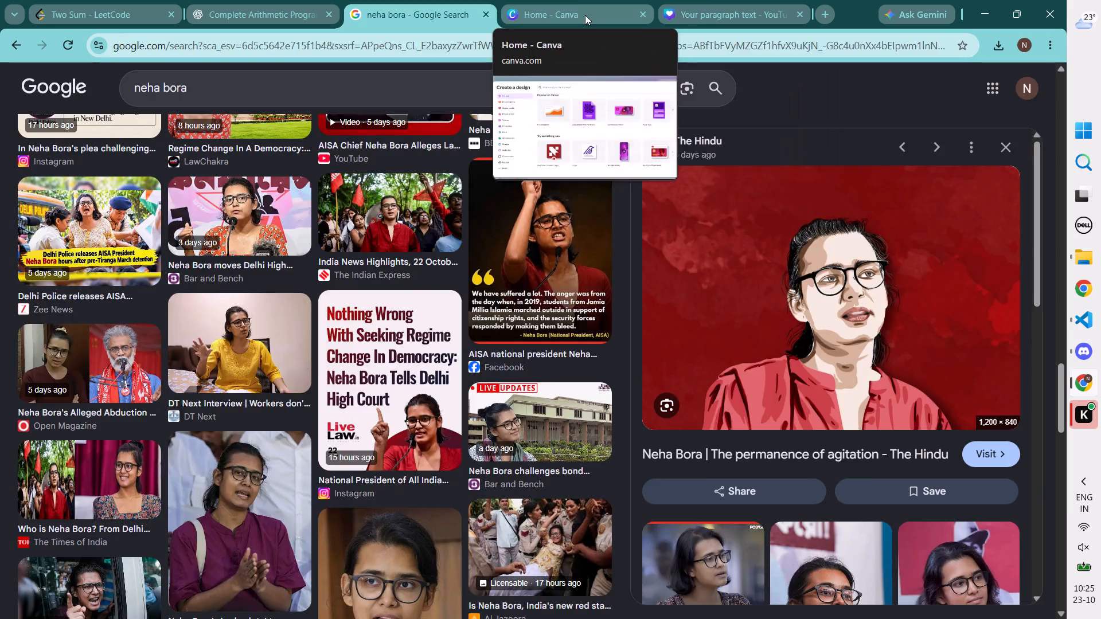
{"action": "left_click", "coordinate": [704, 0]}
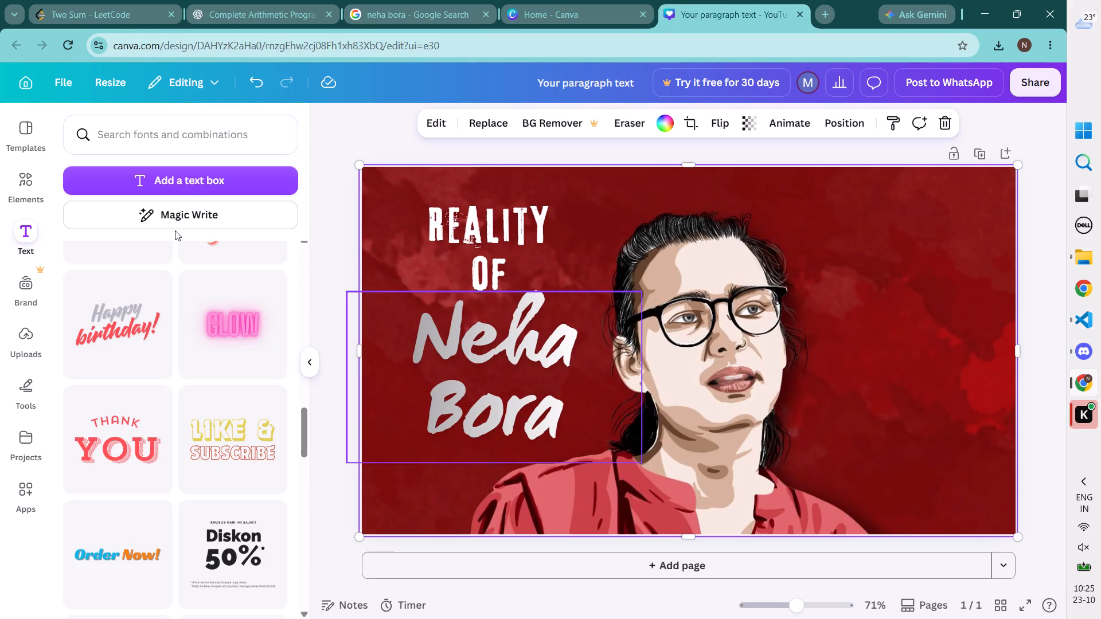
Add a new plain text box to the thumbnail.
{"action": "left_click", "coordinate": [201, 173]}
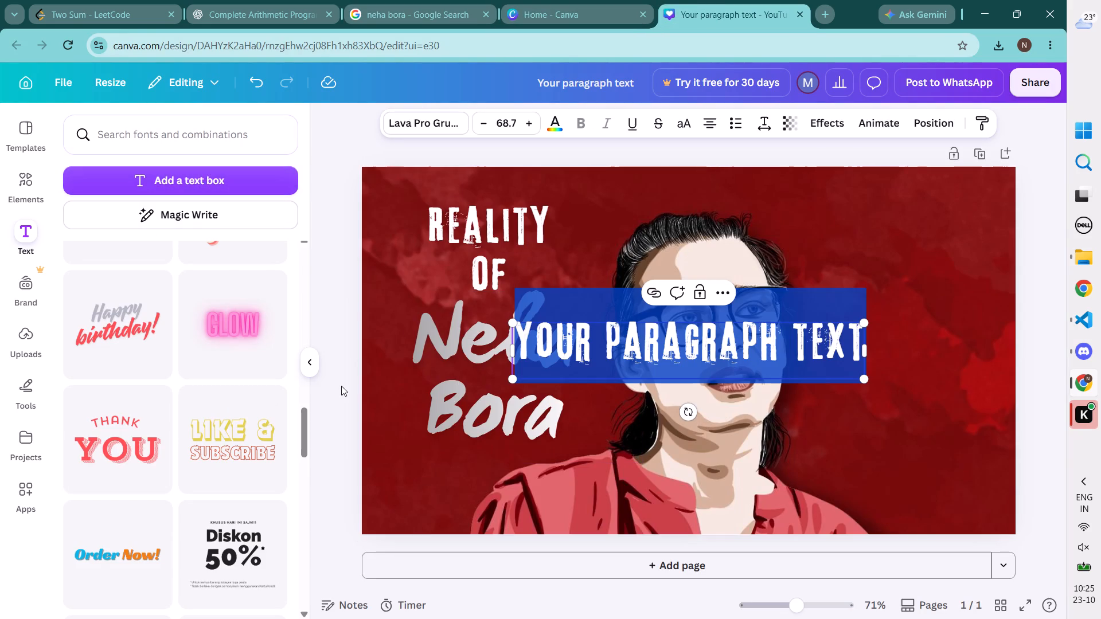
Insert the "TALK TO US" contact-details font combination from the text designs.
{"action": "scroll", "coordinate": [189, 446], "scroll_direction": "down", "scroll_amount": 5}
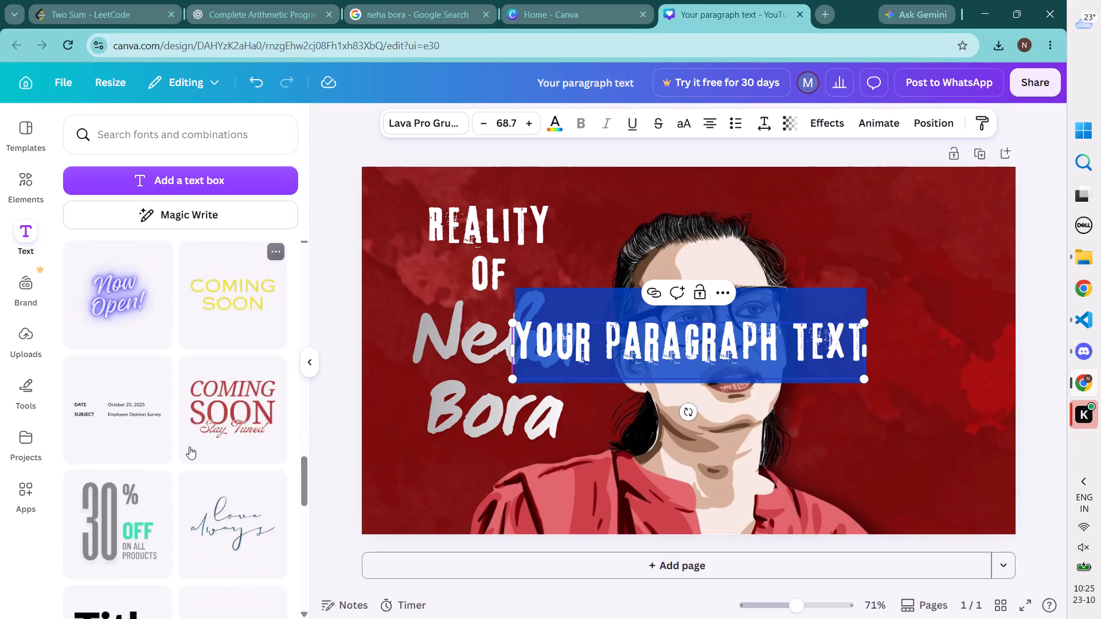
{"action": "scroll", "coordinate": [189, 446], "scroll_direction": "down", "scroll_amount": 4}
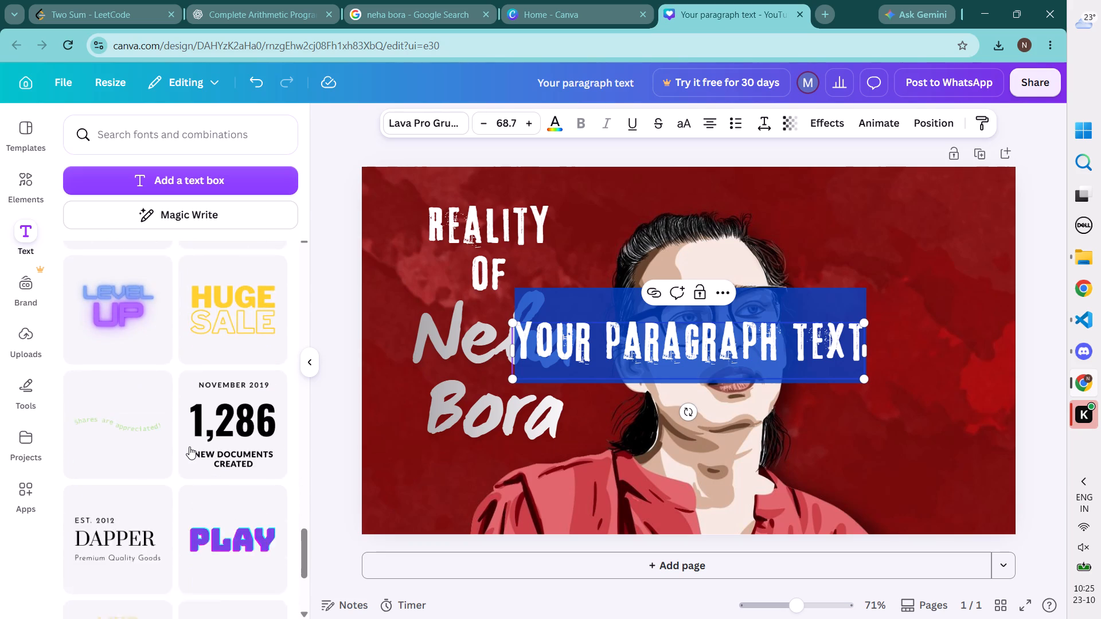
{"action": "scroll", "coordinate": [189, 446], "scroll_direction": "down", "scroll_amount": 1}
{"action": "scroll", "coordinate": [189, 446], "scroll_direction": "up", "scroll_amount": 2}
{"action": "left_click", "coordinate": [217, 412]}
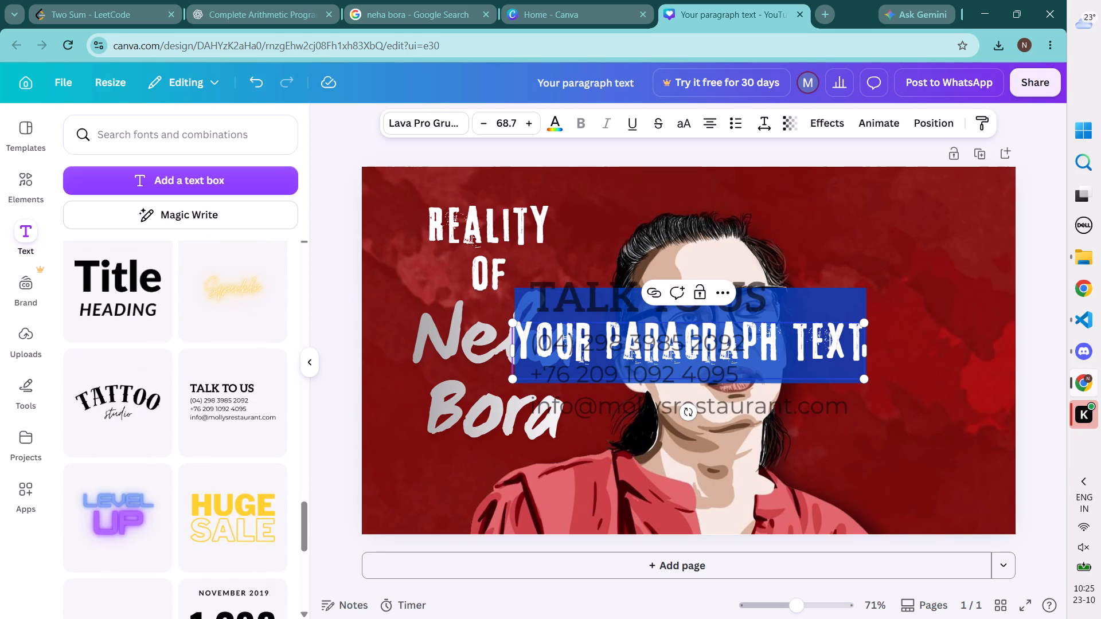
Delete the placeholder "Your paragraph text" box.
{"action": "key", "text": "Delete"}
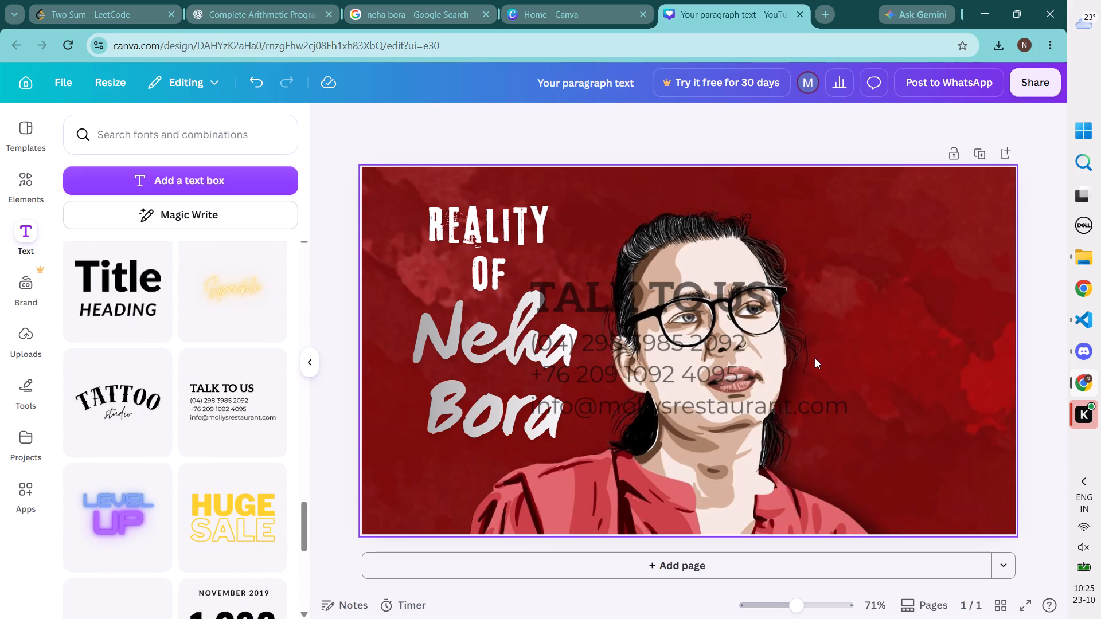
Narrow and shrink the "TALK TO US" text group and place it to the right of the portrait, with its top level with "Reality".
{"action": "left_click", "coordinate": [641, 301]}
{"action": "left_click", "coordinate": [729, 295]}
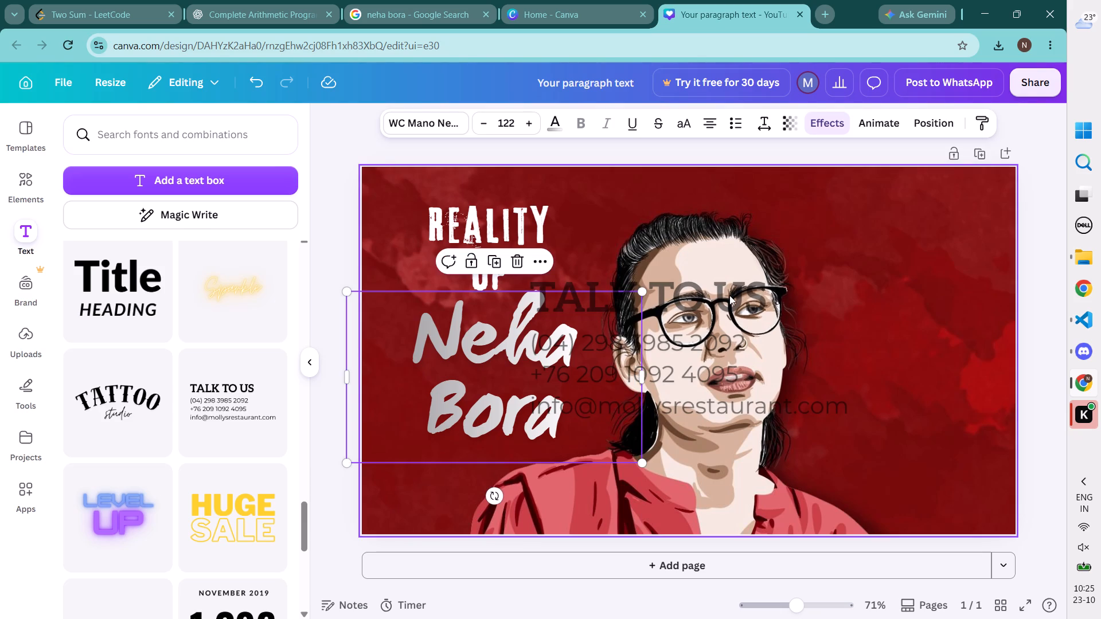
{"action": "left_click_drag", "start_coordinate": [729, 295], "coordinate": [888, 273]}
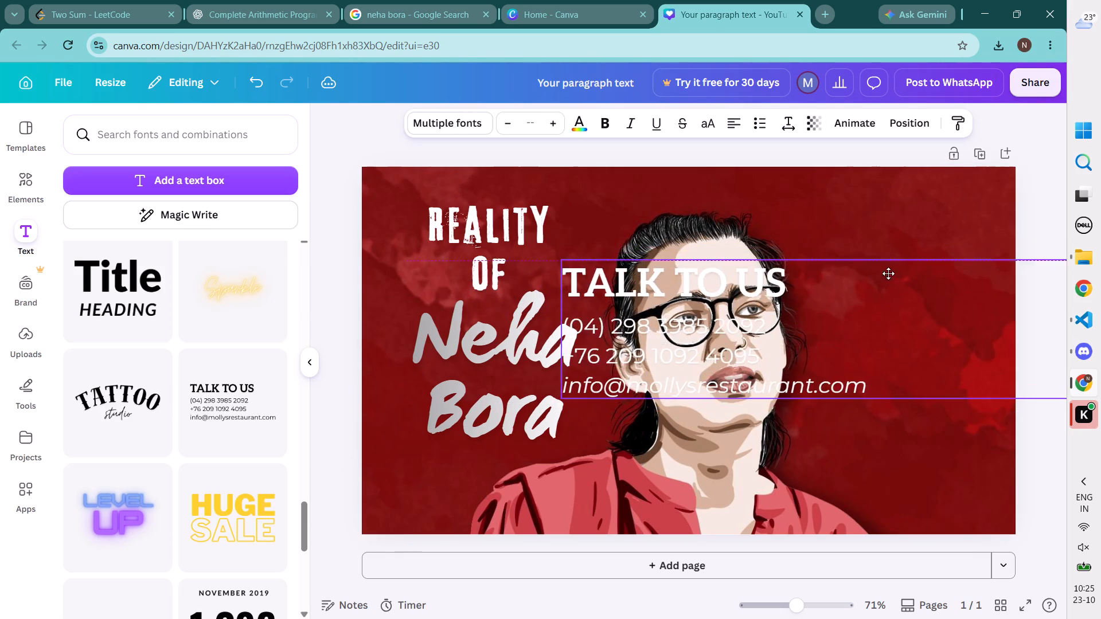
{"action": "left_click_drag", "start_coordinate": [888, 273], "coordinate": [766, 240]}
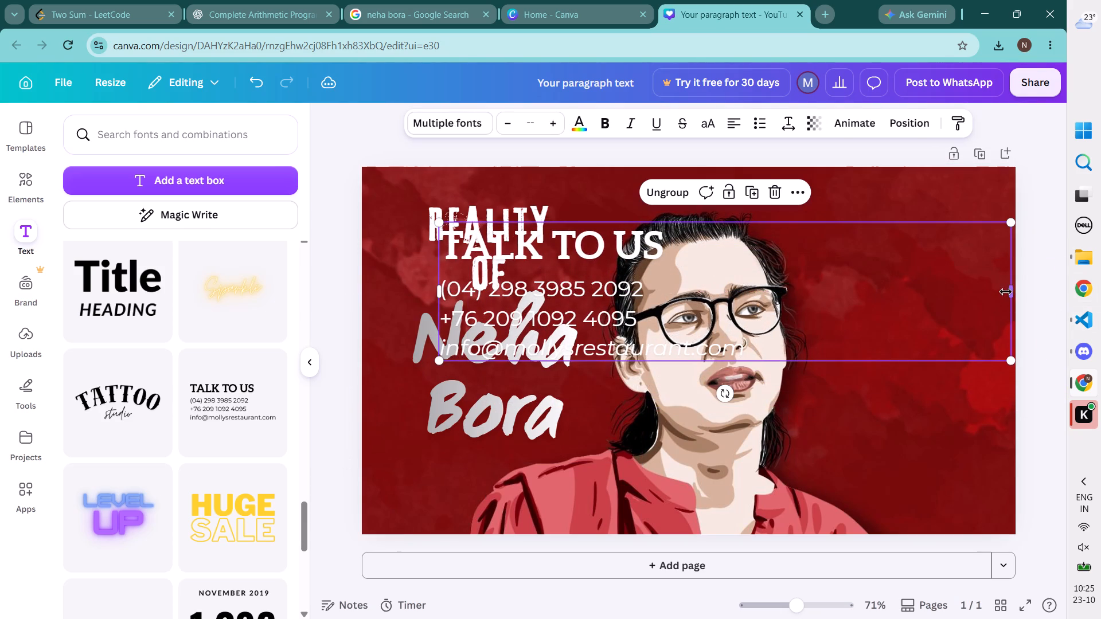
{"action": "left_click_drag", "start_coordinate": [1012, 291], "coordinate": [780, 303]}
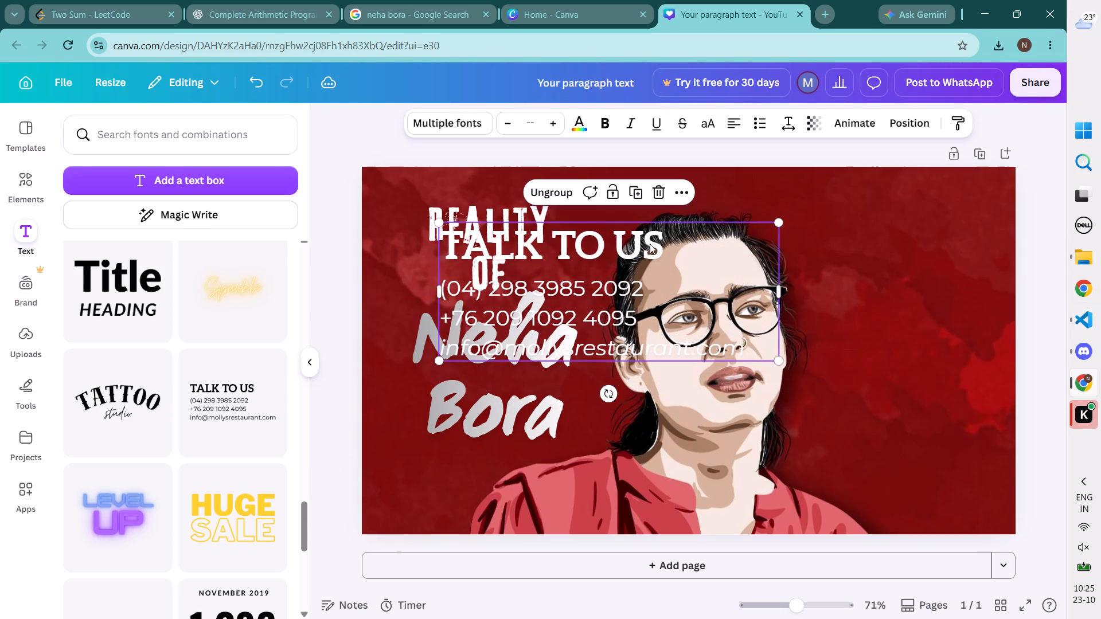
{"action": "left_click_drag", "start_coordinate": [633, 245], "coordinate": [888, 244]}
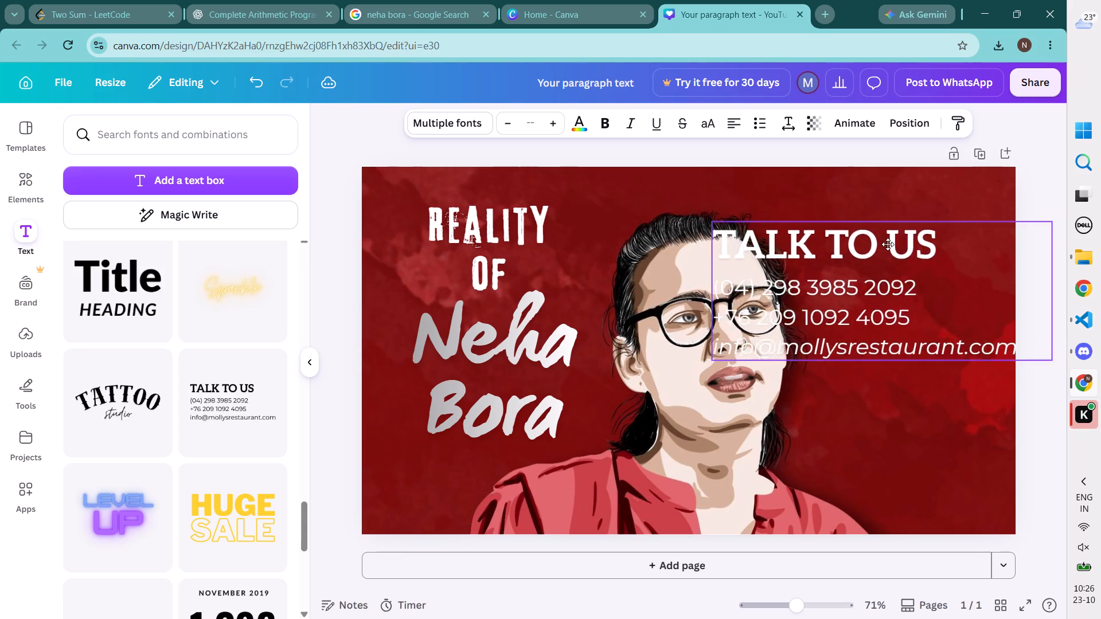
{"action": "left_click_drag", "start_coordinate": [888, 244], "coordinate": [826, 242]}
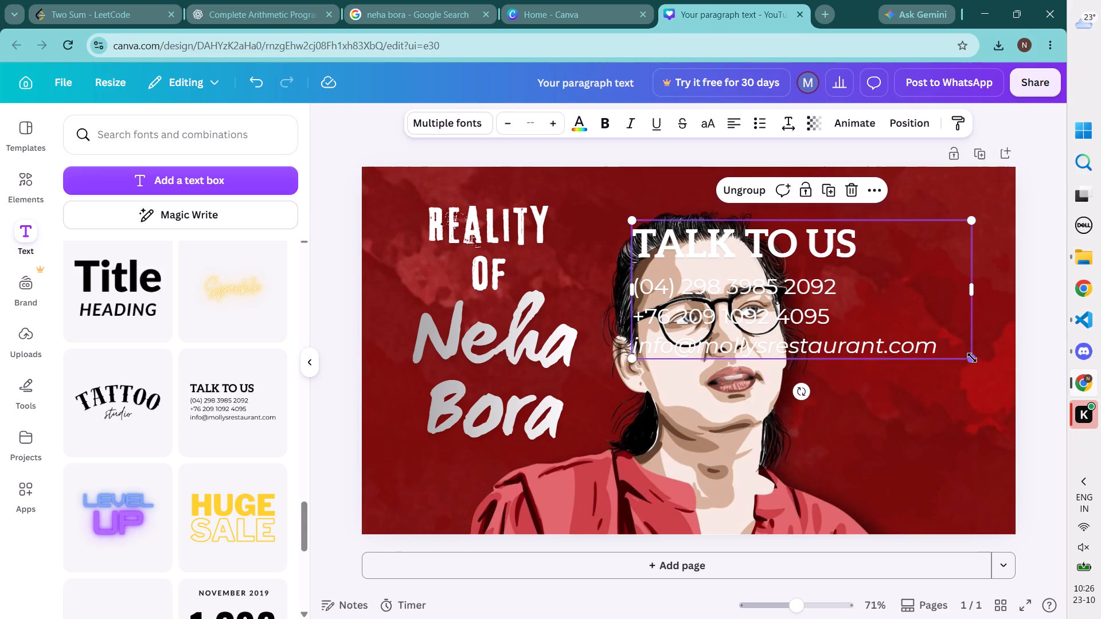
{"action": "left_click_drag", "start_coordinate": [972, 358], "coordinate": [848, 315]}
{"action": "left_click_drag", "start_coordinate": [742, 269], "coordinate": [897, 264]}
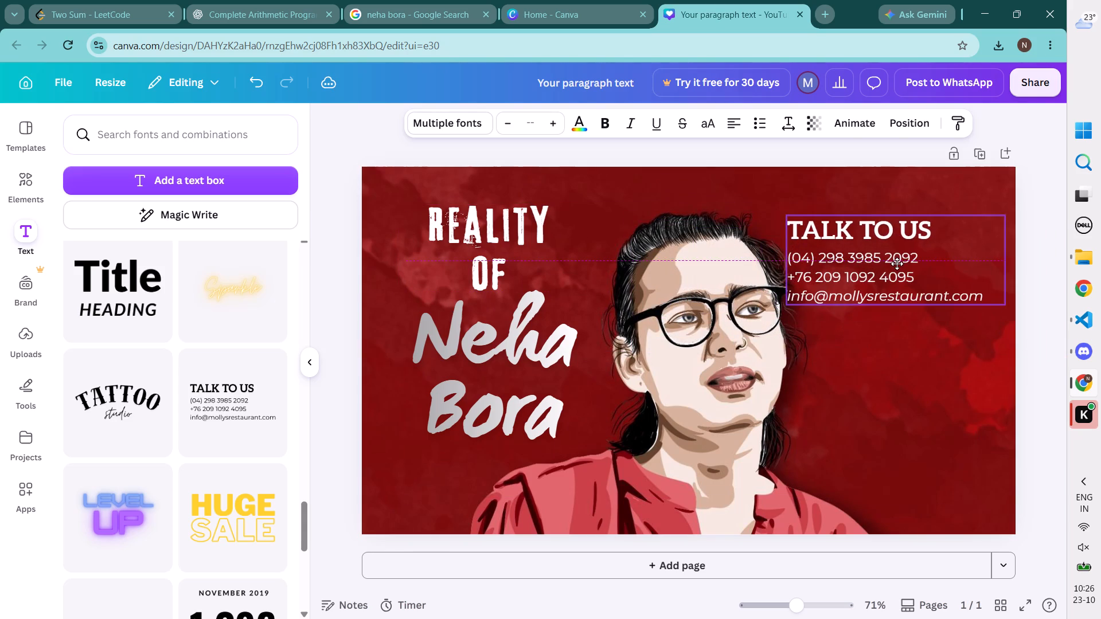
{"action": "left_click_drag", "start_coordinate": [897, 264], "coordinate": [903, 259]}
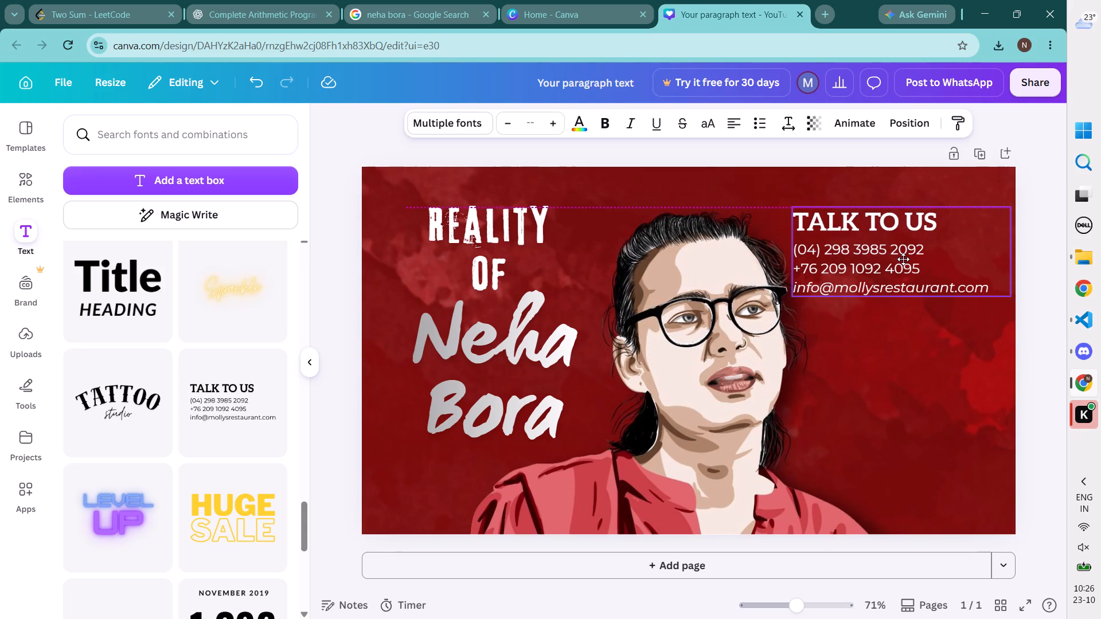
{"action": "left_click_drag", "start_coordinate": [903, 259], "coordinate": [903, 258]}
Narrow the "TALK TO US" group until its last line wraps and enlarge it to fill the space beside the portrait.
{"action": "left_click_drag", "start_coordinate": [1010, 252], "coordinate": [982, 253]}
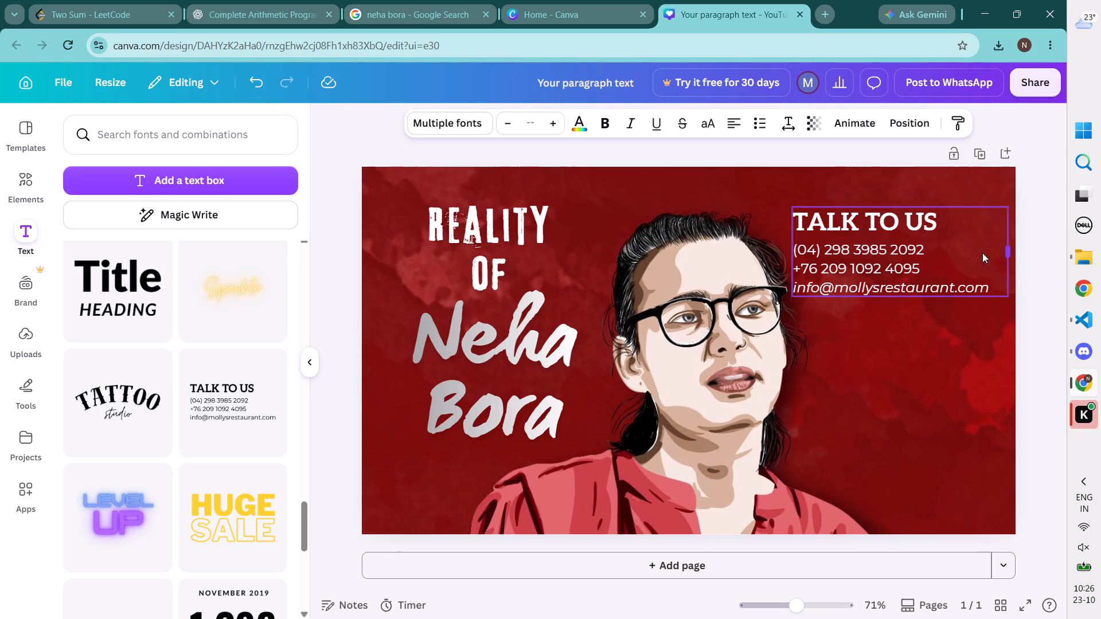
{"action": "left_click_drag", "start_coordinate": [982, 253], "coordinate": [951, 255]}
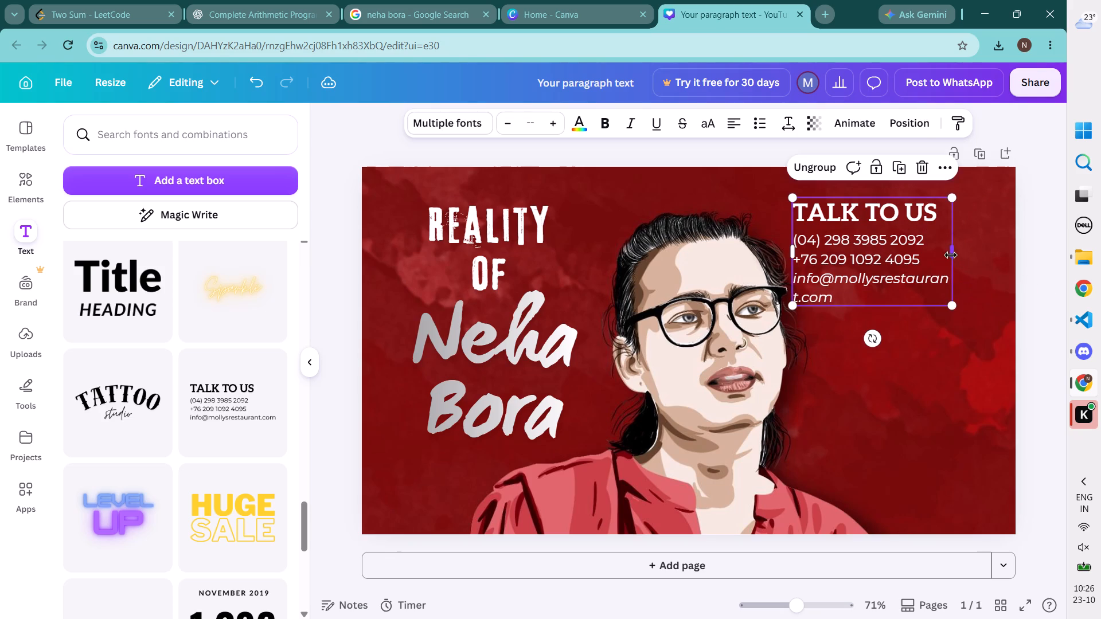
{"action": "left_click_drag", "start_coordinate": [952, 304], "coordinate": [1004, 359]}
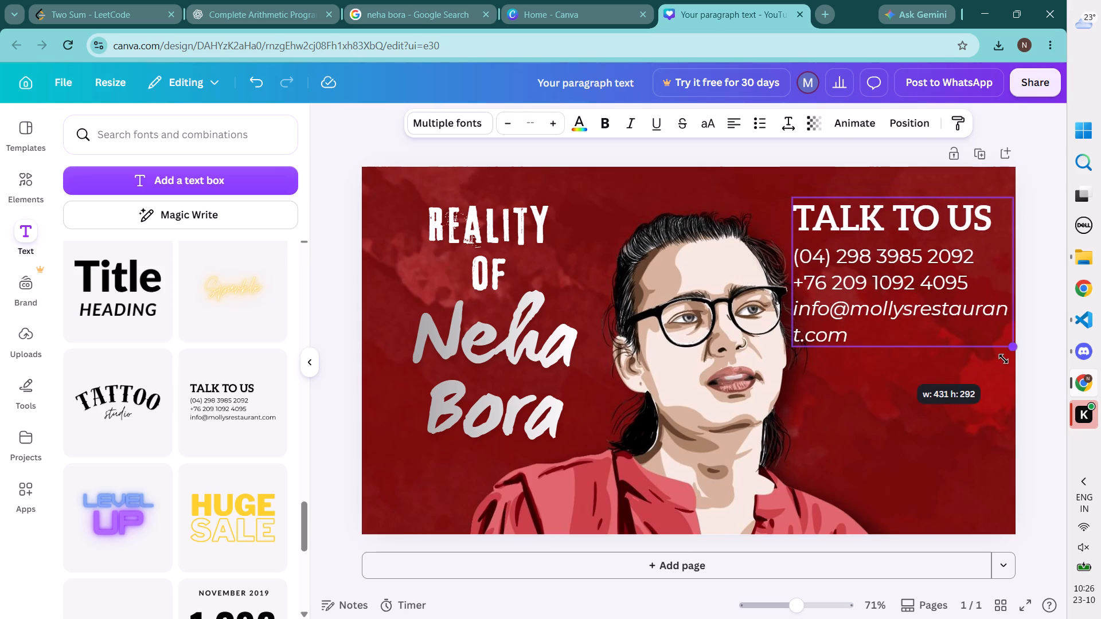
{"action": "left_click_drag", "start_coordinate": [1004, 359], "coordinate": [994, 353]}
Look through more font combinations in the text designs for a style suited to the thumbnail.
{"action": "scroll", "coordinate": [152, 369], "scroll_direction": "down", "scroll_amount": 2}
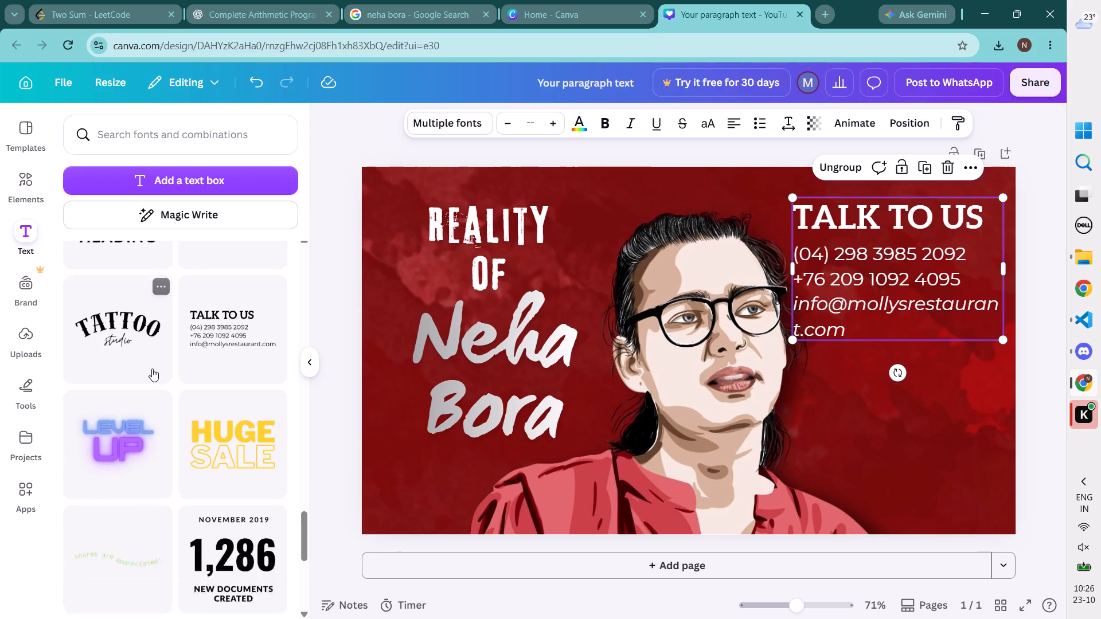
{"action": "scroll", "coordinate": [152, 369], "scroll_direction": "down", "scroll_amount": 4}
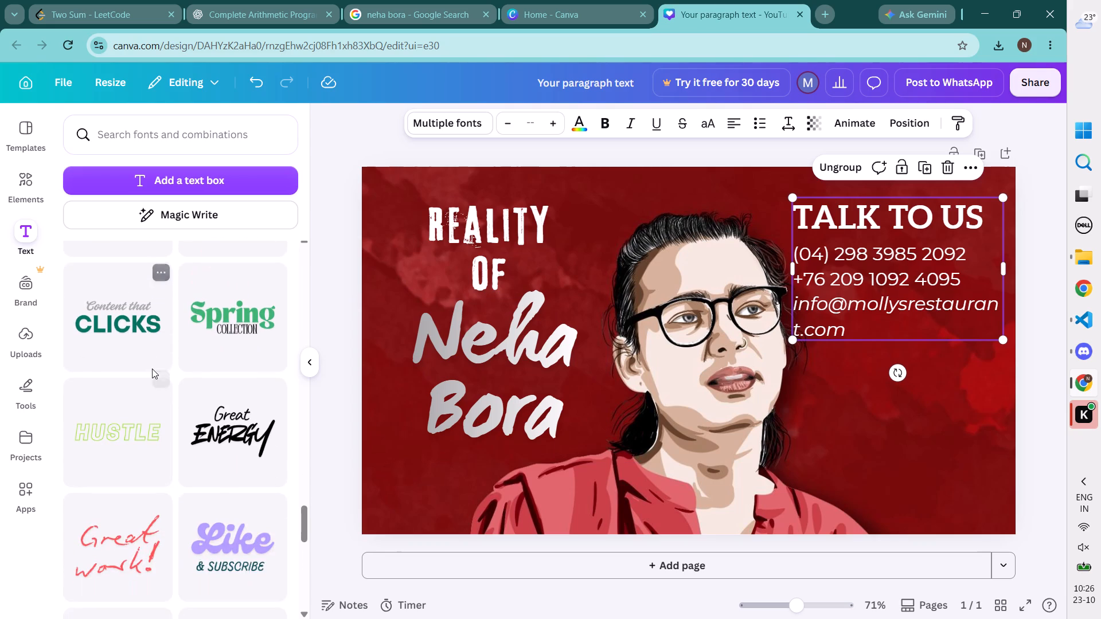
{"action": "scroll", "coordinate": [152, 369], "scroll_direction": "down", "scroll_amount": 4}
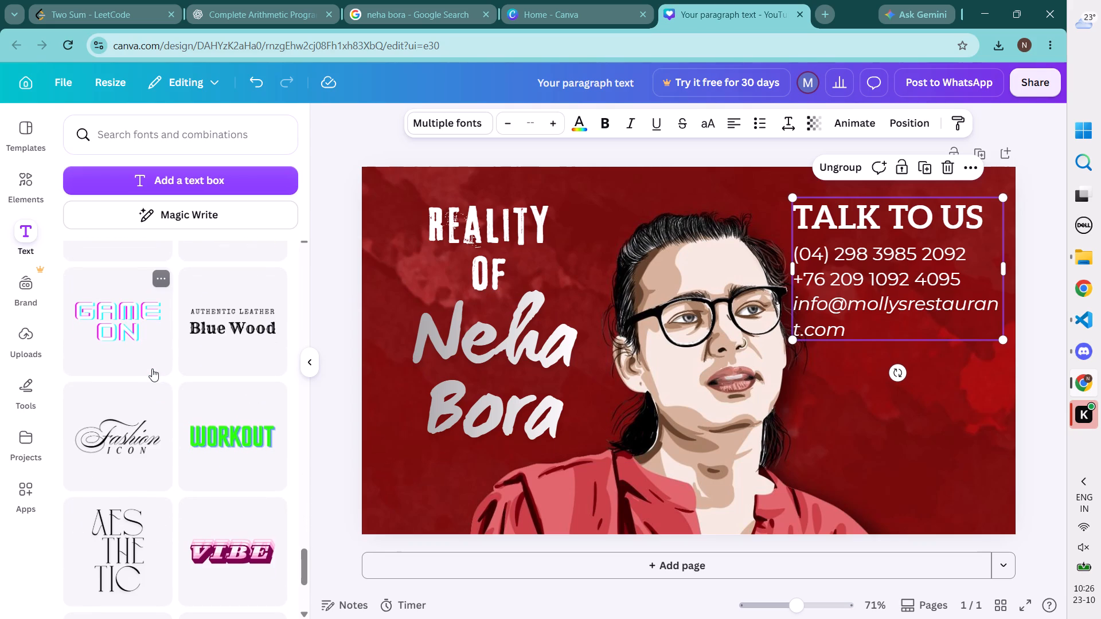
{"action": "scroll", "coordinate": [152, 369], "scroll_direction": "down", "scroll_amount": 4}
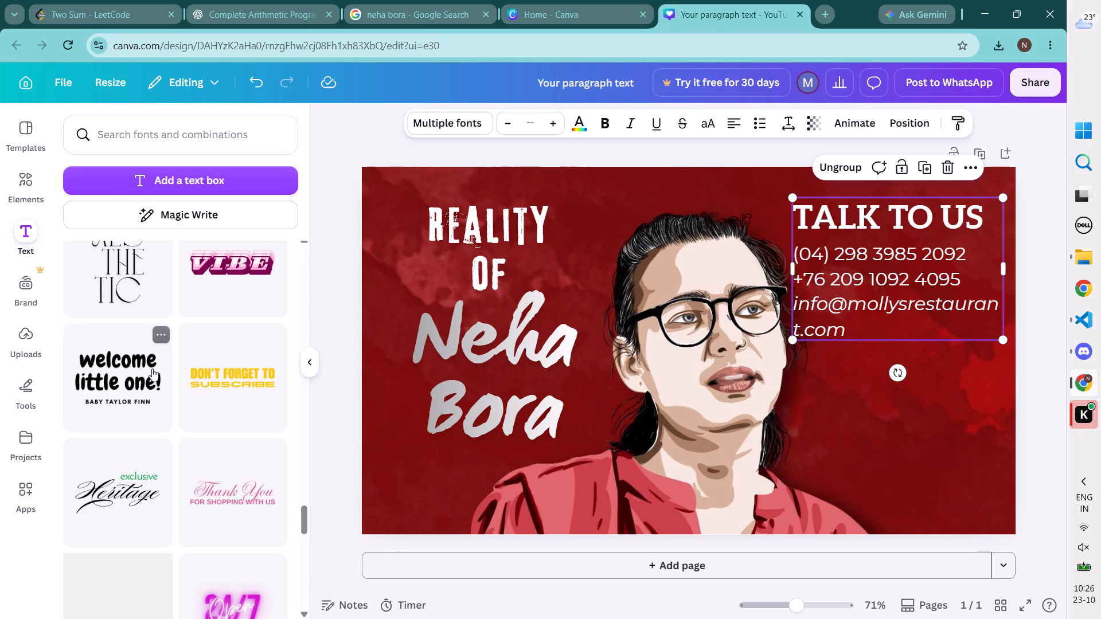
{"action": "scroll", "coordinate": [152, 369], "scroll_direction": "down", "scroll_amount": 4}
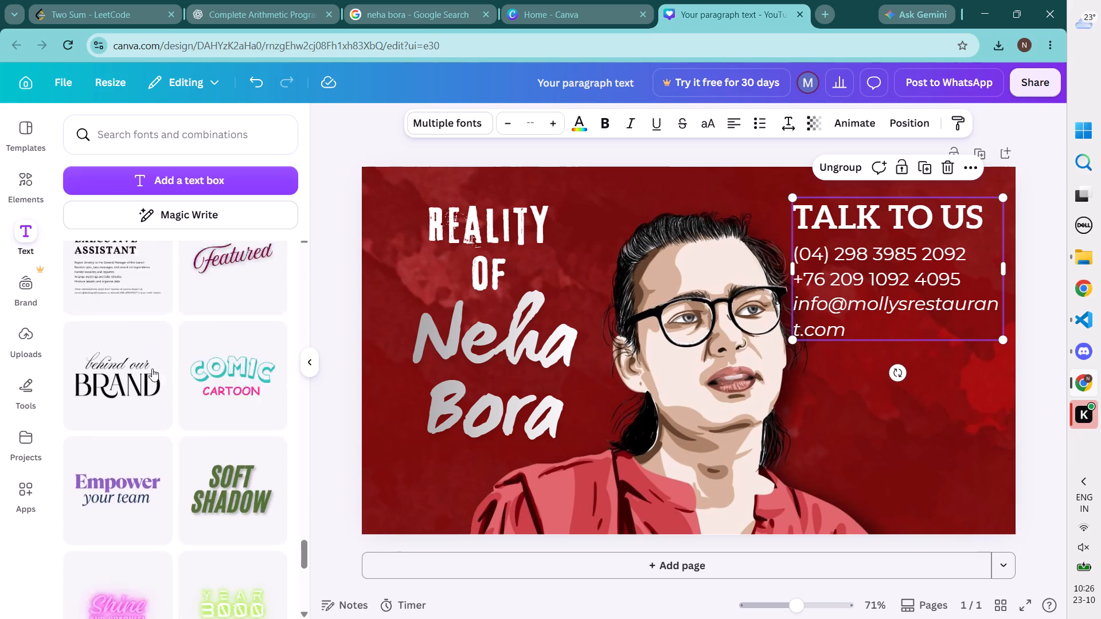
{"action": "scroll", "coordinate": [152, 369], "scroll_direction": "down", "scroll_amount": 7}
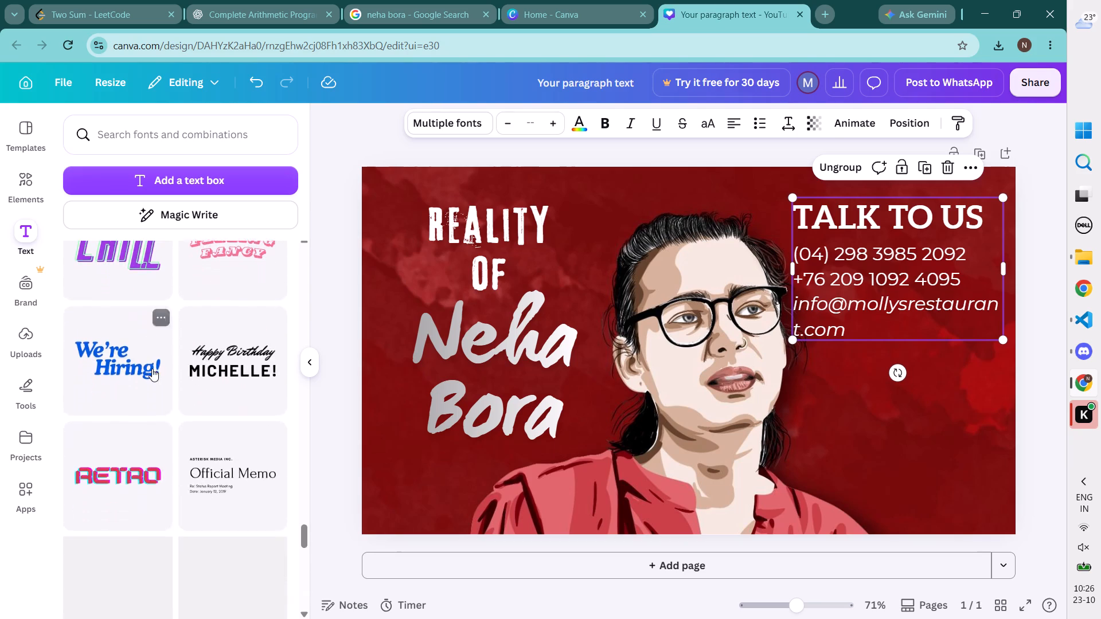
{"action": "scroll", "coordinate": [152, 369], "scroll_direction": "down", "scroll_amount": 1}
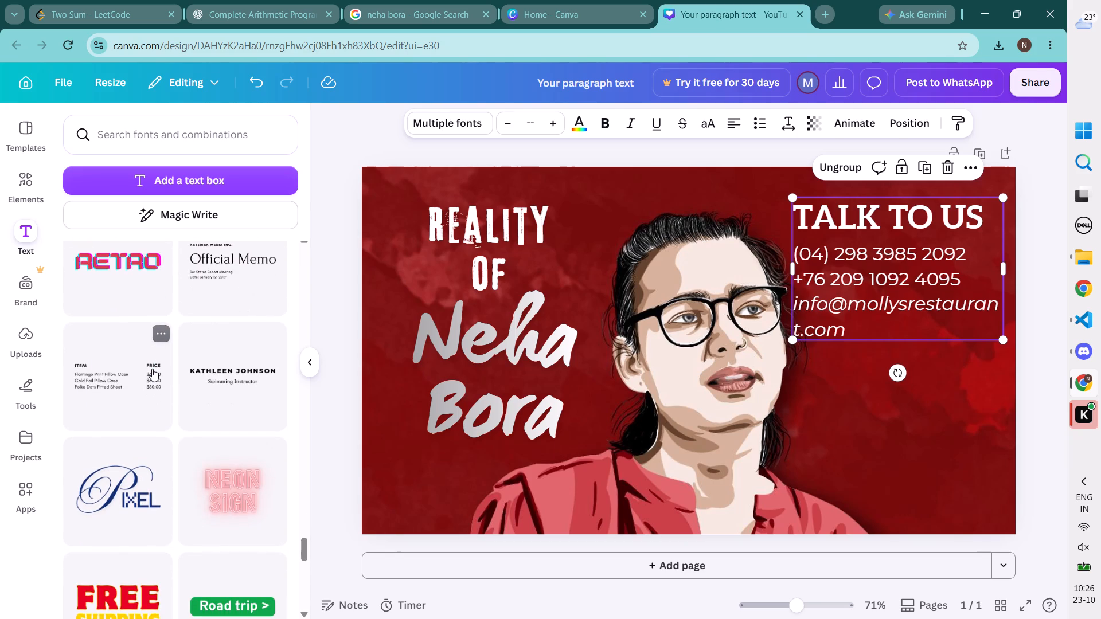
Delete the contact-details text and its box below the "TALK TO US" heading, keeping only the heading.
{"action": "double_click", "coordinate": [855, 327]}
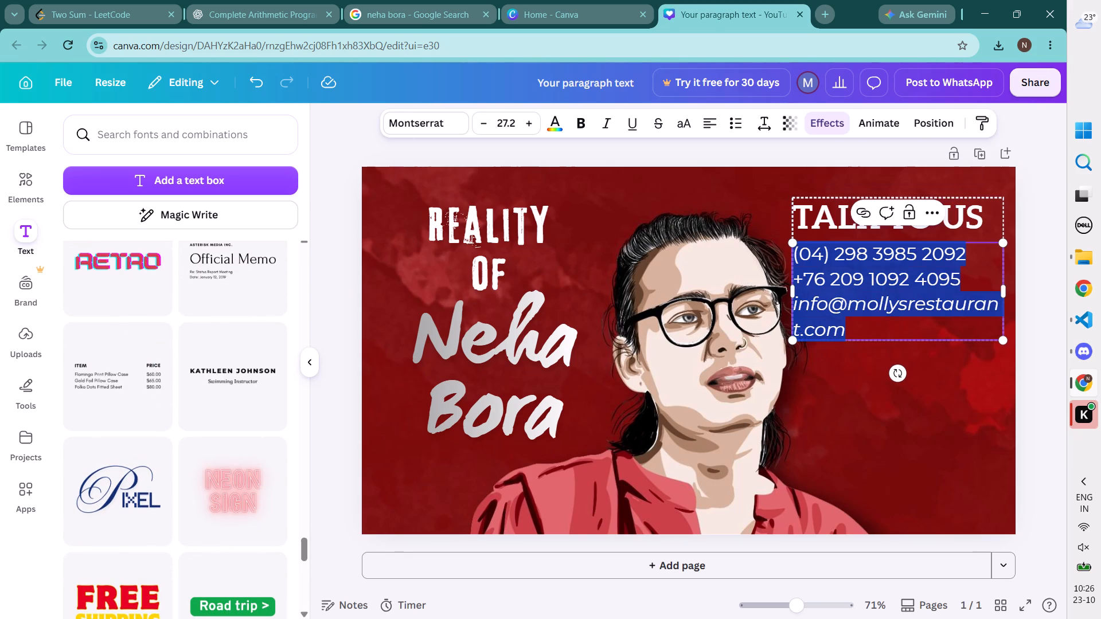
{"action": "key", "text": "Delete"}
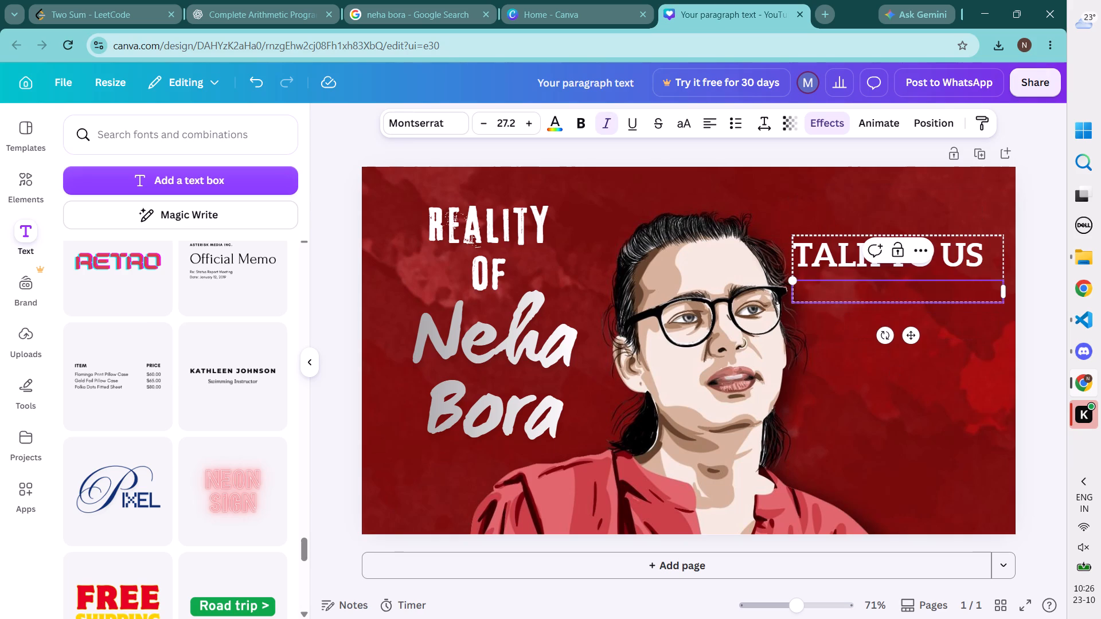
{"action": "key", "text": "Delete"}
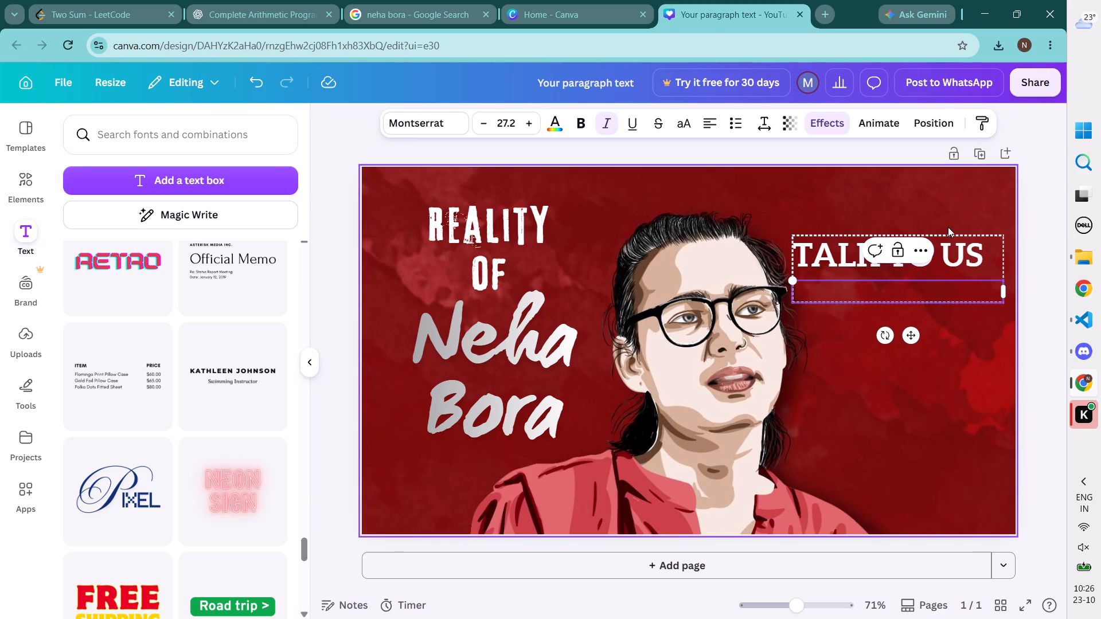
{"action": "left_click", "coordinate": [952, 292]}
{"action": "key", "text": "Delete"}
{"action": "key", "text": "Delete"}
{"action": "key", "text": "Delete"}
{"action": "key", "text": "Delete"}
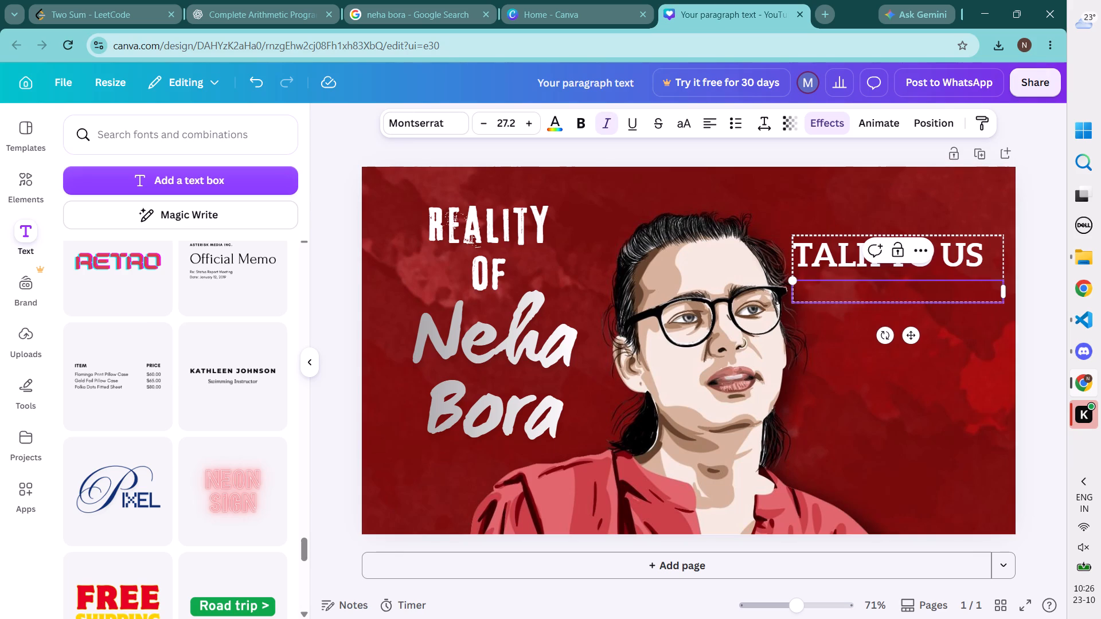
{"action": "key", "text": "BackSpace"}
{"action": "key", "text": "BackSpace"}
{"action": "key", "text": "BackSpace"}
{"action": "key", "text": "BackSpace"}
{"action": "key", "text": "BackSpace"}
{"action": "key", "text": "BackSpace"}
{"action": "key", "text": "BackSpace"}
{"action": "key", "text": "BackSpace"}
{"action": "key", "text": "BackSpace"}
{"action": "key", "text": "BackSpace"}
{"action": "key", "text": "BackSpace"}
{"action": "key", "text": "BackSpace"}
{"action": "key", "text": "BackSpace"}
{"action": "left_click", "coordinate": [956, 343]}
{"action": "left_click", "coordinate": [965, 273]}
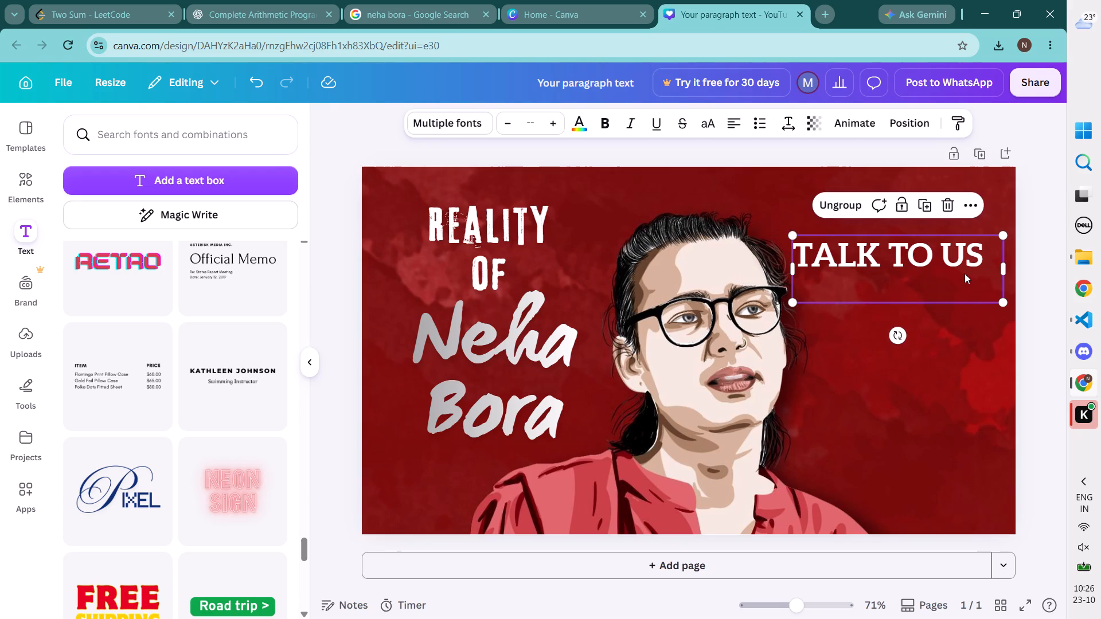
{"action": "left_click", "coordinate": [980, 264]}
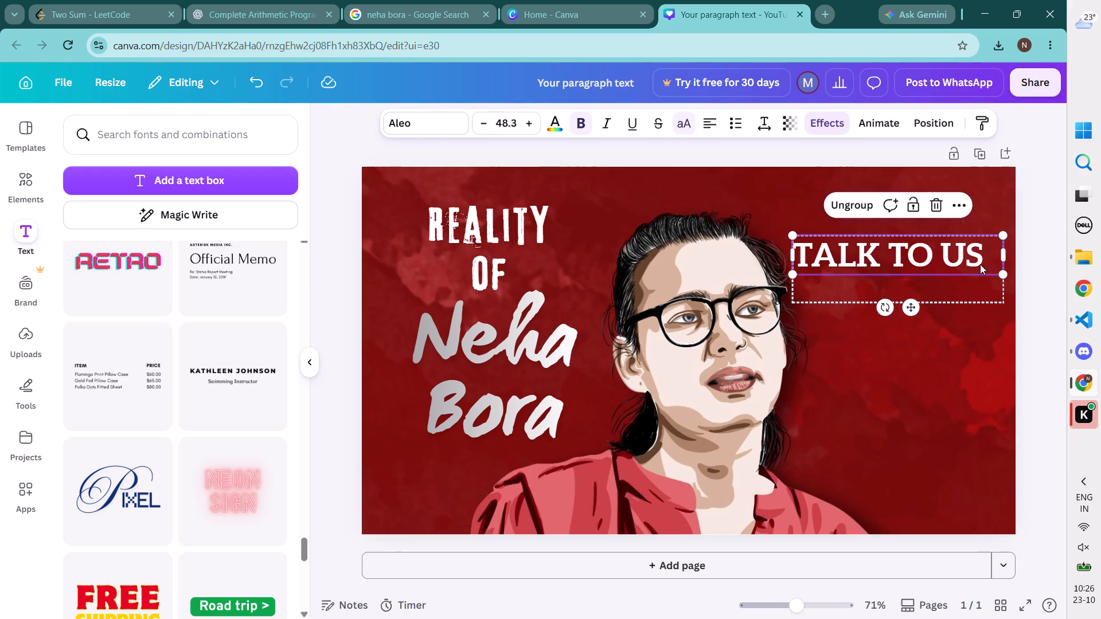
{"action": "left_click", "coordinate": [969, 300]}
{"action": "key", "text": "Delete"}
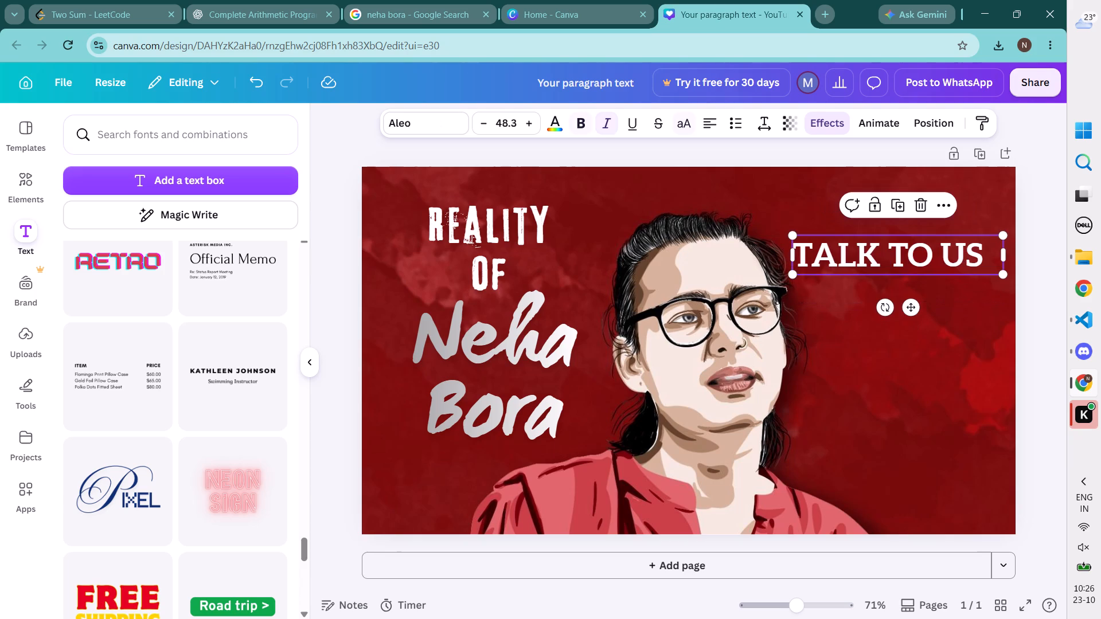
Replace the "TALK TO US" heading text with "Nothing".
{"action": "left_click", "coordinate": [987, 260]}
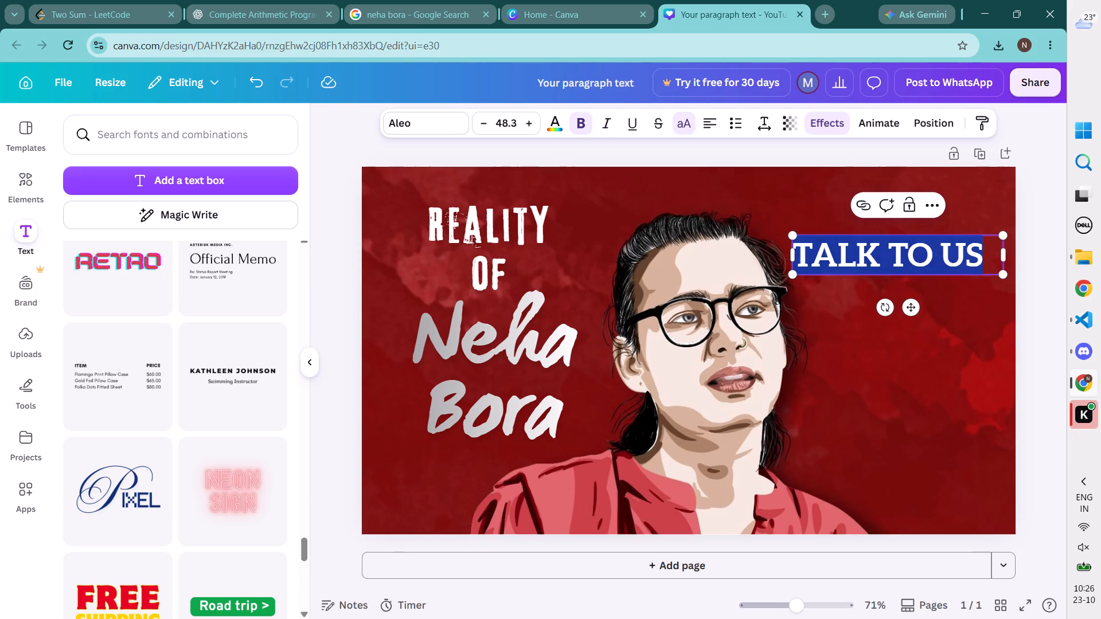
{"action": "left_click", "coordinate": [987, 260]}
{"action": "double_click", "coordinate": [987, 260]}
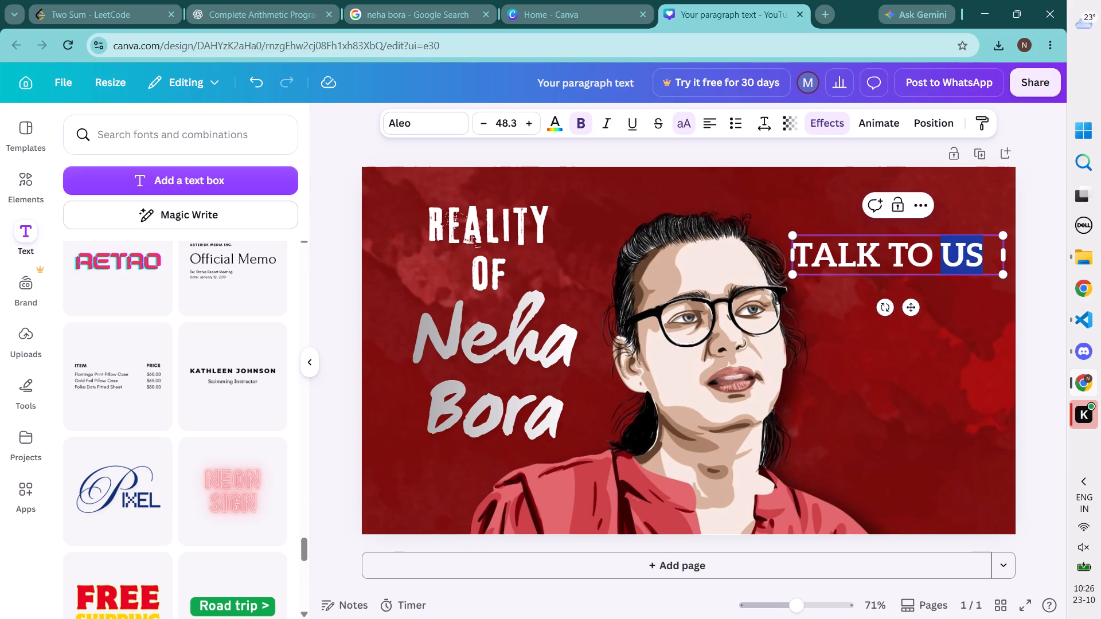
{"action": "key", "text": "BackSpace"}
{"action": "key", "text": "BackSpace"}
{"action": "key", "text": "BackSpace"}
{"action": "key", "text": "BackSpace"}
{"action": "key", "text": "BackSpace"}
{"action": "key", "text": "BackSpace"}
{"action": "key", "text": "BackSpace"}
{"action": "key", "text": "BackSpace"}
{"action": "key", "text": "BackSpace"}
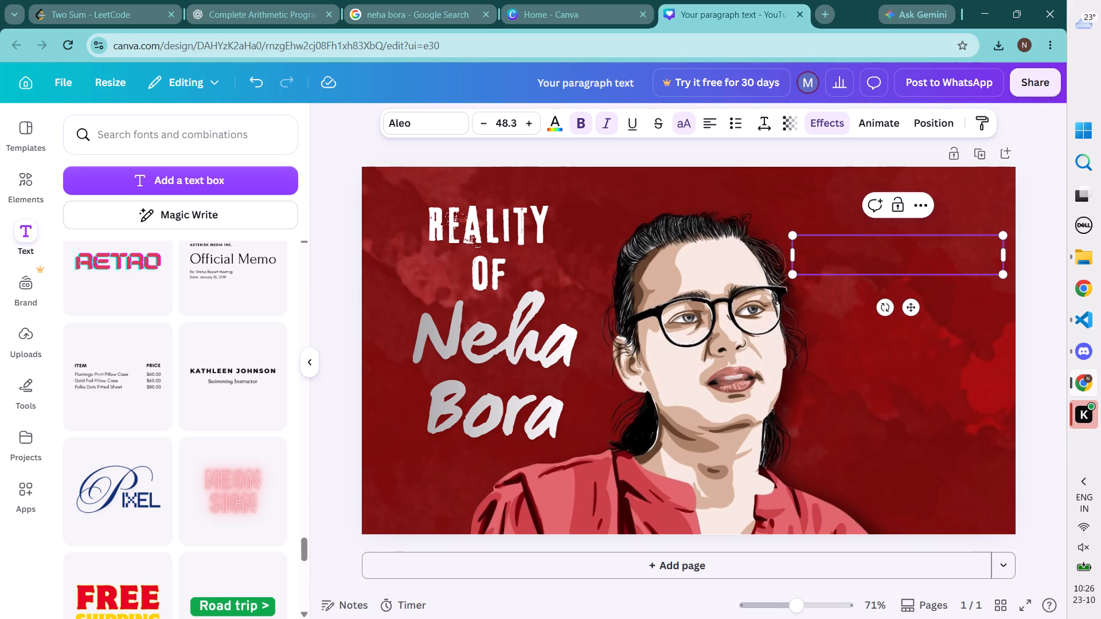
{"action": "key", "text": "shift+n"}
{"action": "type", "text": "othing"}
{"action": "key", "text": "space"}
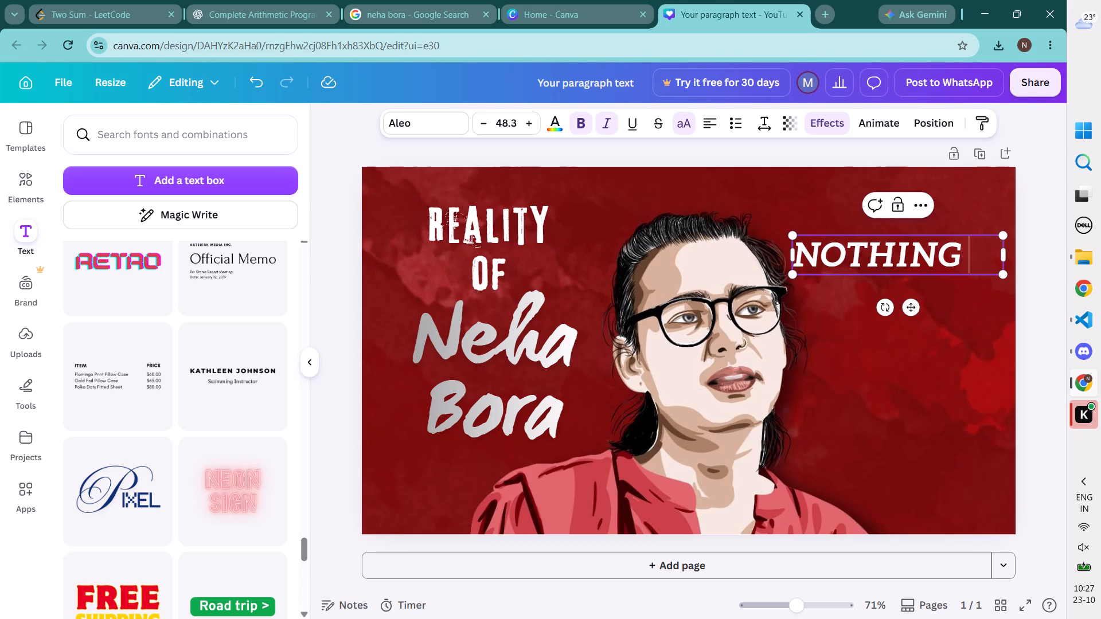
Continue the heading with "wrong with seeking", following the Live Law headline in the Neha Bora image search results.
{"action": "left_click", "coordinate": [443, 0]}
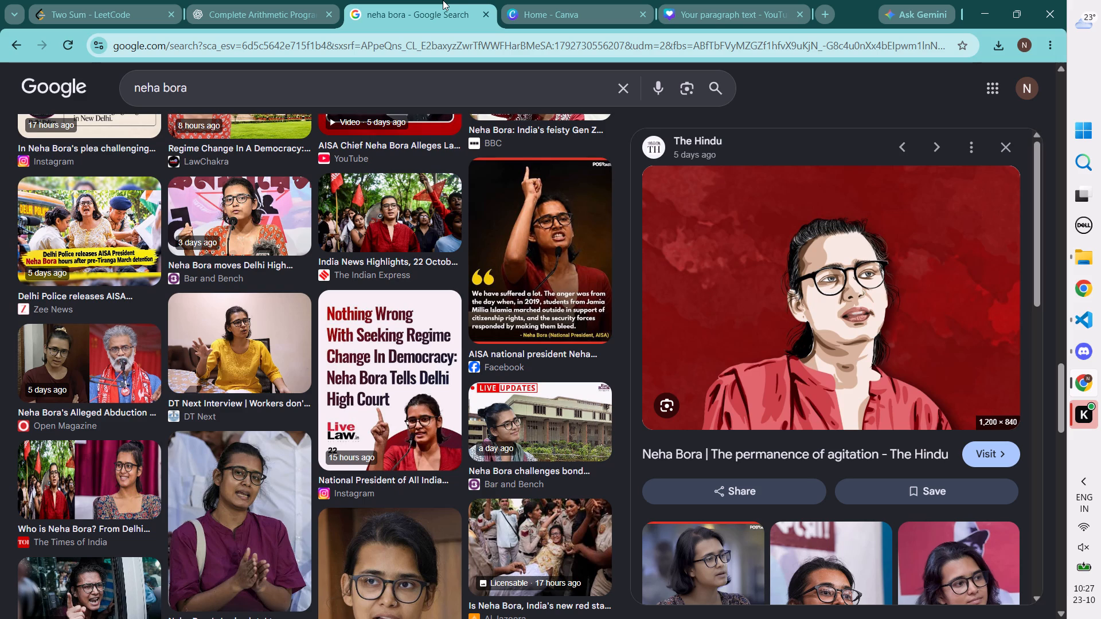
{"action": "left_click", "coordinate": [751, 10]}
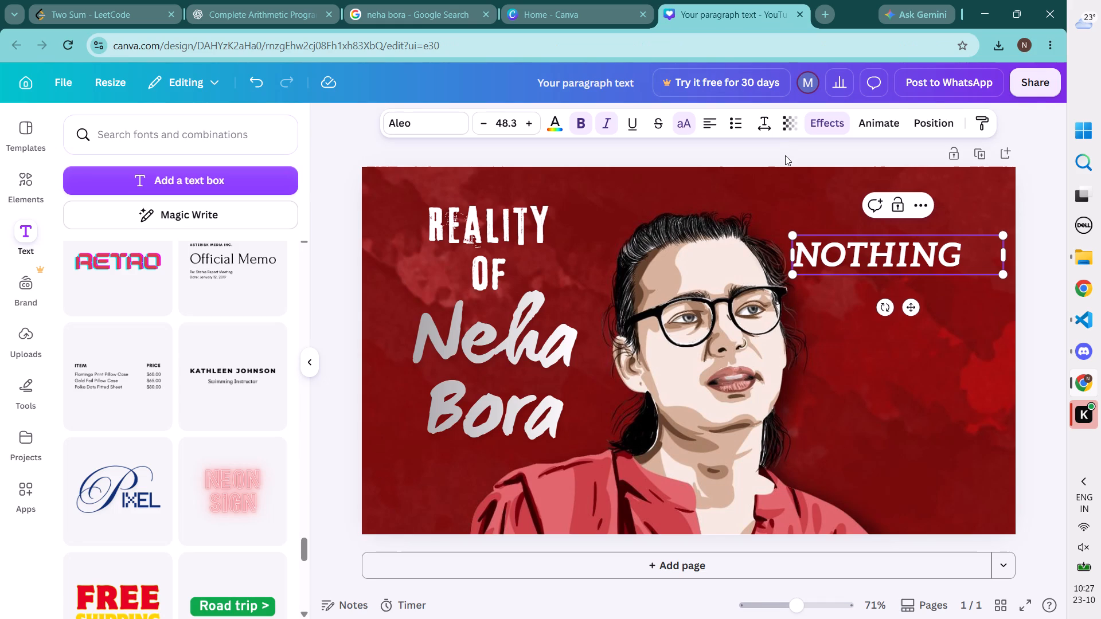
{"action": "left_click", "coordinate": [419, 11]}
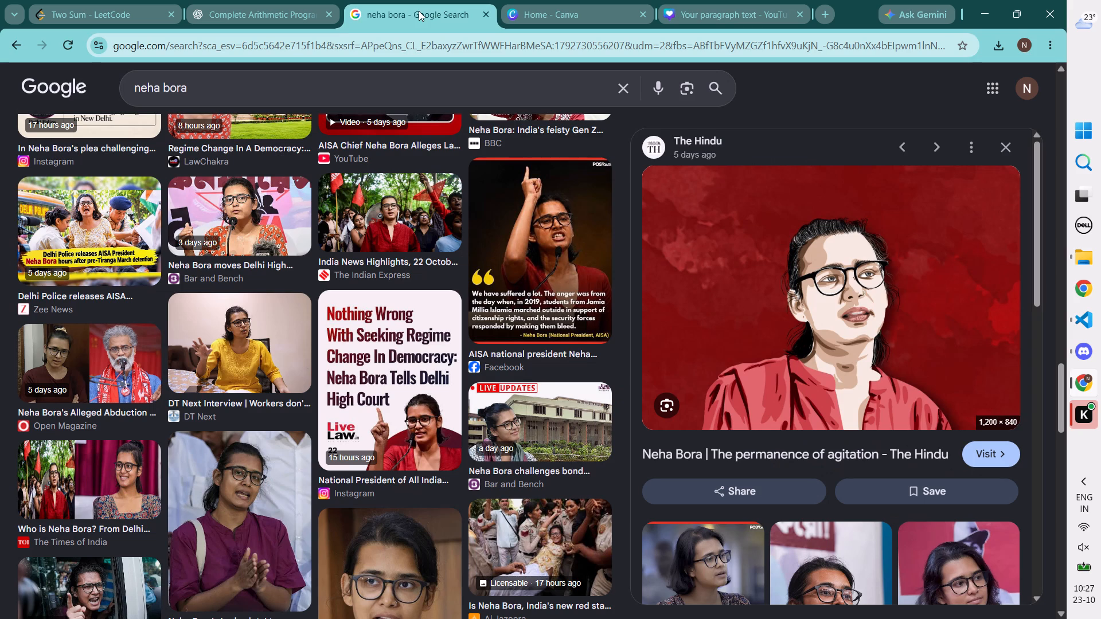
{"action": "left_click", "coordinate": [760, 14]}
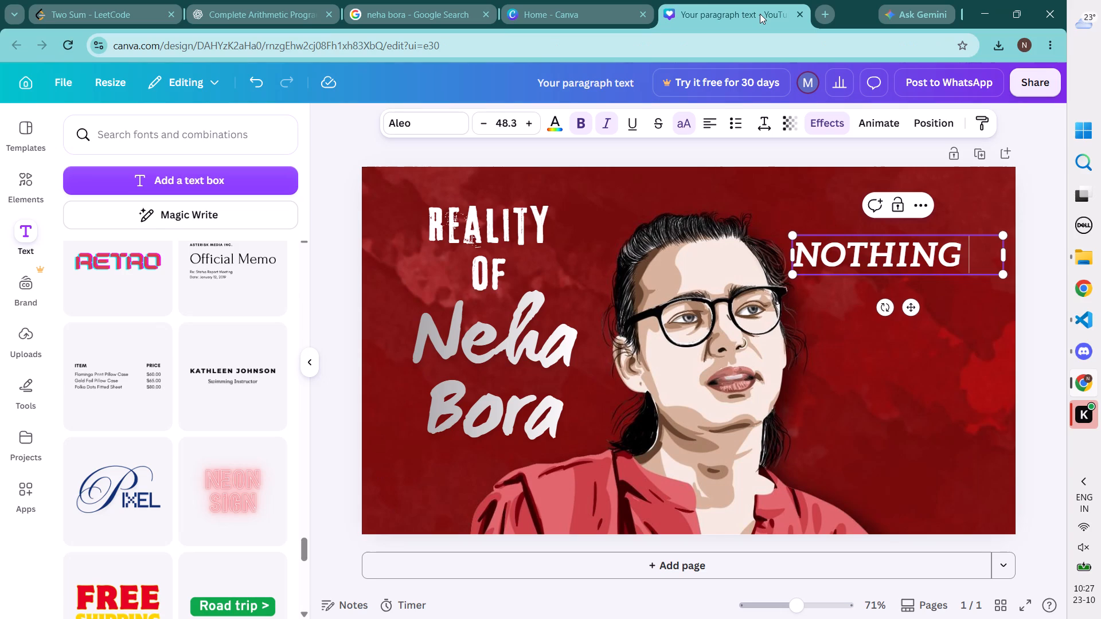
{"action": "type", "text": "wrong"}
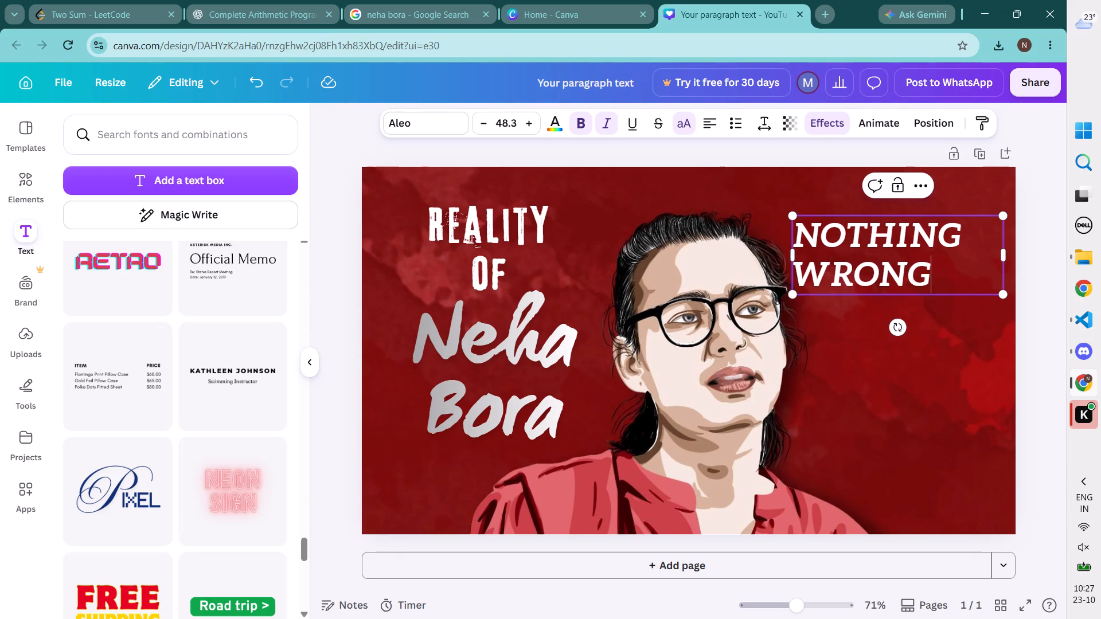
{"action": "left_click", "coordinate": [450, 0]}
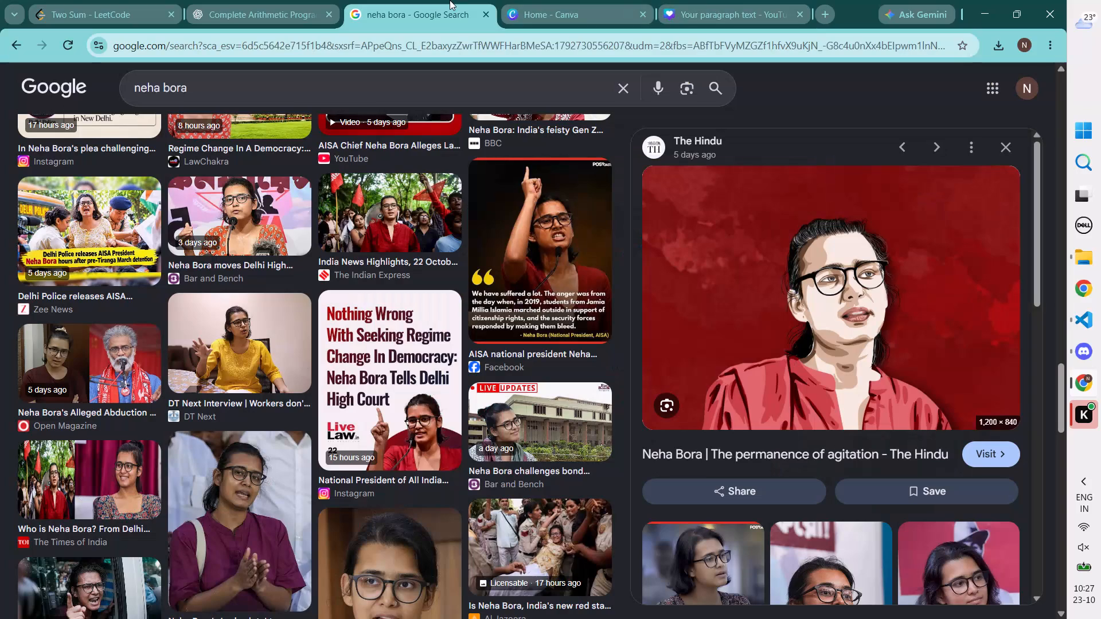
{"action": "left_click", "coordinate": [694, 21]}
{"action": "key", "text": "space"}
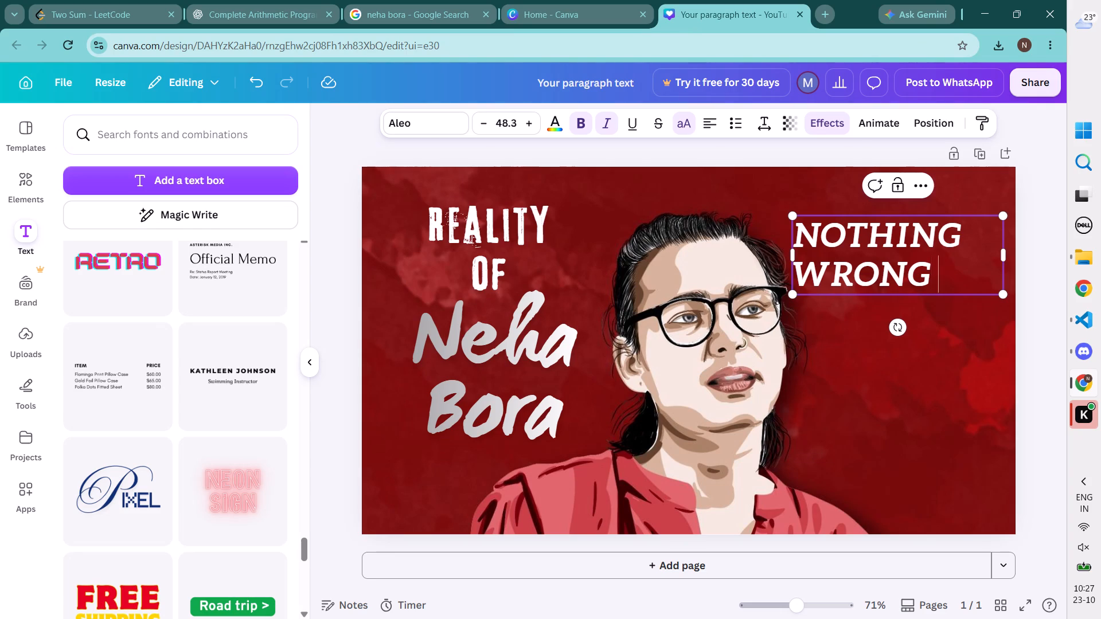
{"action": "type", "text": "with"}
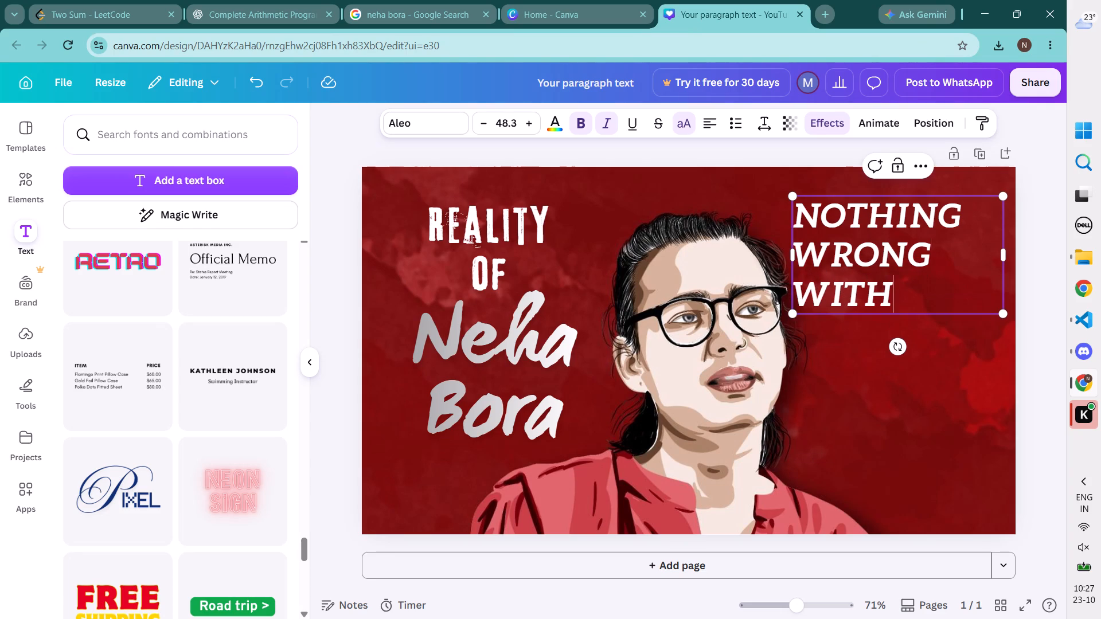
{"action": "key", "text": "space"}
{"action": "type", "text": "seeking"}
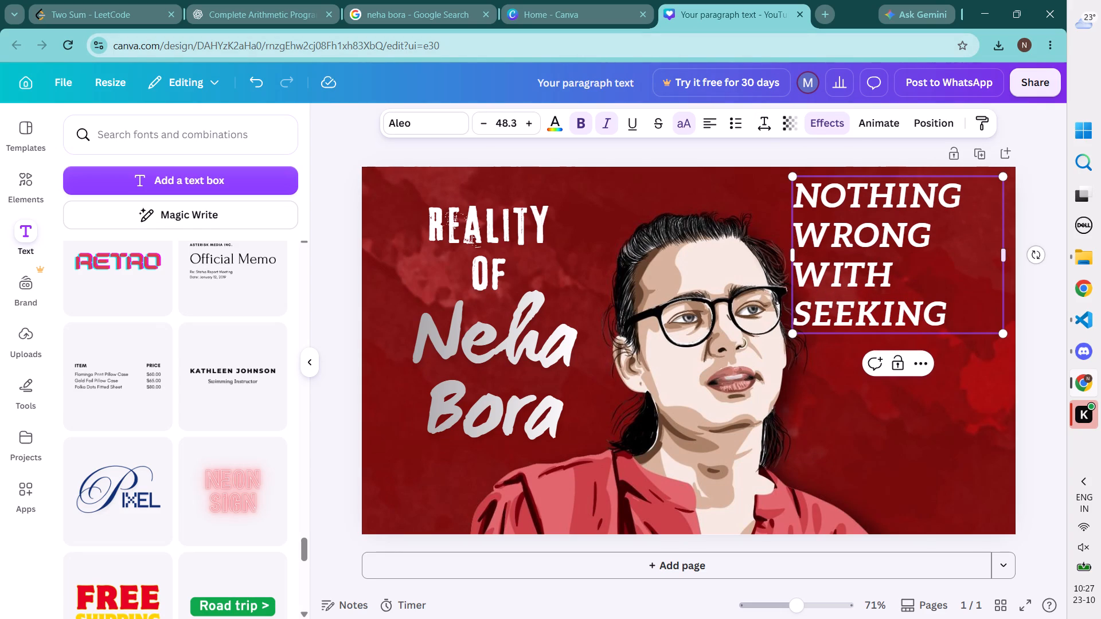
Shift the quote text slightly and widen its box past the thumbnail's edge so "WRONG WITH" fits on one line.
{"action": "left_click_drag", "start_coordinate": [1003, 254], "coordinate": [1019, 262]}
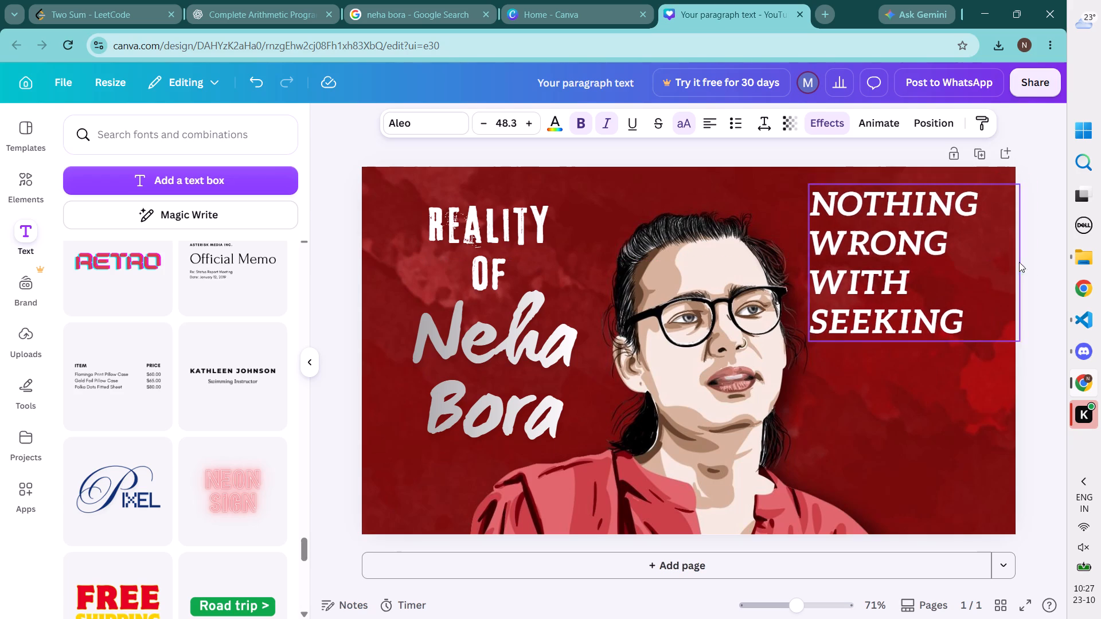
{"action": "left_click_drag", "start_coordinate": [1019, 262], "coordinate": [1009, 261]}
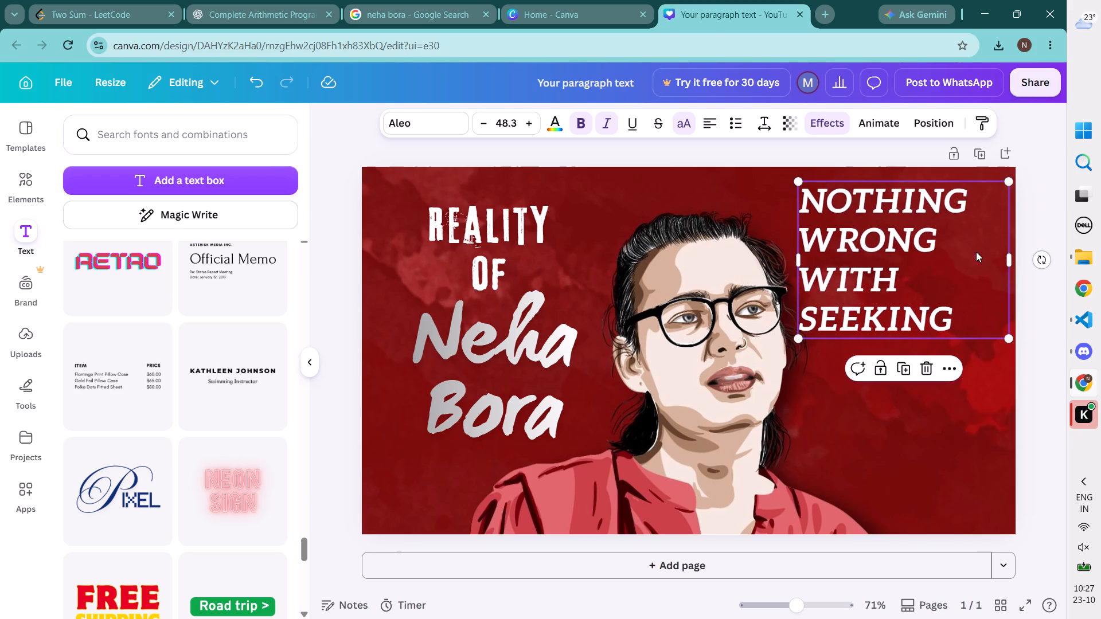
{"action": "left_click_drag", "start_coordinate": [1012, 263], "coordinate": [1067, 252]}
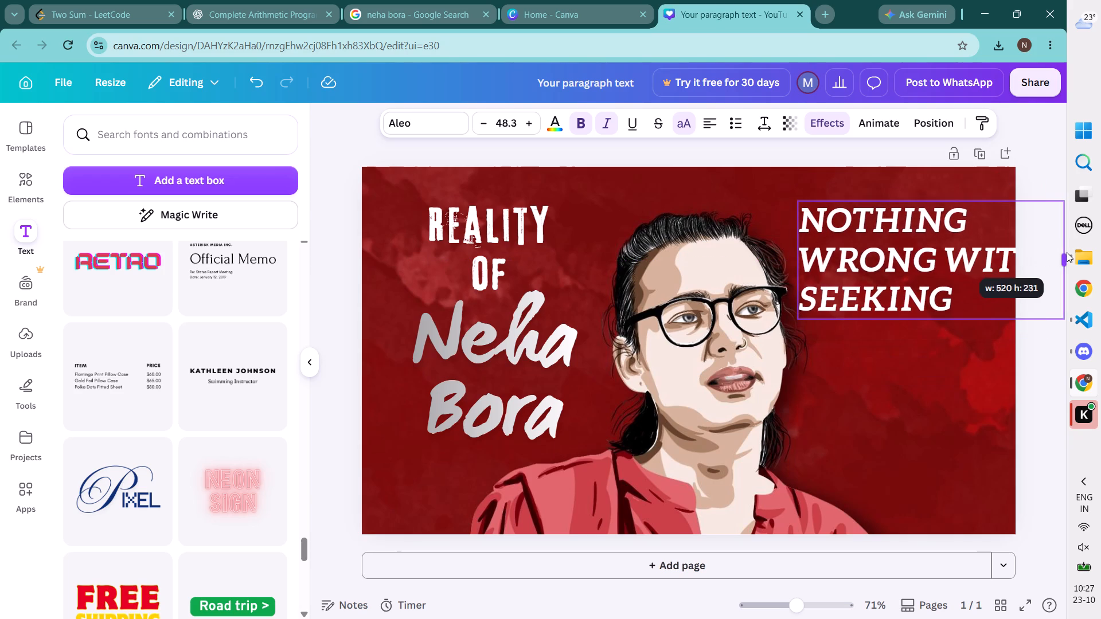
{"action": "left_click_drag", "start_coordinate": [1067, 252], "coordinate": [1059, 253]}
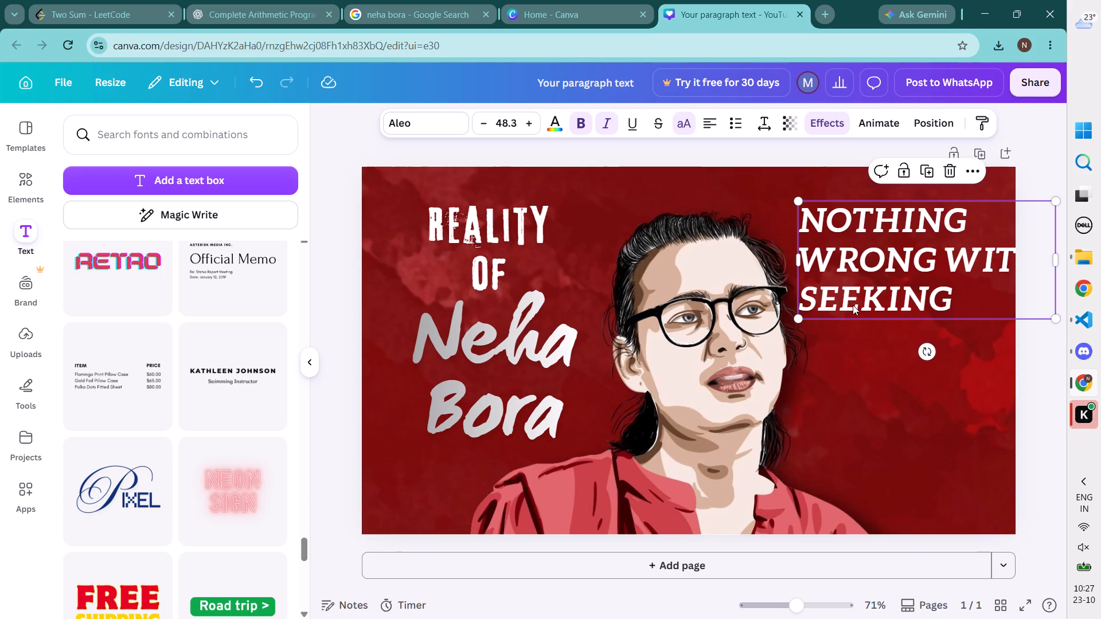
{"action": "left_click", "coordinate": [797, 260]}
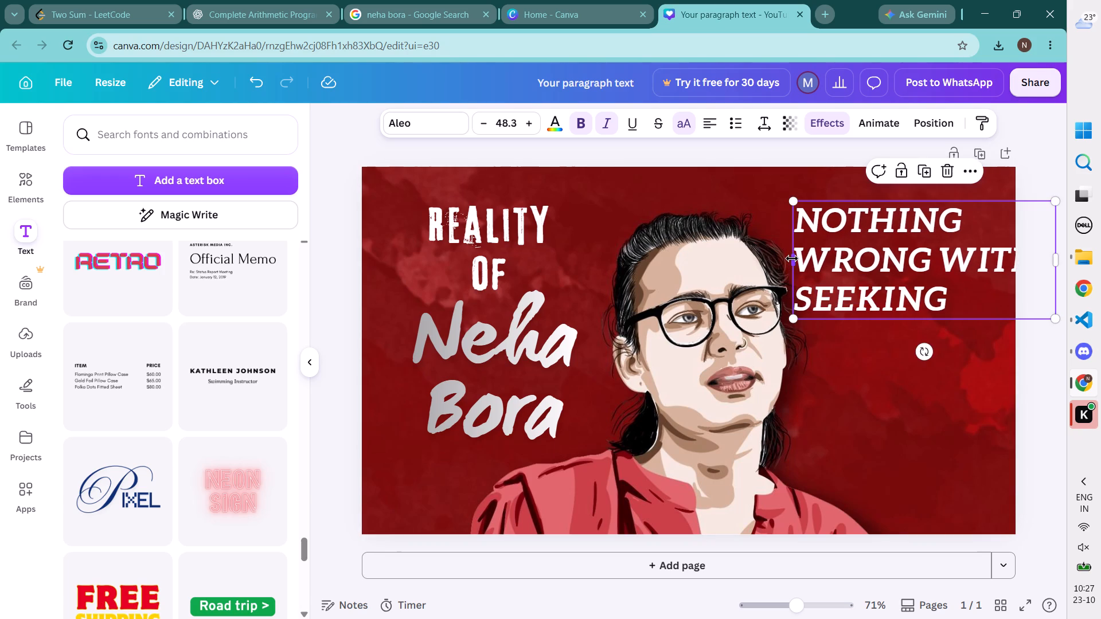
Complete the quote with "regime change??" after "seeking", following the Live Law headline in the Neha Bora image results.
{"action": "left_click", "coordinate": [430, 0]}
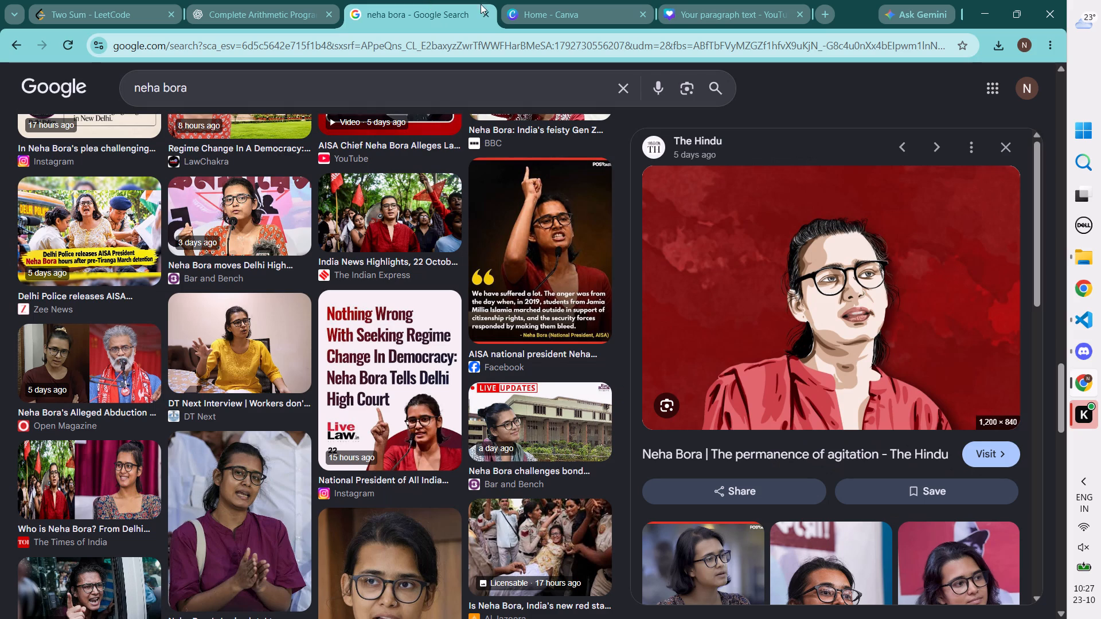
{"action": "left_click", "coordinate": [700, 6]}
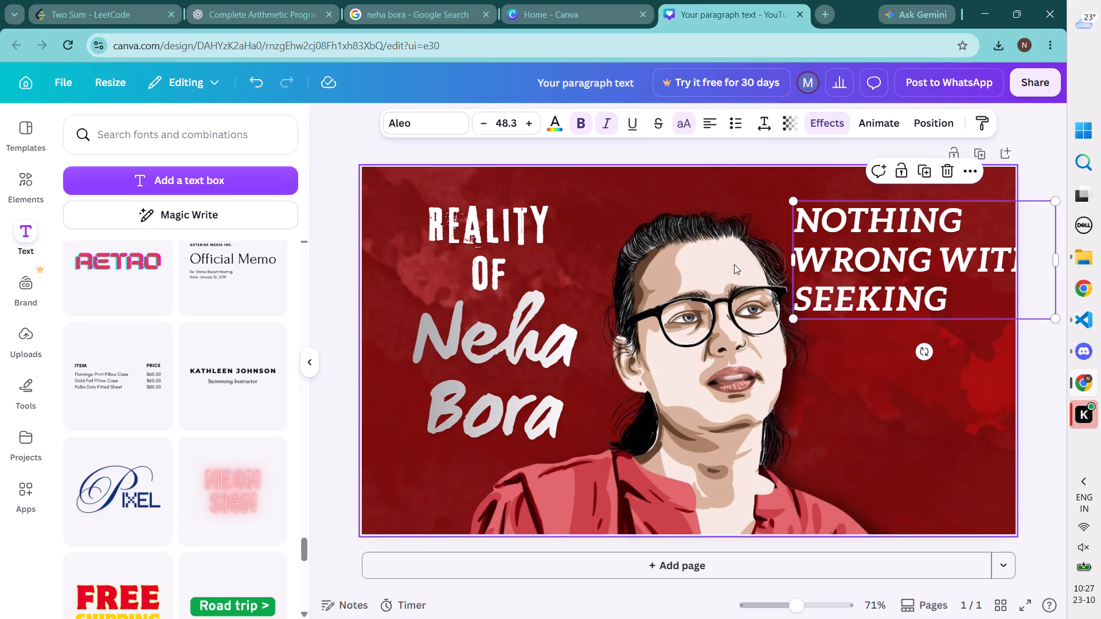
{"action": "left_click", "coordinate": [951, 303]}
{"action": "key", "text": "space"}
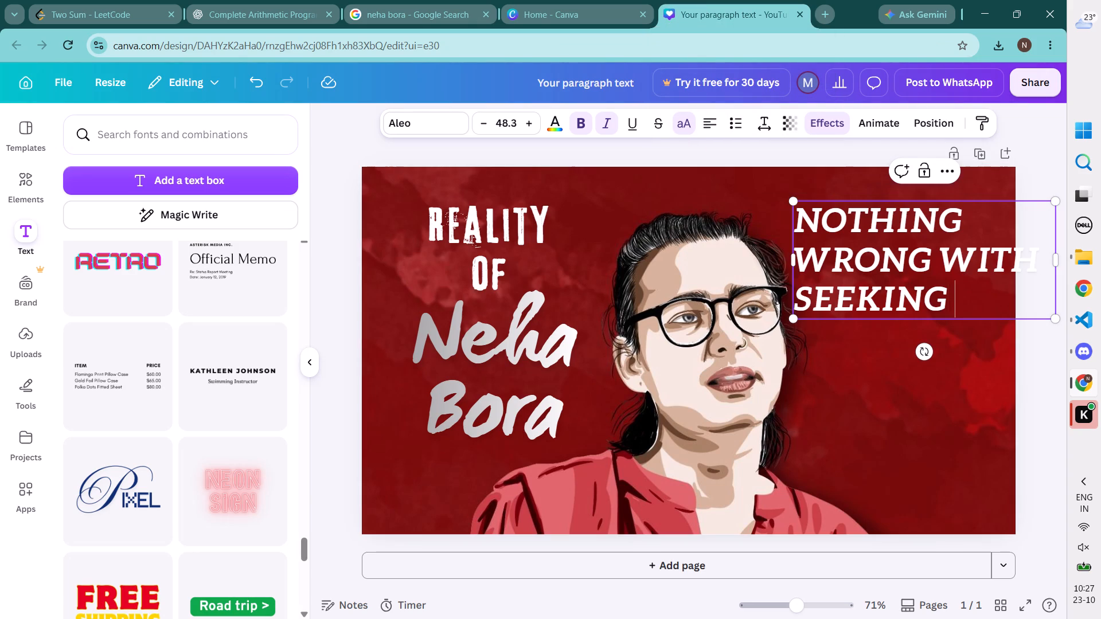
{"action": "type", "text": "regime"}
{"action": "left_click", "coordinate": [444, 0]}
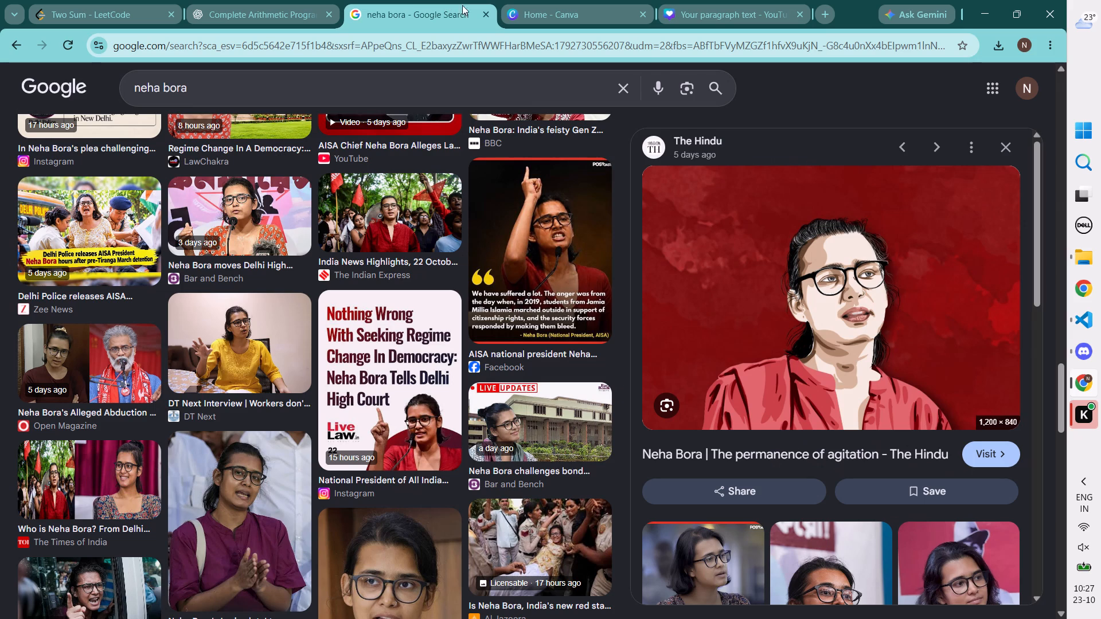
{"action": "left_click", "coordinate": [701, 10]}
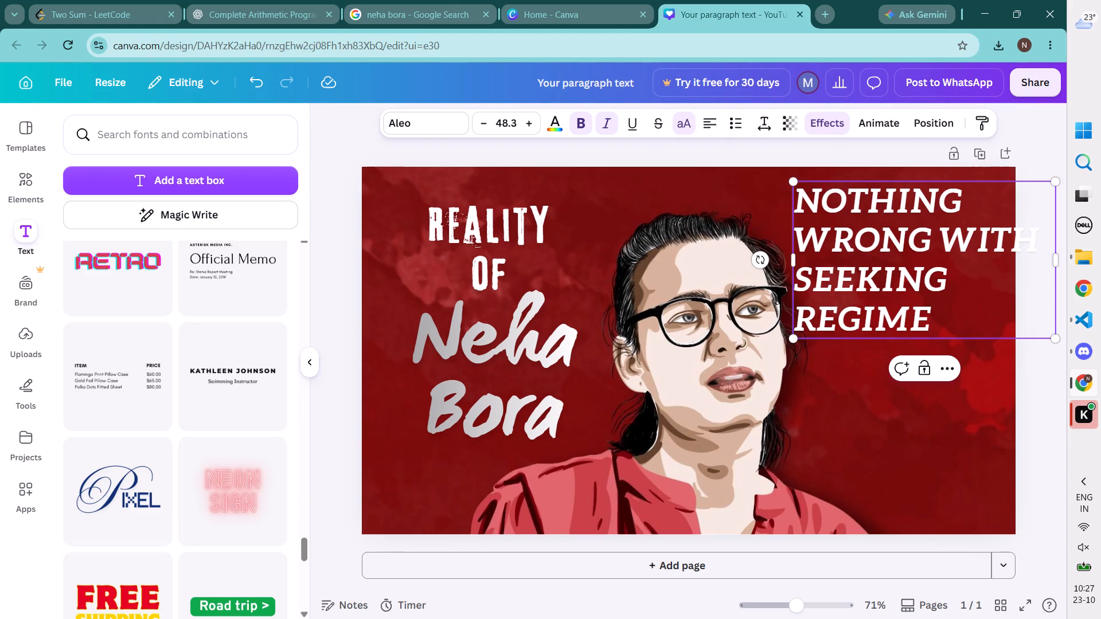
{"action": "key", "text": "space"}
{"action": "type", "text": "chnage"}
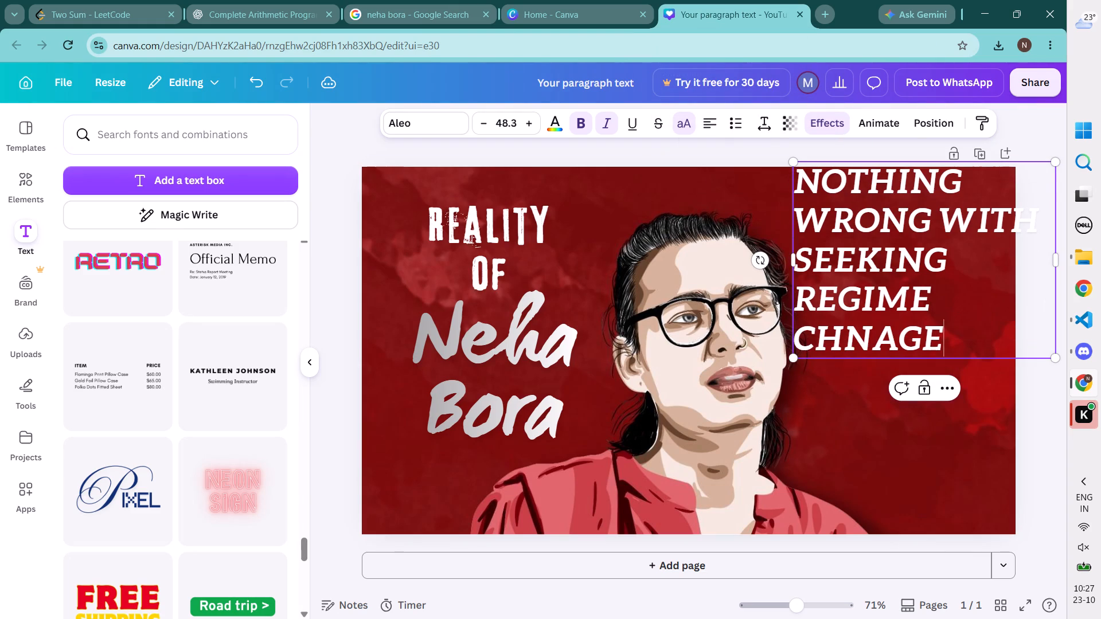
{"action": "key", "text": "BackSpace"}
{"action": "key", "text": "BackSpace"}
{"action": "key", "text": "BackSpace"}
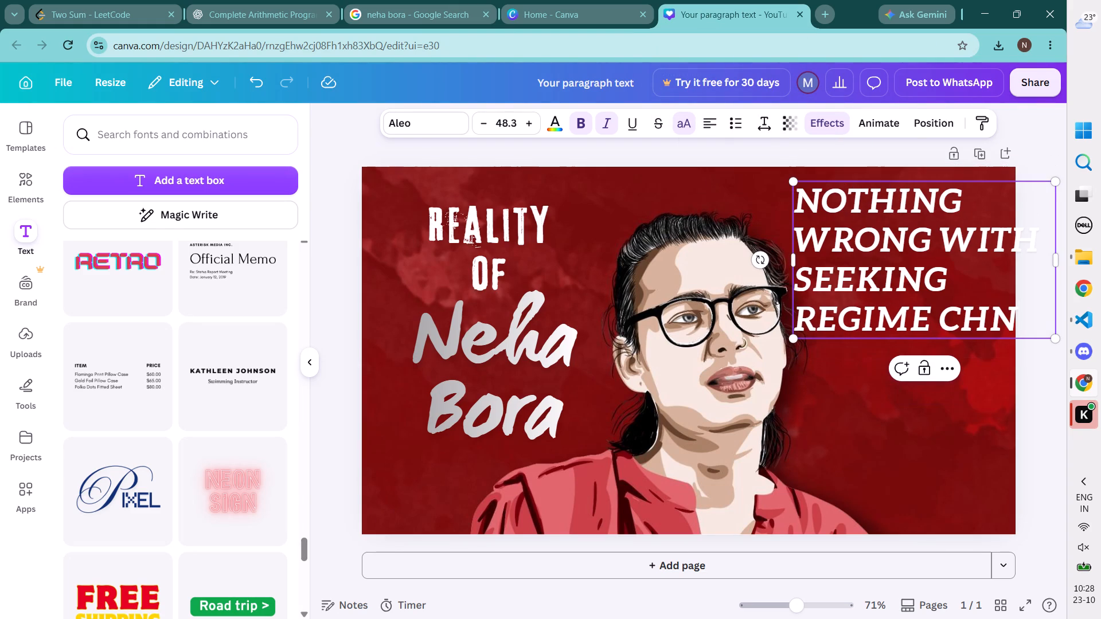
{"action": "key", "text": "BackSpace"}
{"action": "type", "text": "ange"}
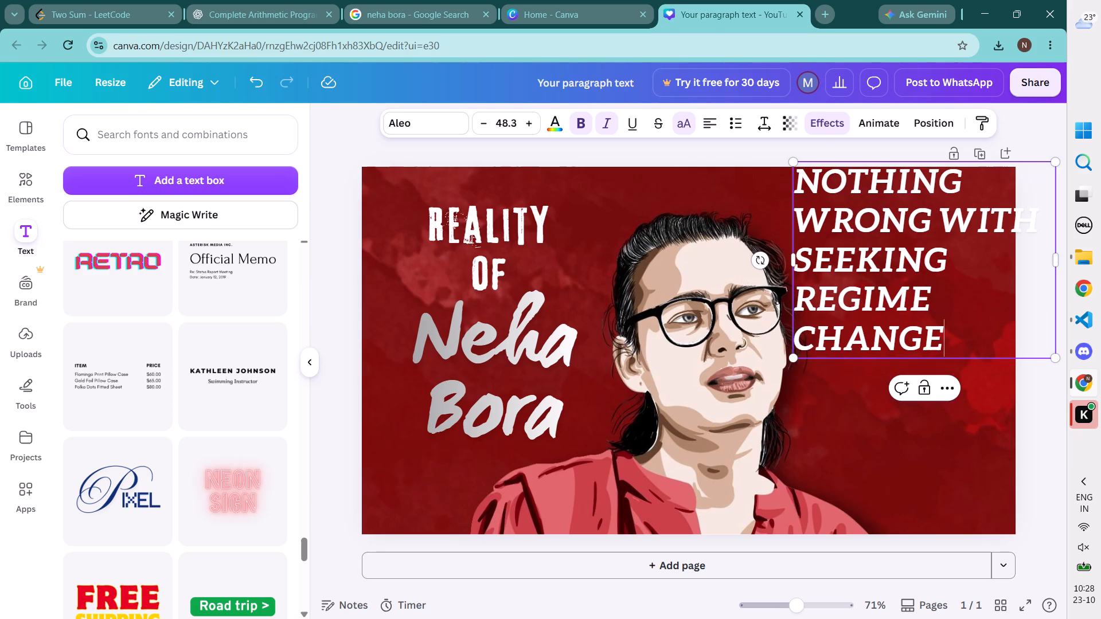
{"action": "type", "text": "??"}
Reduce the font size of the whole quote to 35.3.
{"action": "left_click_drag", "start_coordinate": [982, 335], "coordinate": [799, 185]}
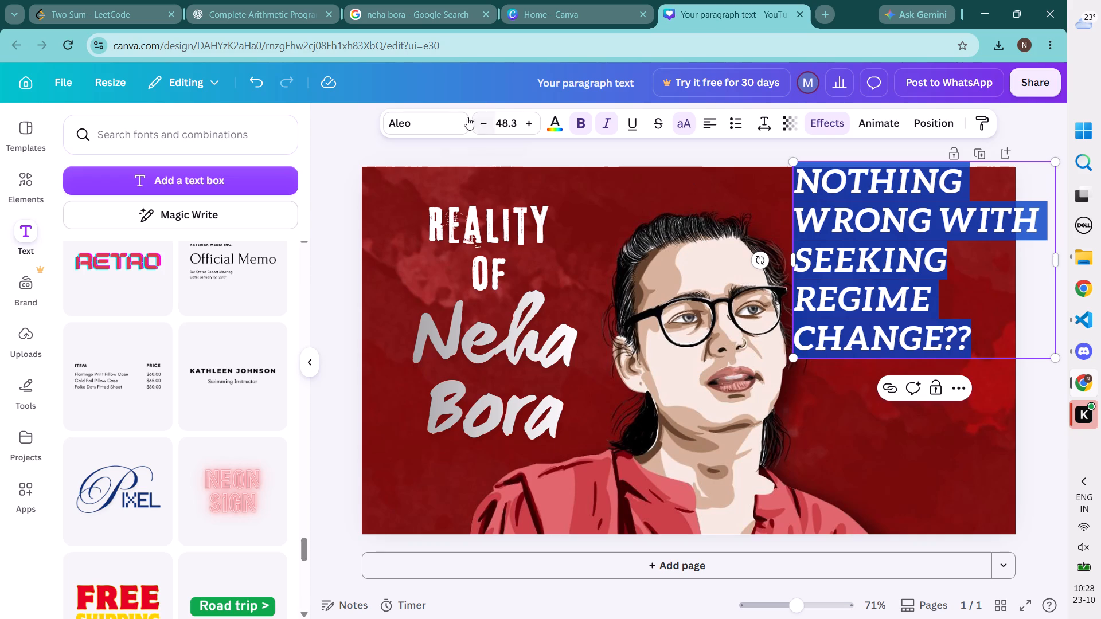
{"action": "triple_click", "coordinate": [486, 124]}
{"action": "triple_click", "coordinate": [486, 124]}
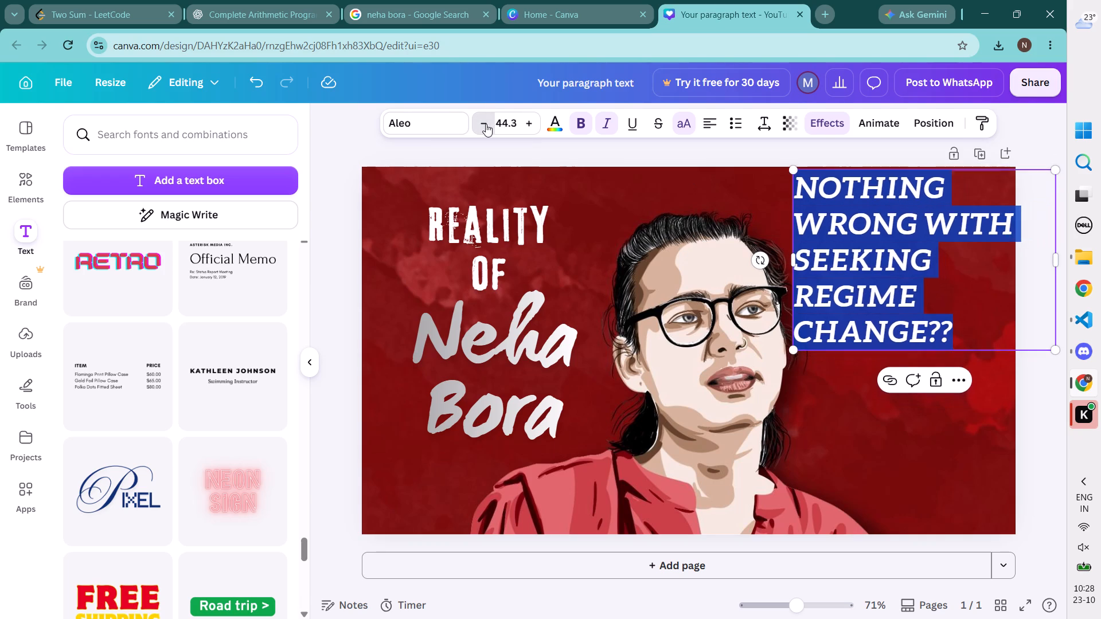
{"action": "triple_click", "coordinate": [486, 124]}
{"action": "triple_click", "coordinate": [486, 124]}
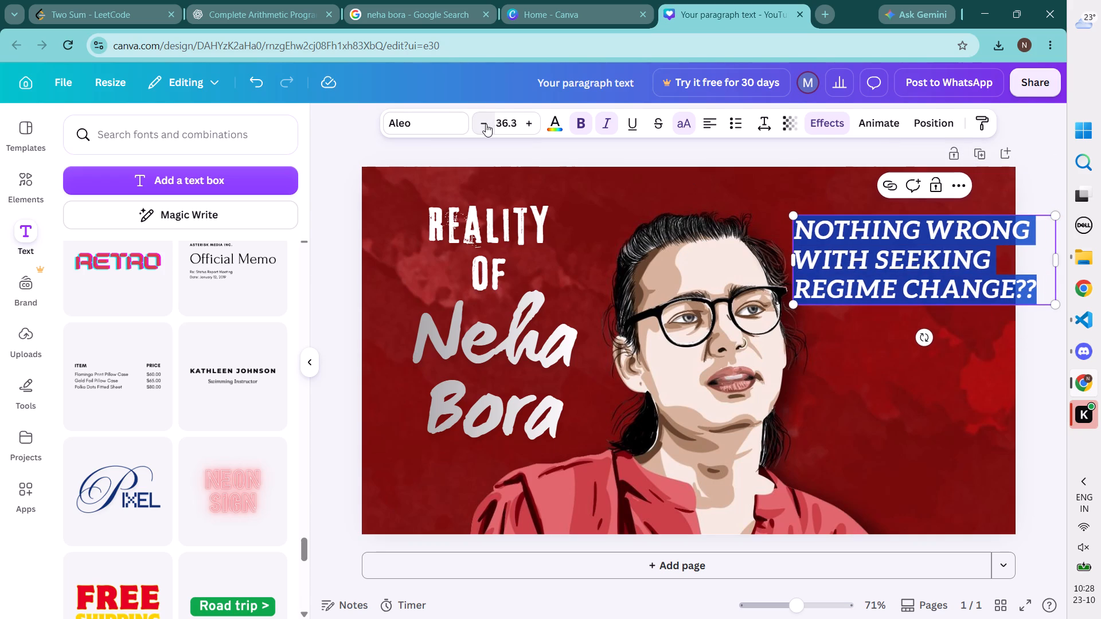
{"action": "left_click", "coordinate": [486, 124]}
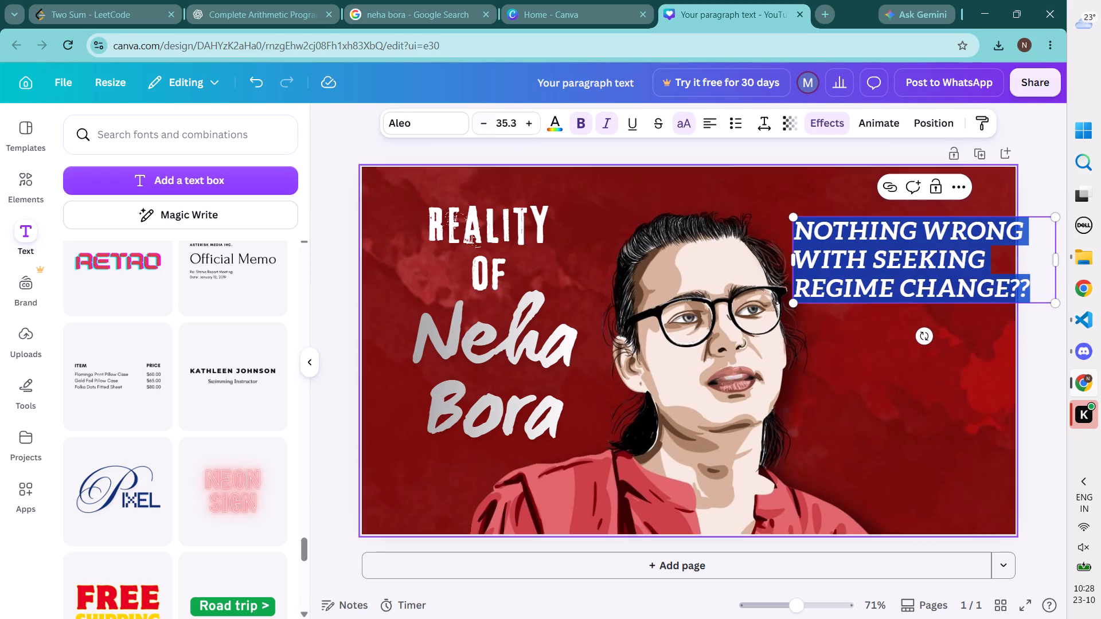
Add two spaces after "NOTHING" and narrow the quote's box to the thumbnail's edge, wrapping the text onto four lines.
{"action": "left_click", "coordinate": [923, 231]}
{"action": "key", "text": "space"}
{"action": "key", "text": "space"}
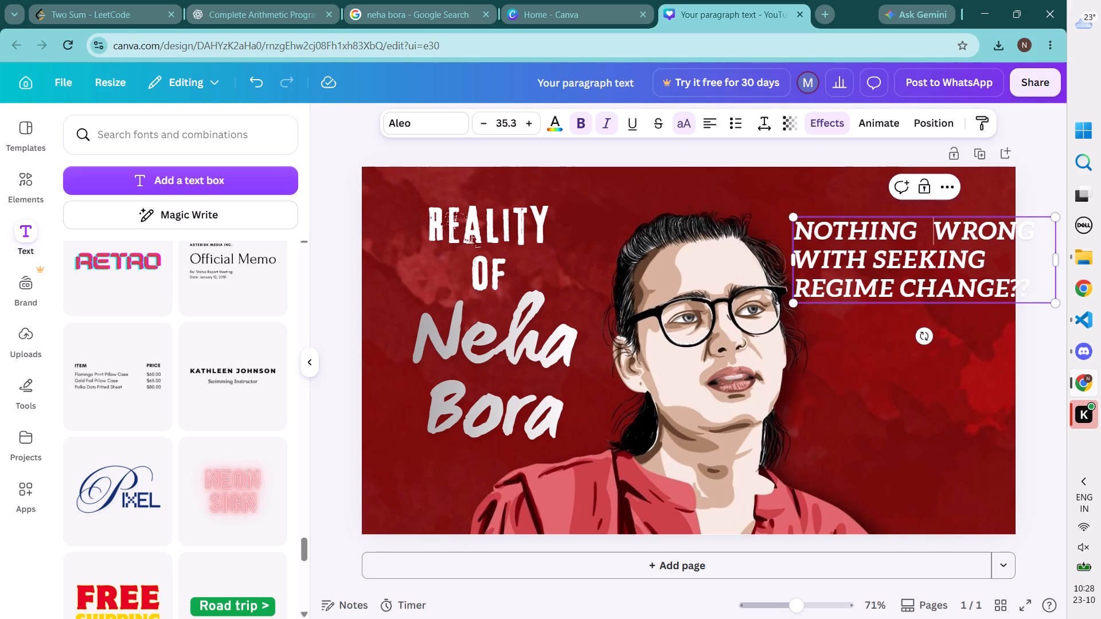
{"action": "left_click_drag", "start_coordinate": [1057, 261], "coordinate": [1031, 258]}
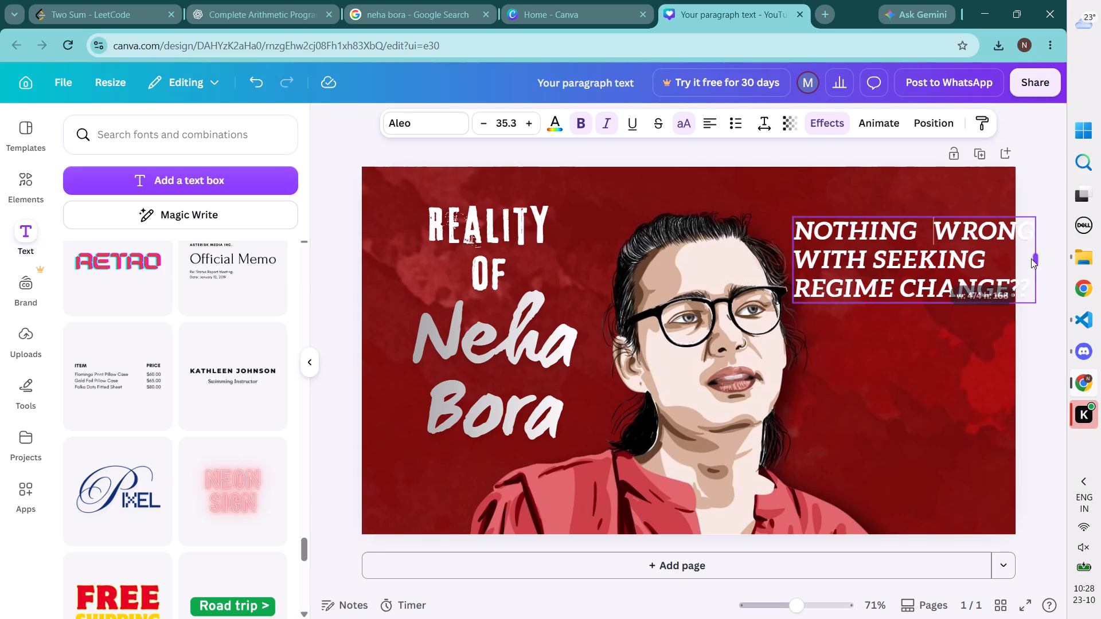
{"action": "left_click_drag", "start_coordinate": [1031, 258], "coordinate": [1024, 258]}
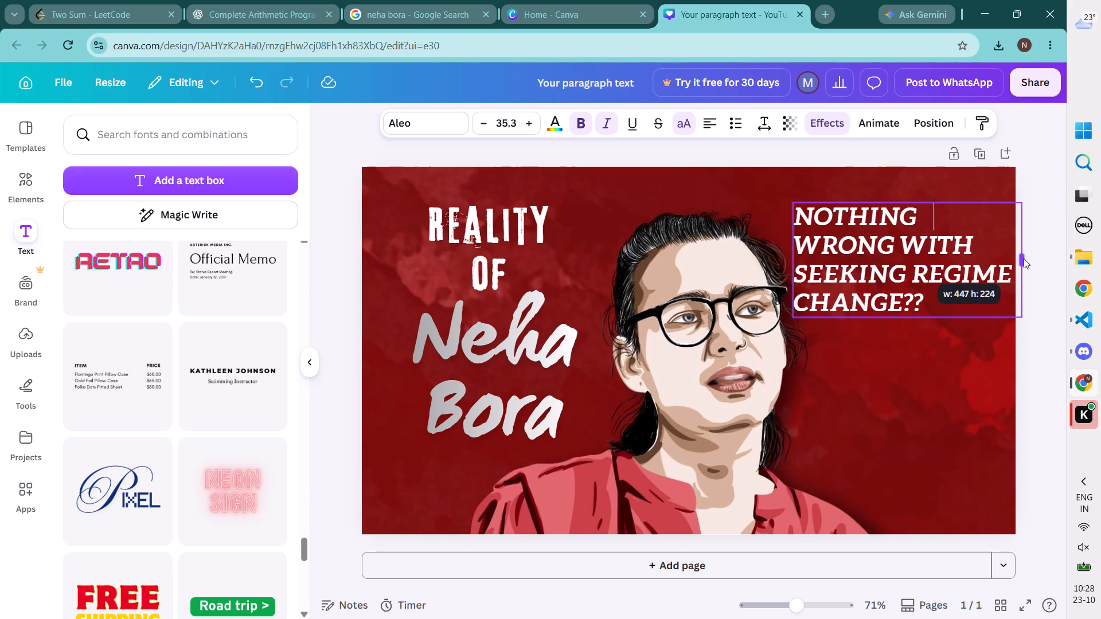
{"action": "left_click_drag", "start_coordinate": [1024, 258], "coordinate": [1016, 258]}
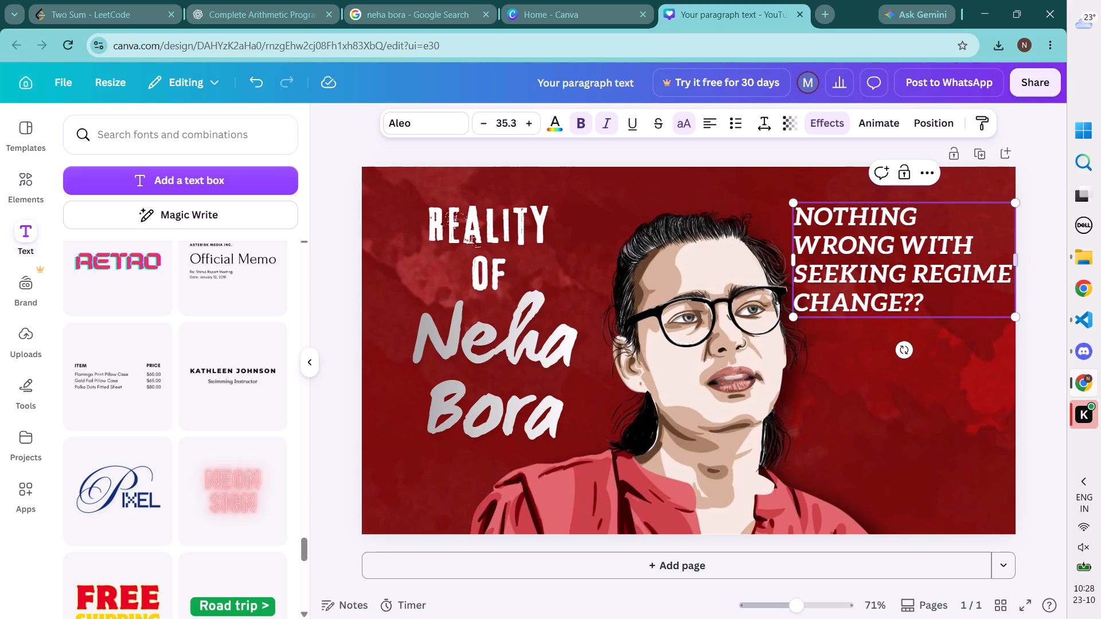
{"action": "left_click", "coordinate": [942, 391]}
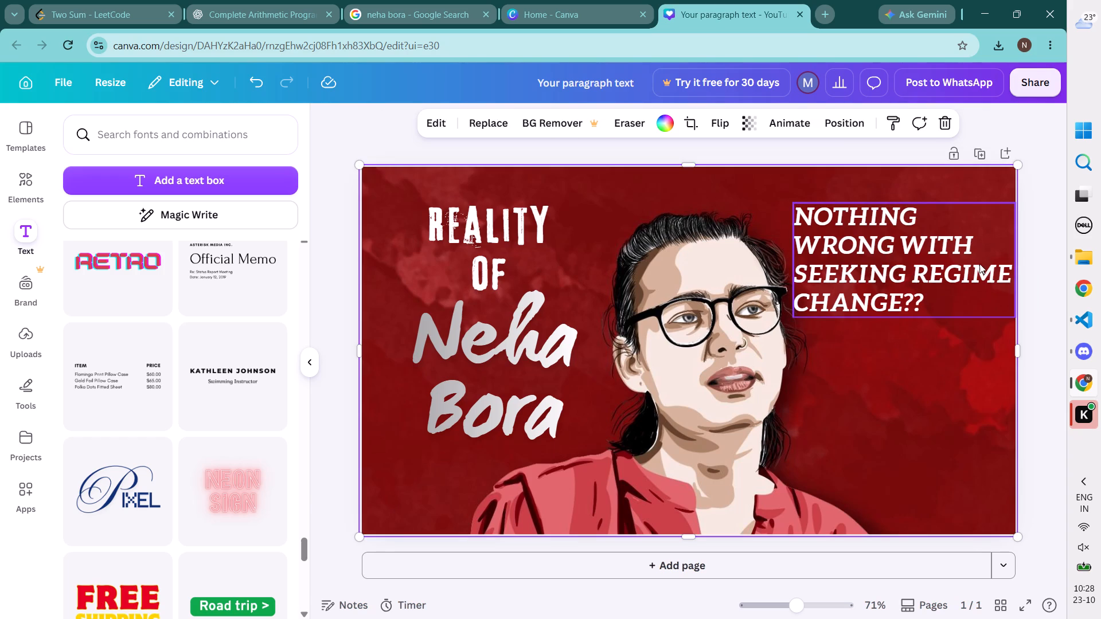
Scale the quote down to font size 20.8 and place it in the upper red area beside the portrait's head.
{"action": "left_click", "coordinate": [993, 235]}
{"action": "left_click_drag", "start_coordinate": [1015, 322], "coordinate": [924, 276]}
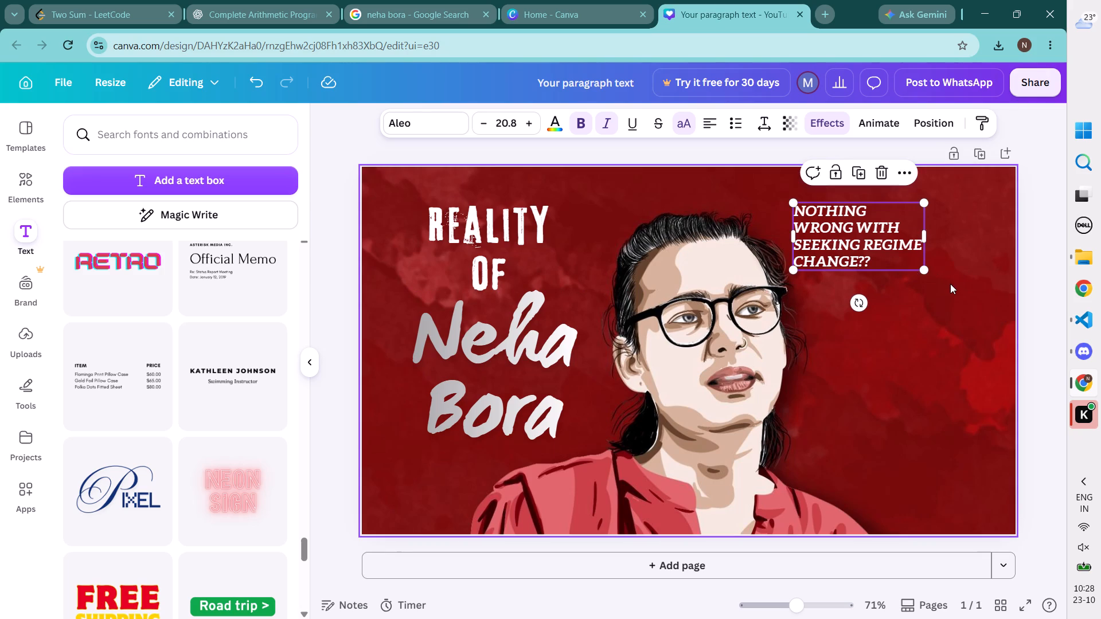
{"action": "left_click", "coordinate": [950, 284]}
{"action": "left_click_drag", "start_coordinate": [865, 231], "coordinate": [886, 224]}
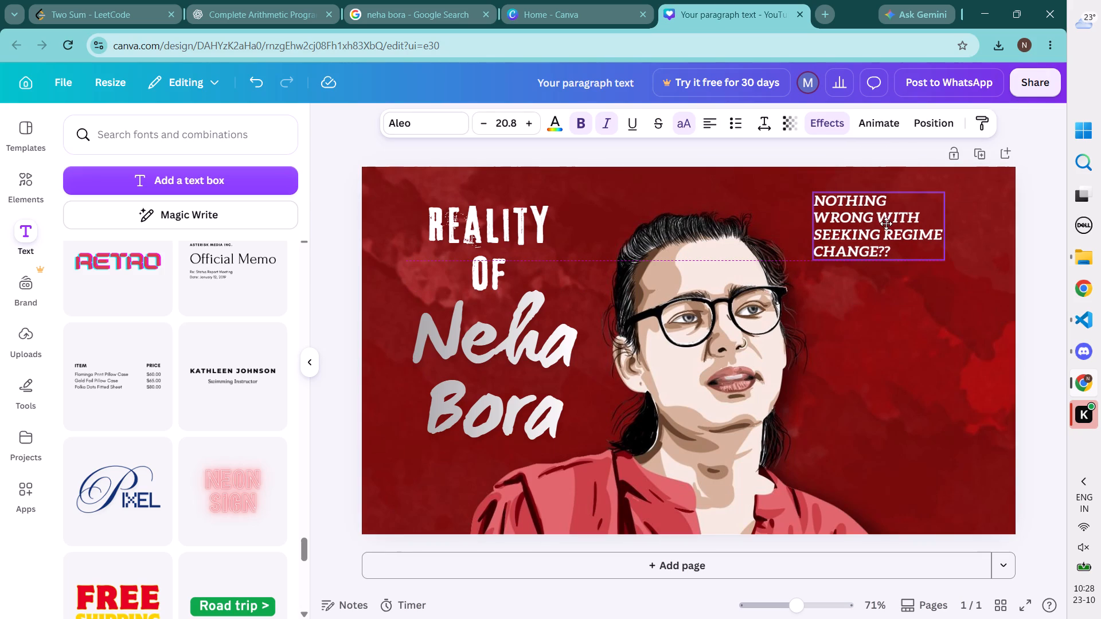
{"action": "left_click_drag", "start_coordinate": [886, 224], "coordinate": [882, 224]}
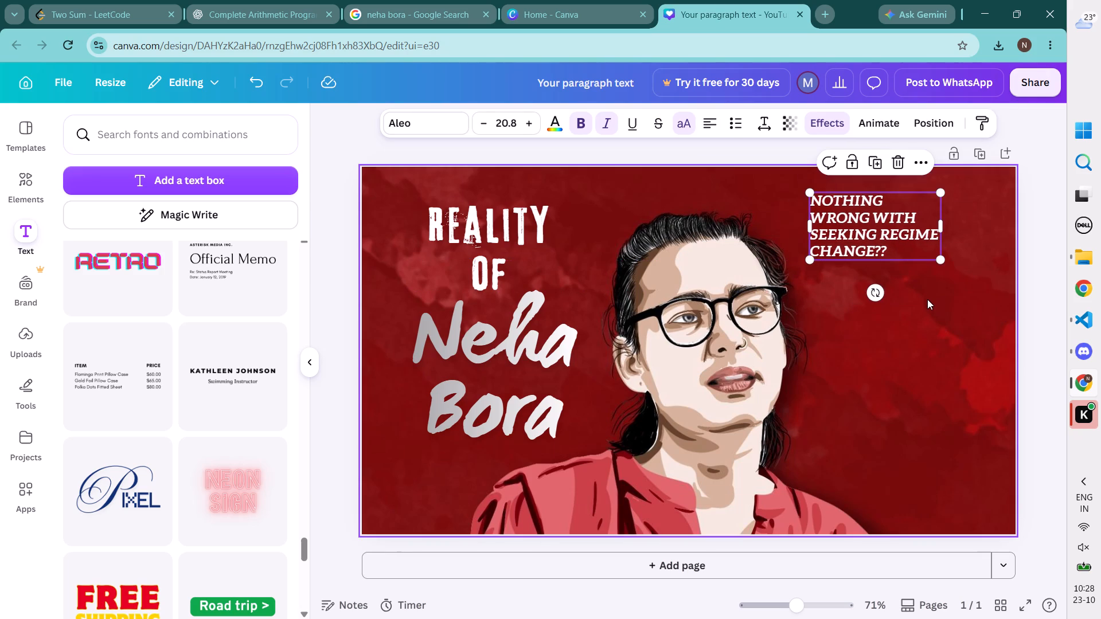
{"action": "left_click", "coordinate": [928, 300]}
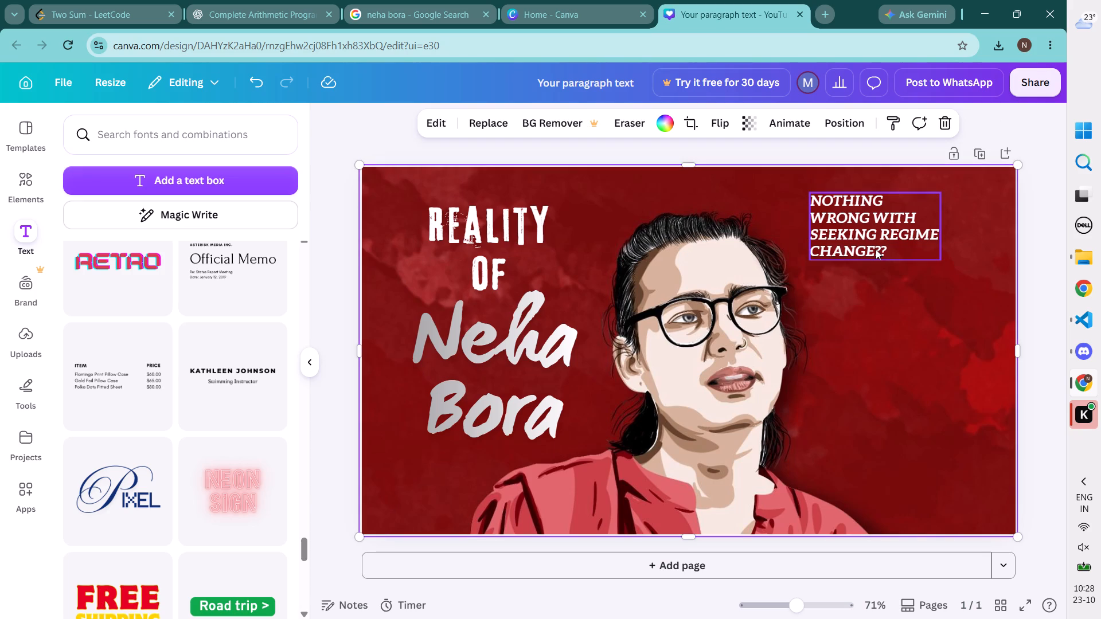
Insert a space between "CHANGE" and "??" in the quote.
{"action": "left_click", "coordinate": [876, 249]}
{"action": "double_click", "coordinate": [876, 249]}
{"action": "left_click", "coordinate": [876, 249]}
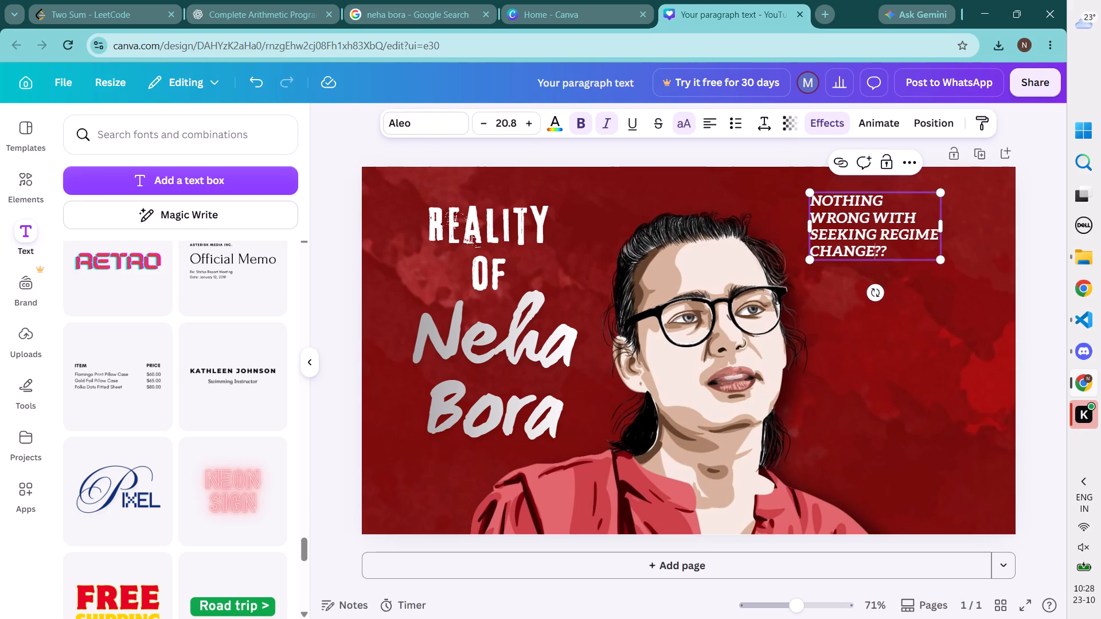
{"action": "key", "text": "space"}
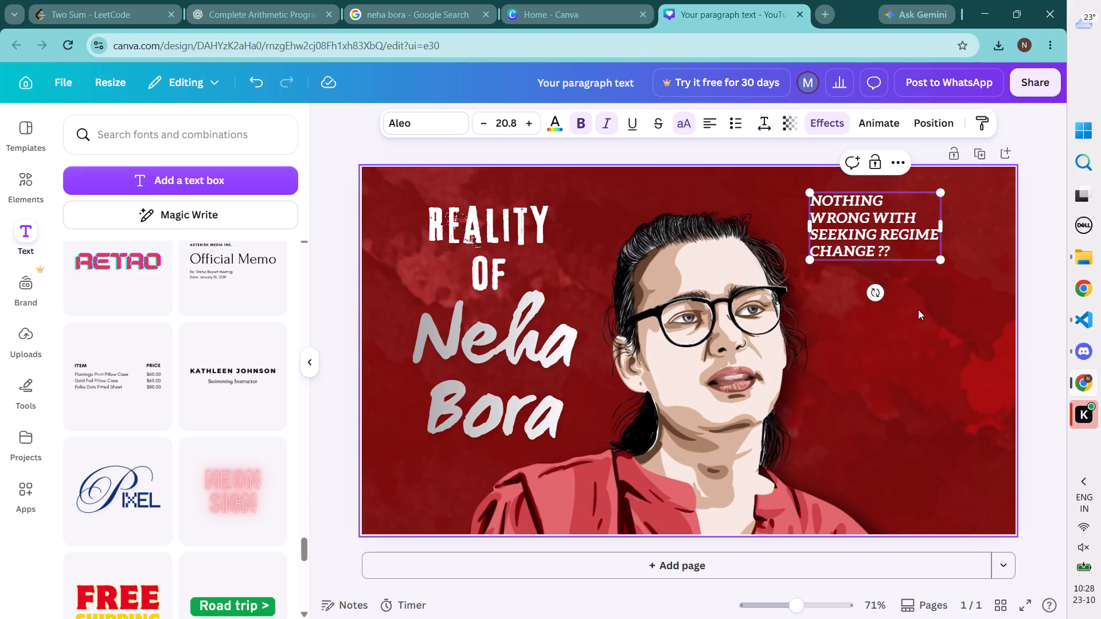
{"action": "left_click", "coordinate": [929, 306]}
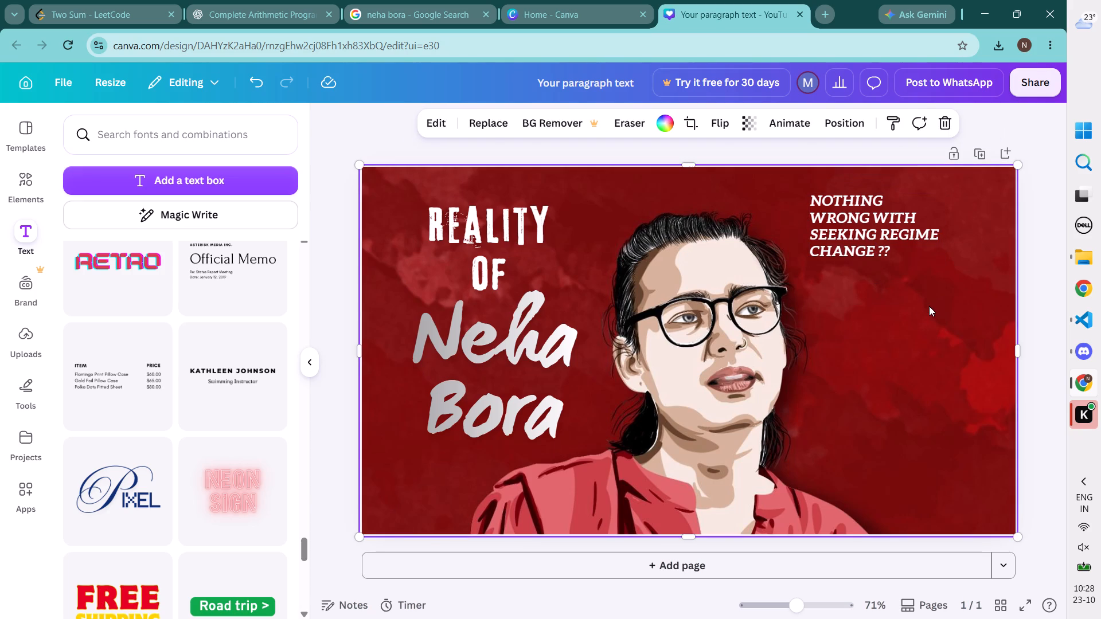
Switch to the Google image results for Neha Bora and browse further pictures and headlines for thumbnail ideas.
{"action": "left_click", "coordinate": [394, 9]}
{"action": "scroll", "coordinate": [437, 404], "scroll_direction": "down", "scroll_amount": 4}
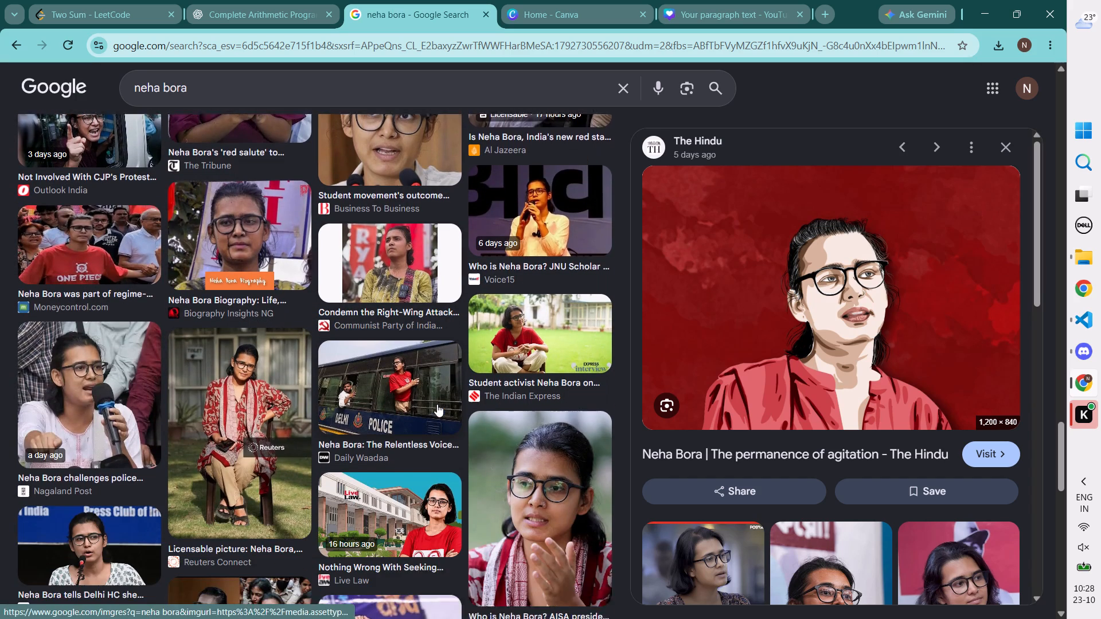
{"action": "scroll", "coordinate": [437, 404], "scroll_direction": "down", "scroll_amount": 2}
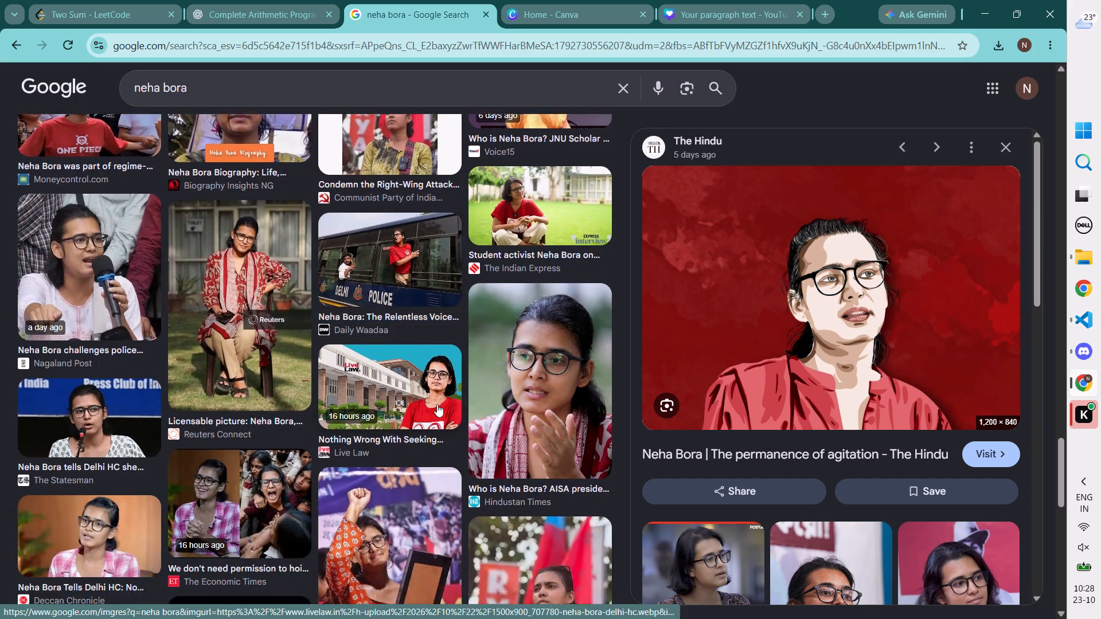
{"action": "scroll", "coordinate": [437, 404], "scroll_direction": "down", "scroll_amount": 1}
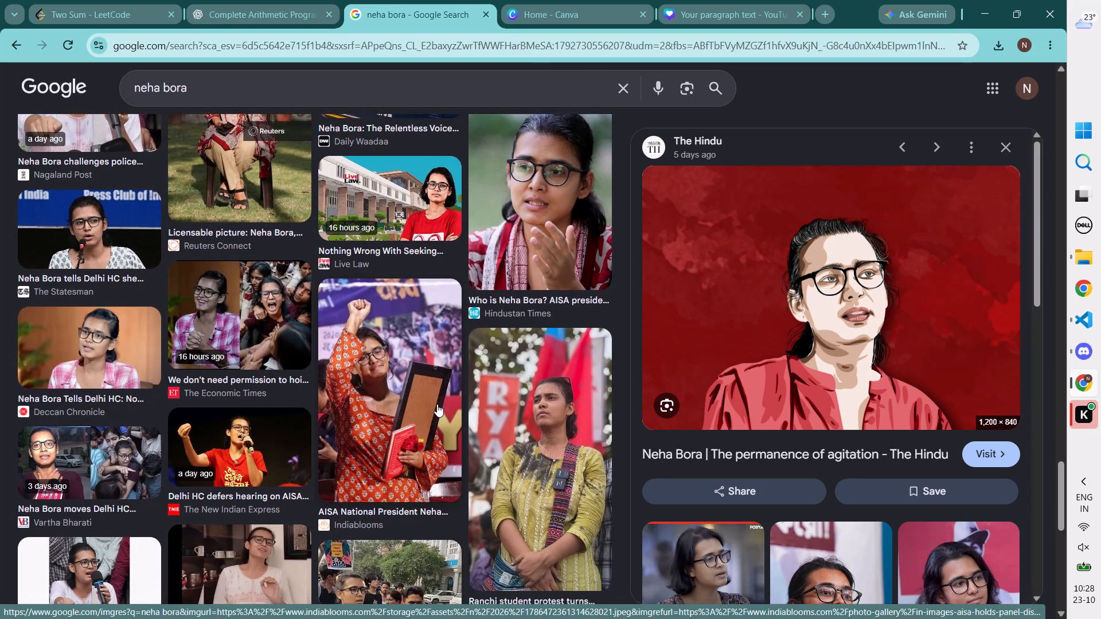
{"action": "scroll", "coordinate": [437, 404], "scroll_direction": "down", "scroll_amount": 3}
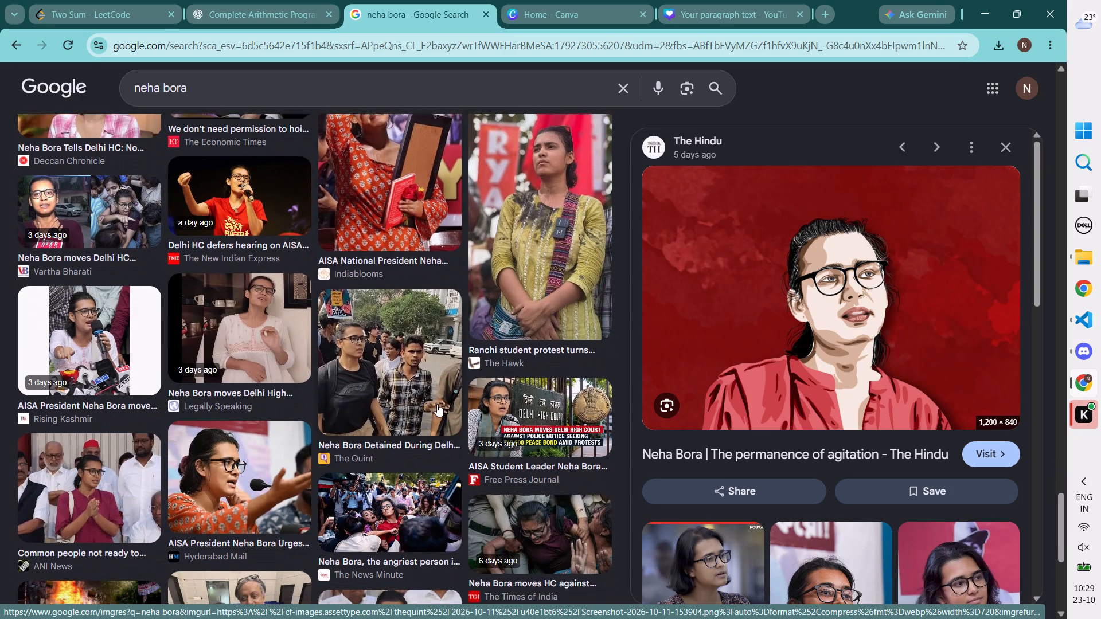
{"action": "scroll", "coordinate": [437, 404], "scroll_direction": "down", "scroll_amount": 1}
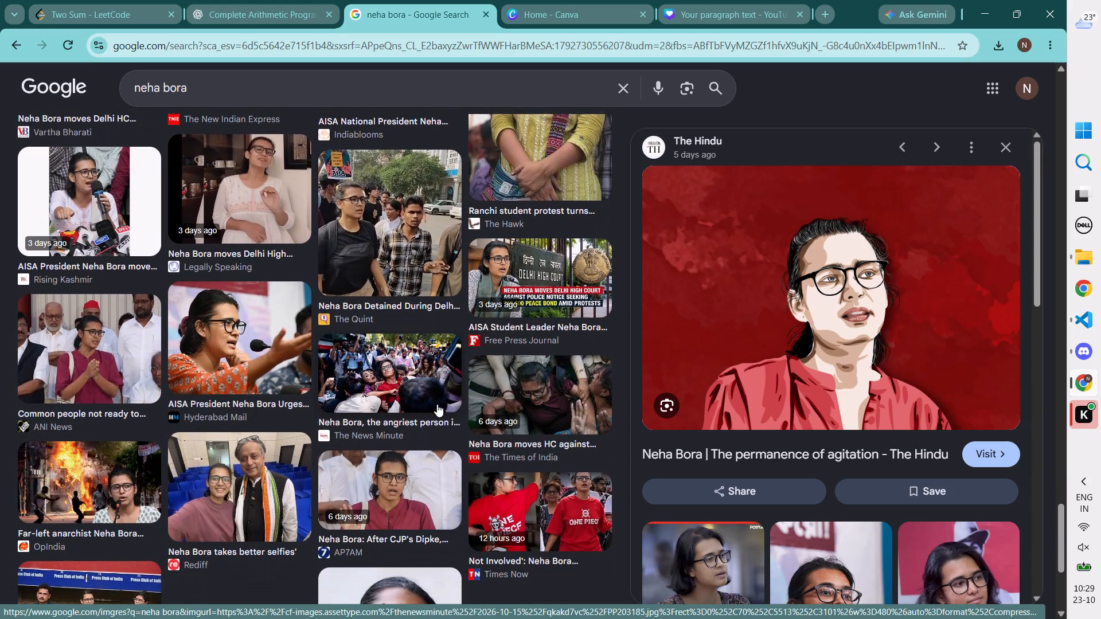
{"action": "scroll", "coordinate": [437, 404], "scroll_direction": "down", "scroll_amount": 2}
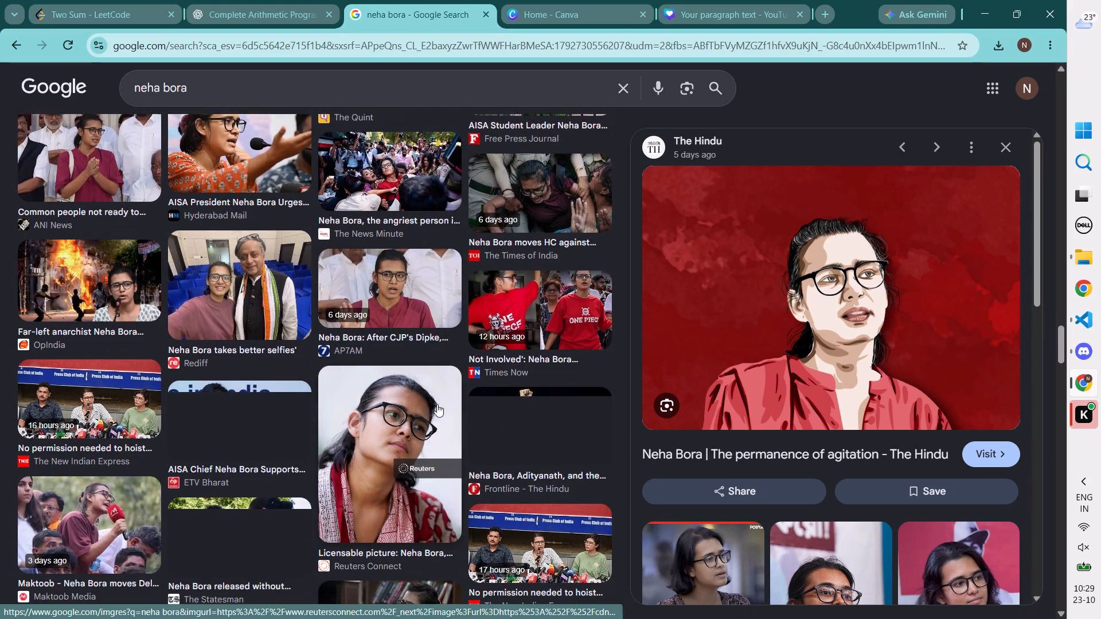
{"action": "scroll", "coordinate": [437, 404], "scroll_direction": "down", "scroll_amount": 2}
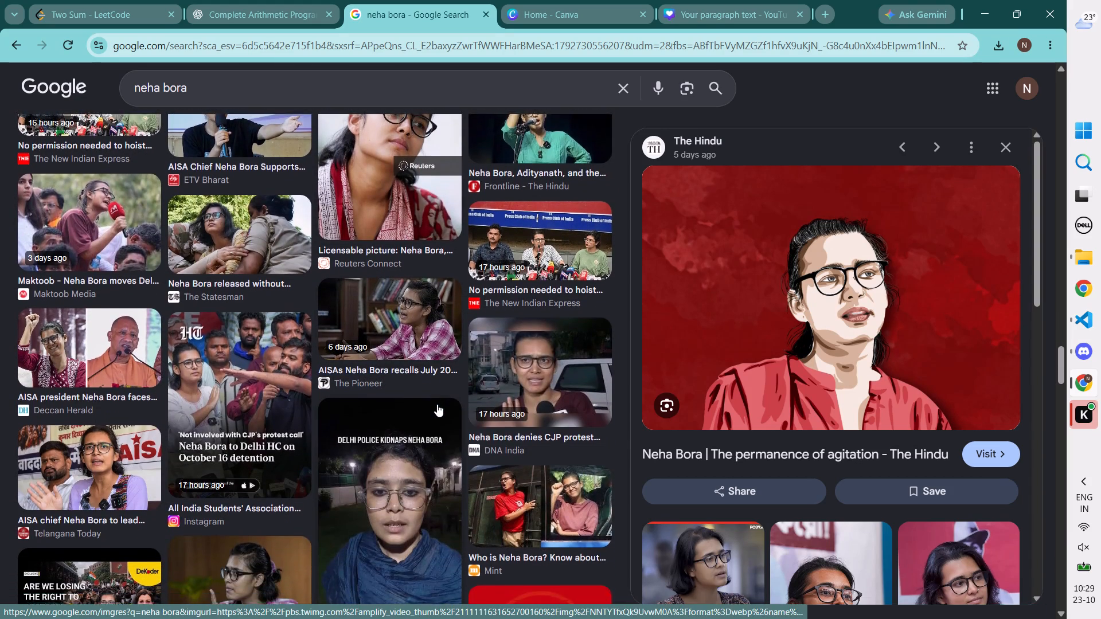
{"action": "scroll", "coordinate": [437, 404], "scroll_direction": "down", "scroll_amount": 2}
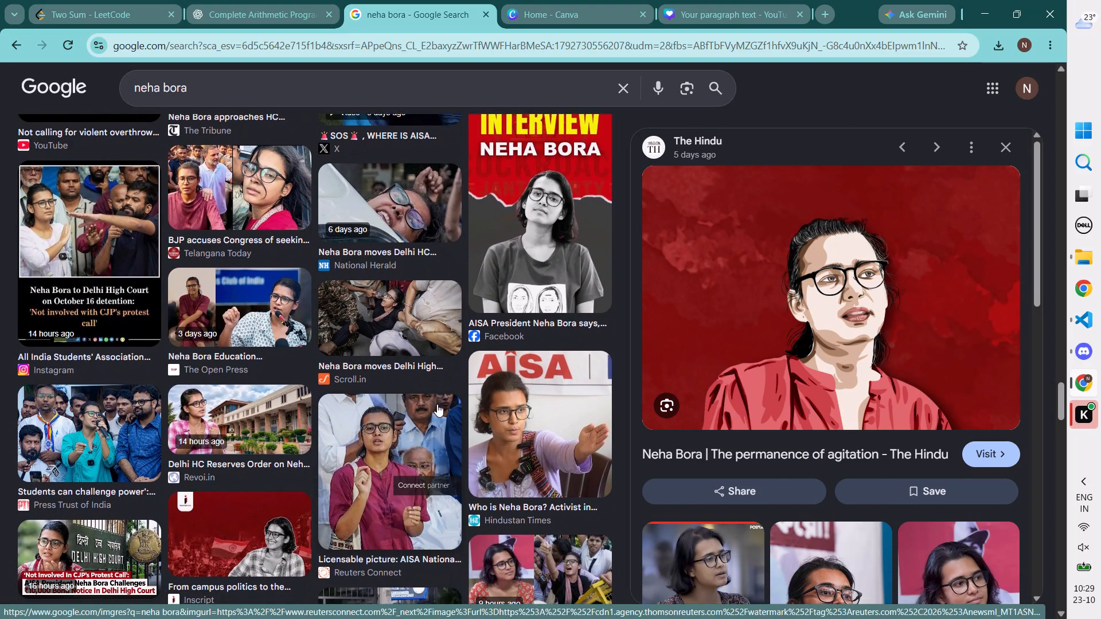
{"action": "scroll", "coordinate": [437, 404], "scroll_direction": "up", "scroll_amount": 7}
Search Google Images for "neha bora and umar khalid" and return to the Canva thumbnail.
{"action": "left_click", "coordinate": [251, 88]}
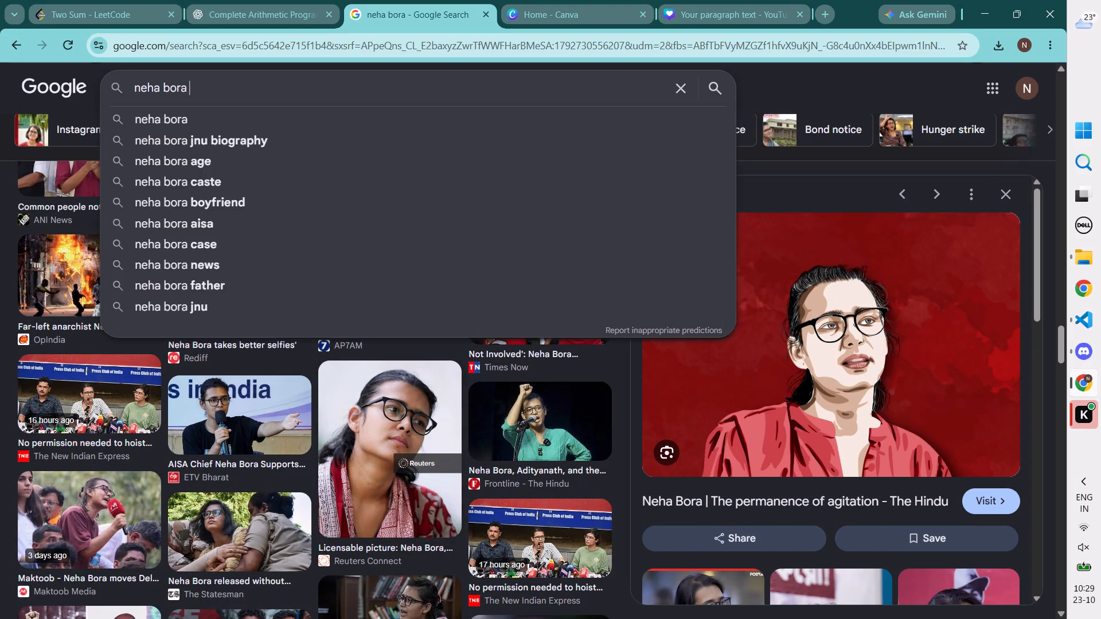
{"action": "key", "text": "space"}
{"action": "type", "text": "and umar"}
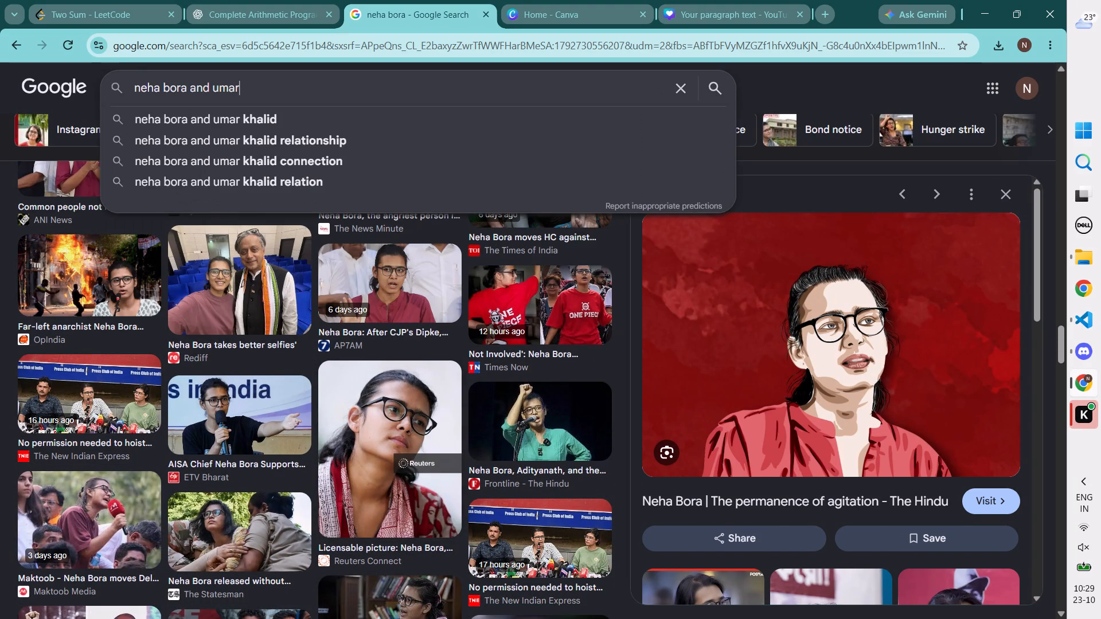
{"action": "left_click", "coordinate": [189, 114]}
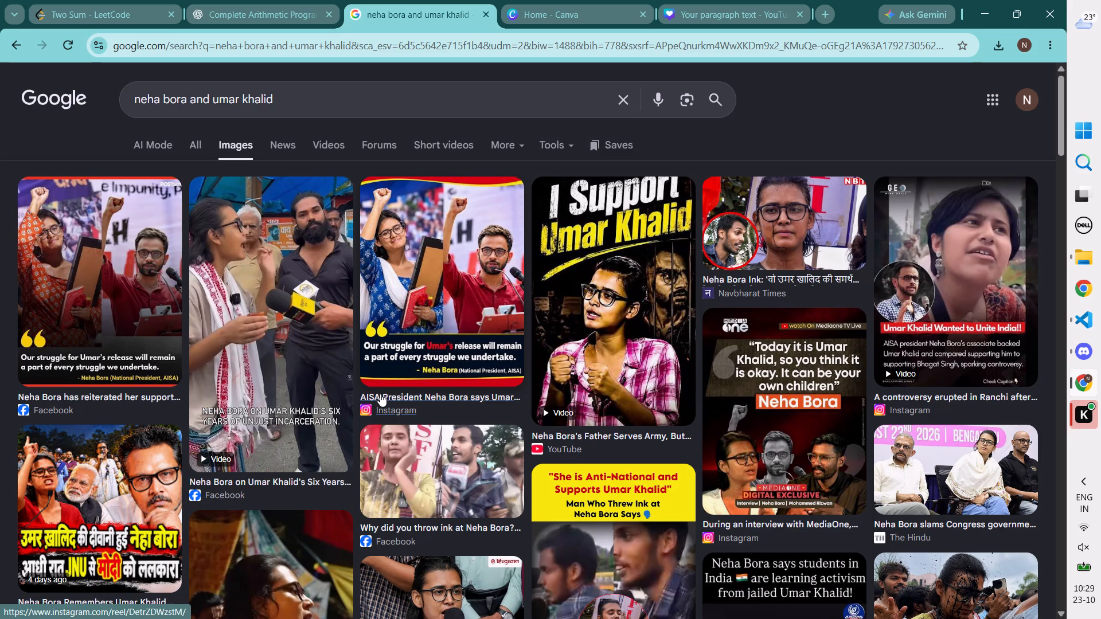
{"action": "left_click", "coordinate": [750, 11]}
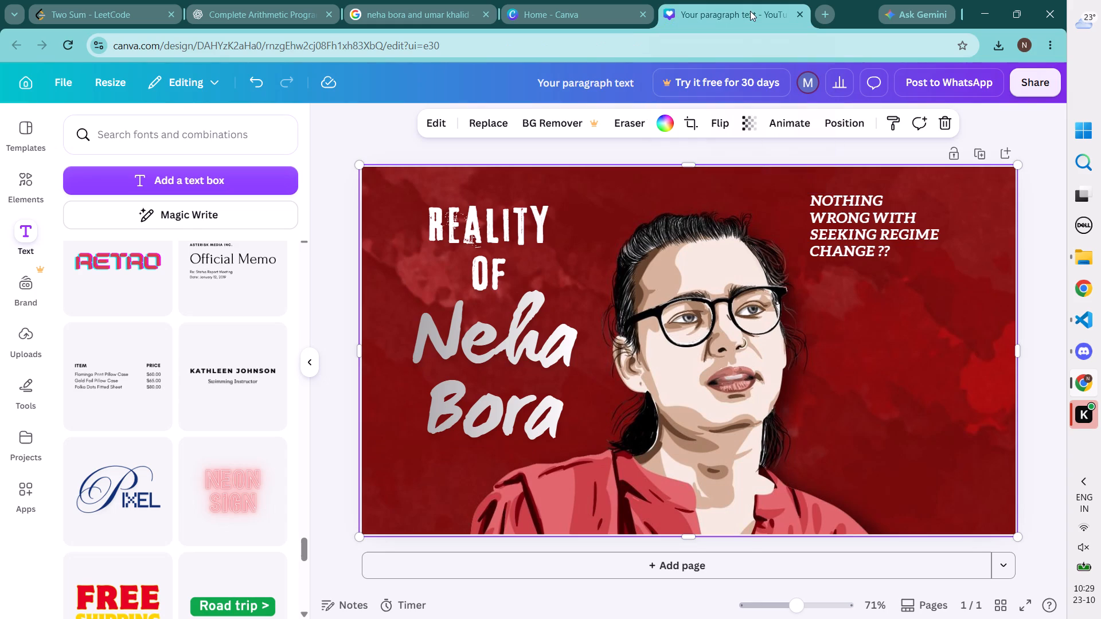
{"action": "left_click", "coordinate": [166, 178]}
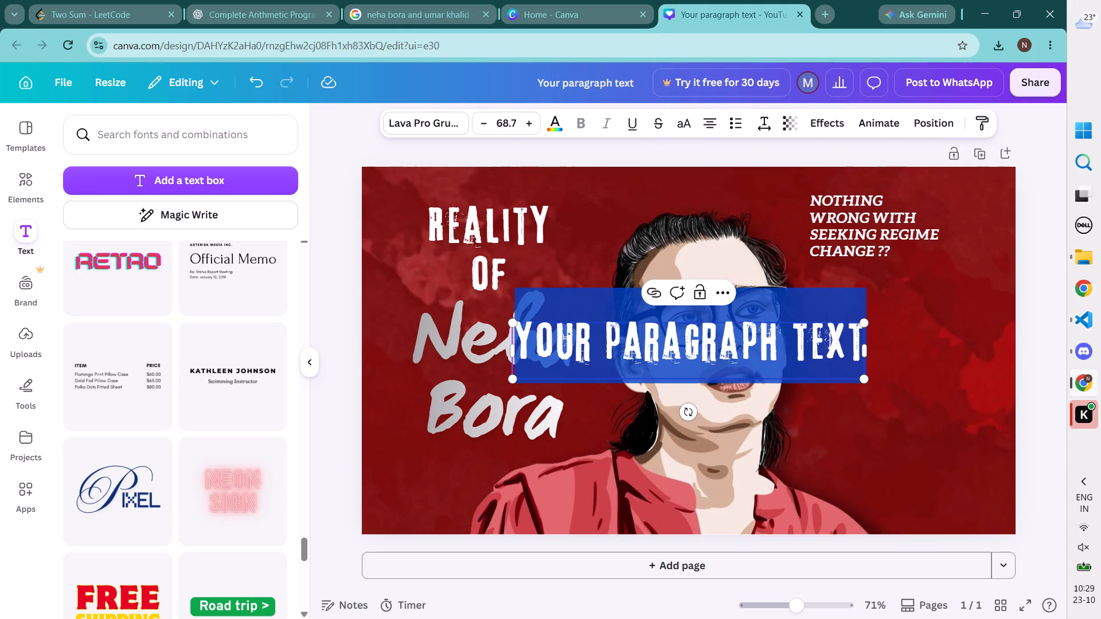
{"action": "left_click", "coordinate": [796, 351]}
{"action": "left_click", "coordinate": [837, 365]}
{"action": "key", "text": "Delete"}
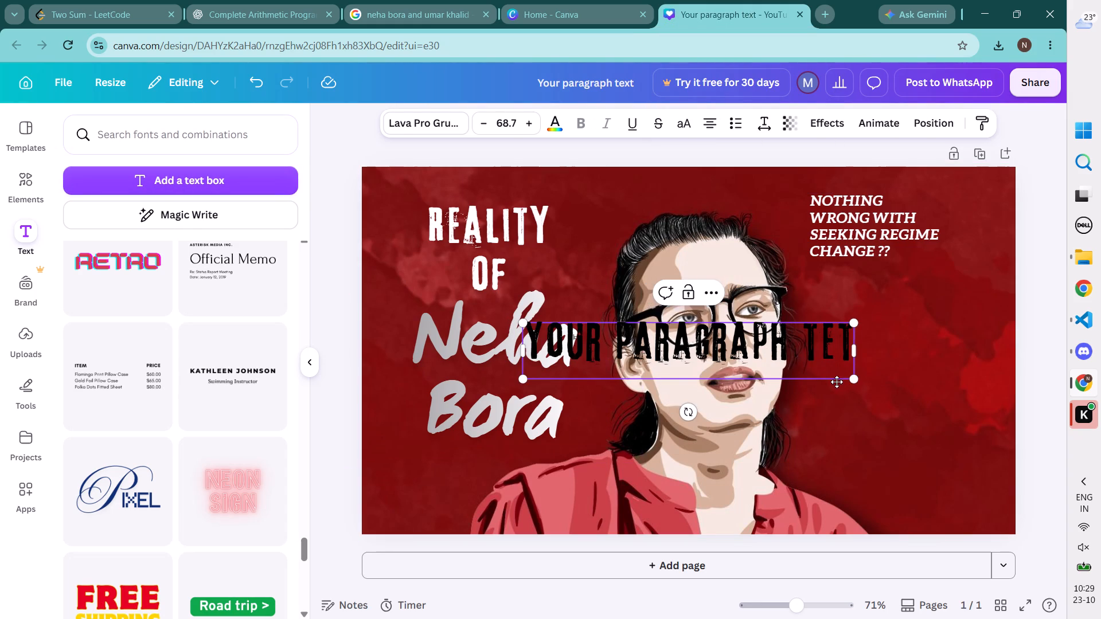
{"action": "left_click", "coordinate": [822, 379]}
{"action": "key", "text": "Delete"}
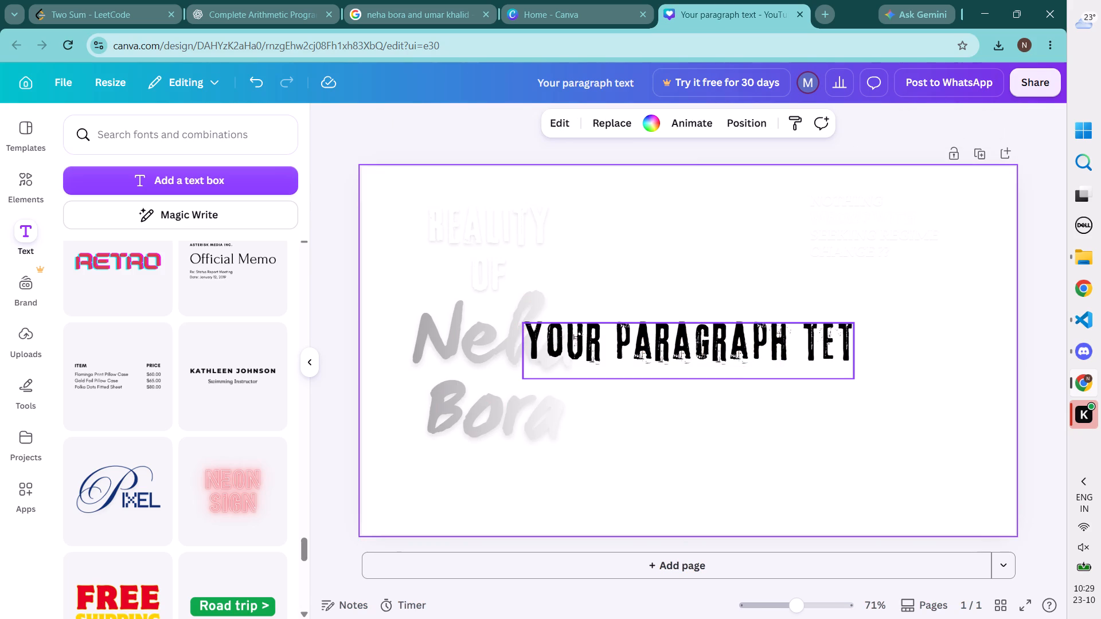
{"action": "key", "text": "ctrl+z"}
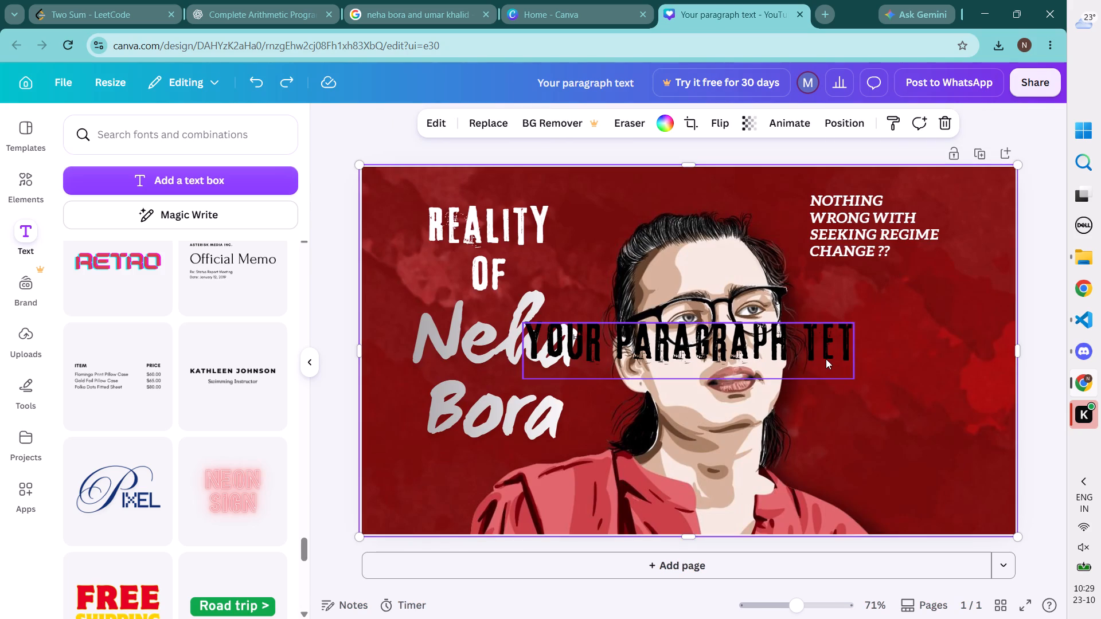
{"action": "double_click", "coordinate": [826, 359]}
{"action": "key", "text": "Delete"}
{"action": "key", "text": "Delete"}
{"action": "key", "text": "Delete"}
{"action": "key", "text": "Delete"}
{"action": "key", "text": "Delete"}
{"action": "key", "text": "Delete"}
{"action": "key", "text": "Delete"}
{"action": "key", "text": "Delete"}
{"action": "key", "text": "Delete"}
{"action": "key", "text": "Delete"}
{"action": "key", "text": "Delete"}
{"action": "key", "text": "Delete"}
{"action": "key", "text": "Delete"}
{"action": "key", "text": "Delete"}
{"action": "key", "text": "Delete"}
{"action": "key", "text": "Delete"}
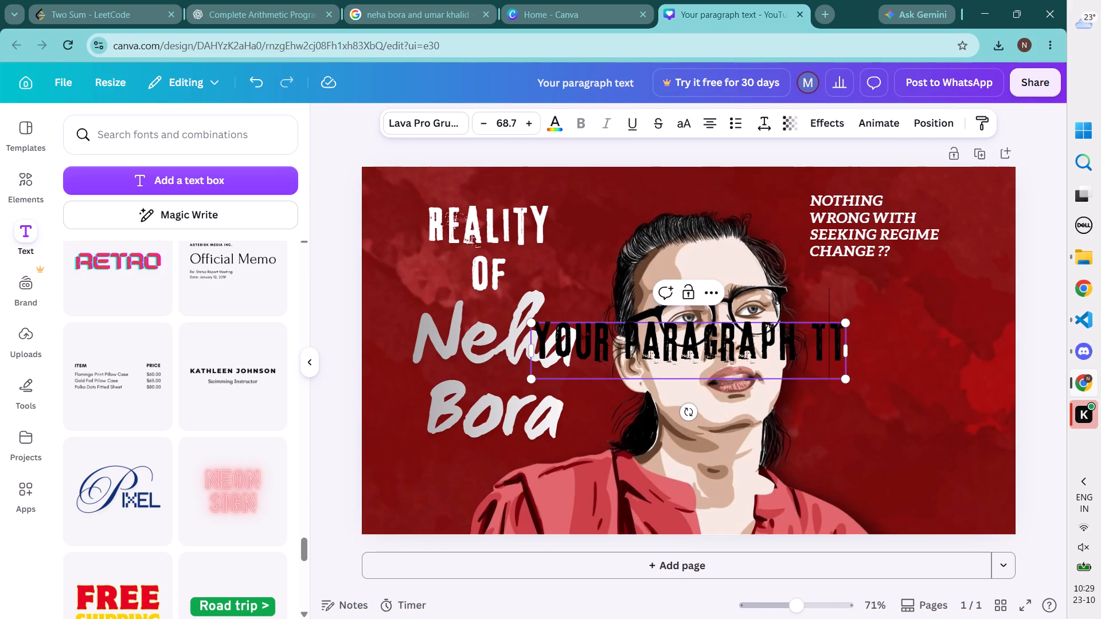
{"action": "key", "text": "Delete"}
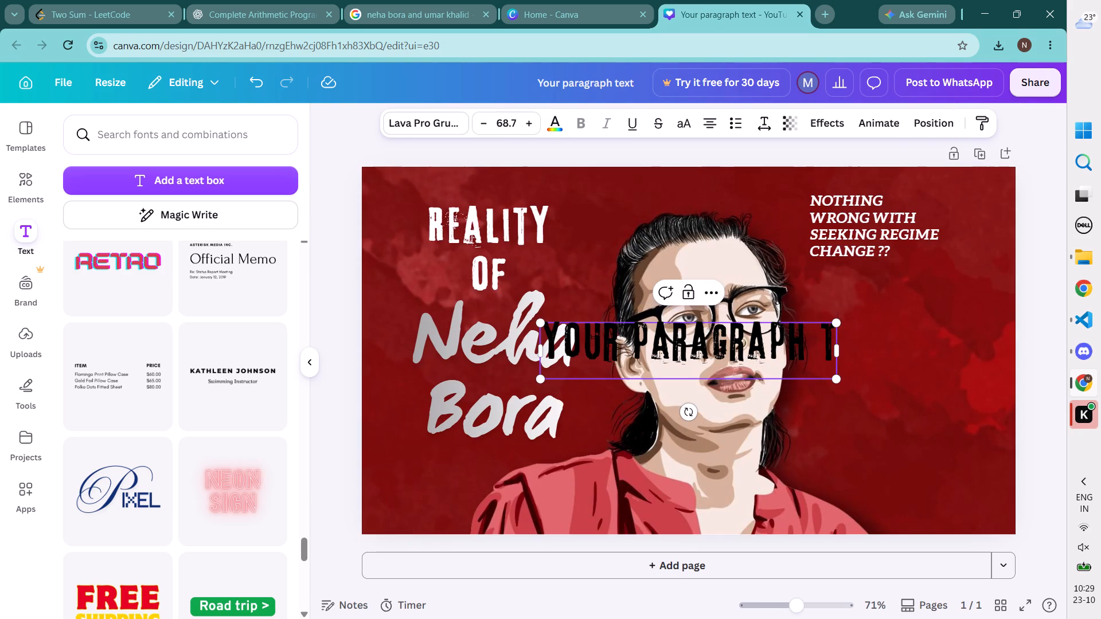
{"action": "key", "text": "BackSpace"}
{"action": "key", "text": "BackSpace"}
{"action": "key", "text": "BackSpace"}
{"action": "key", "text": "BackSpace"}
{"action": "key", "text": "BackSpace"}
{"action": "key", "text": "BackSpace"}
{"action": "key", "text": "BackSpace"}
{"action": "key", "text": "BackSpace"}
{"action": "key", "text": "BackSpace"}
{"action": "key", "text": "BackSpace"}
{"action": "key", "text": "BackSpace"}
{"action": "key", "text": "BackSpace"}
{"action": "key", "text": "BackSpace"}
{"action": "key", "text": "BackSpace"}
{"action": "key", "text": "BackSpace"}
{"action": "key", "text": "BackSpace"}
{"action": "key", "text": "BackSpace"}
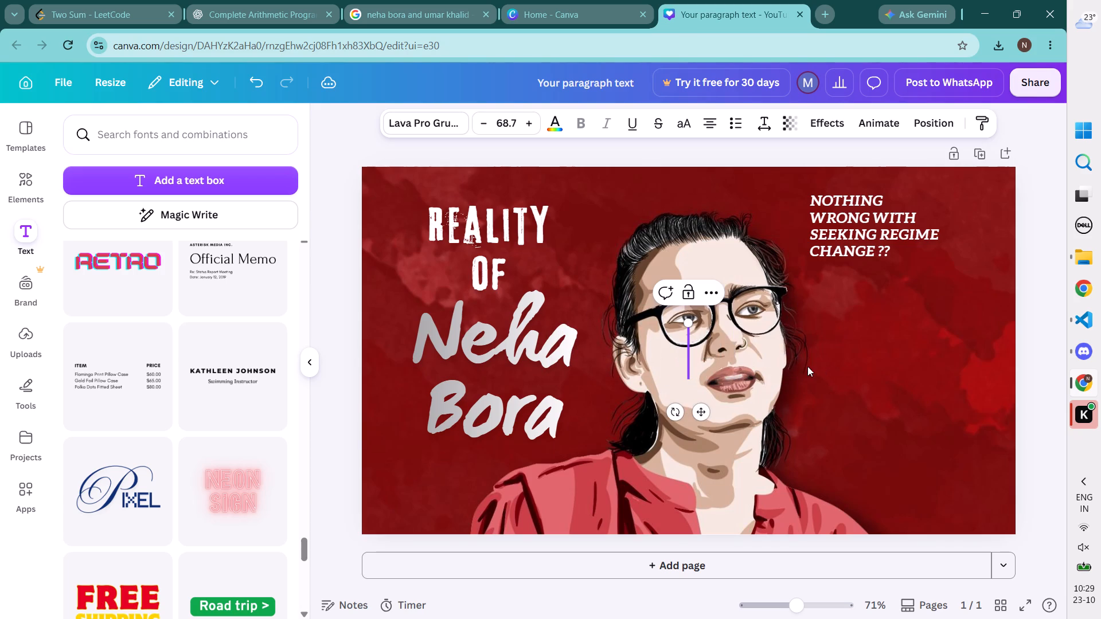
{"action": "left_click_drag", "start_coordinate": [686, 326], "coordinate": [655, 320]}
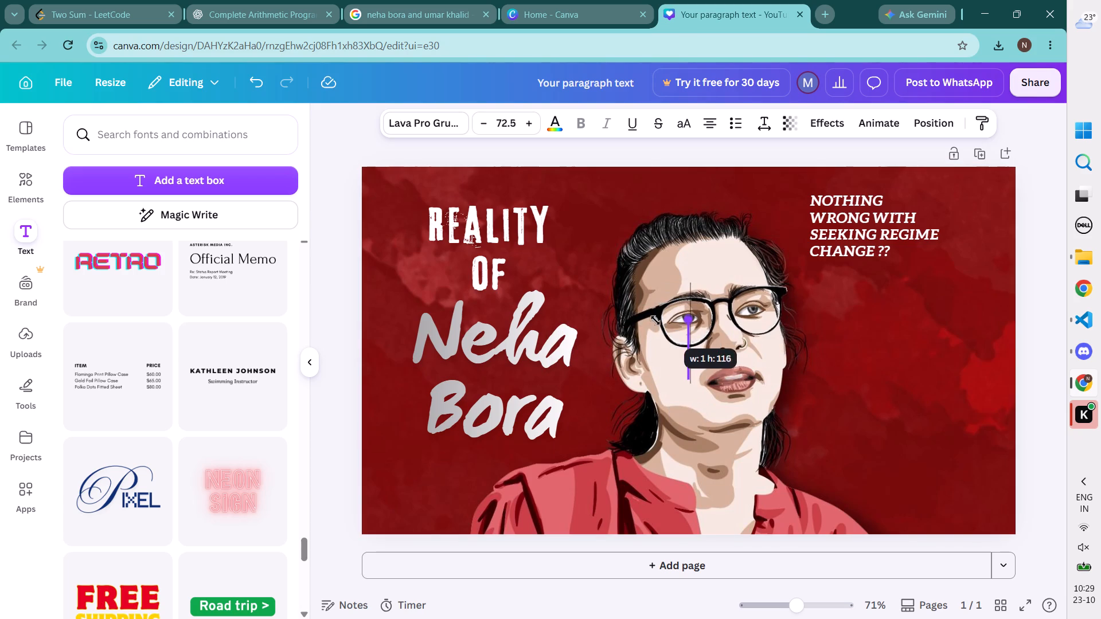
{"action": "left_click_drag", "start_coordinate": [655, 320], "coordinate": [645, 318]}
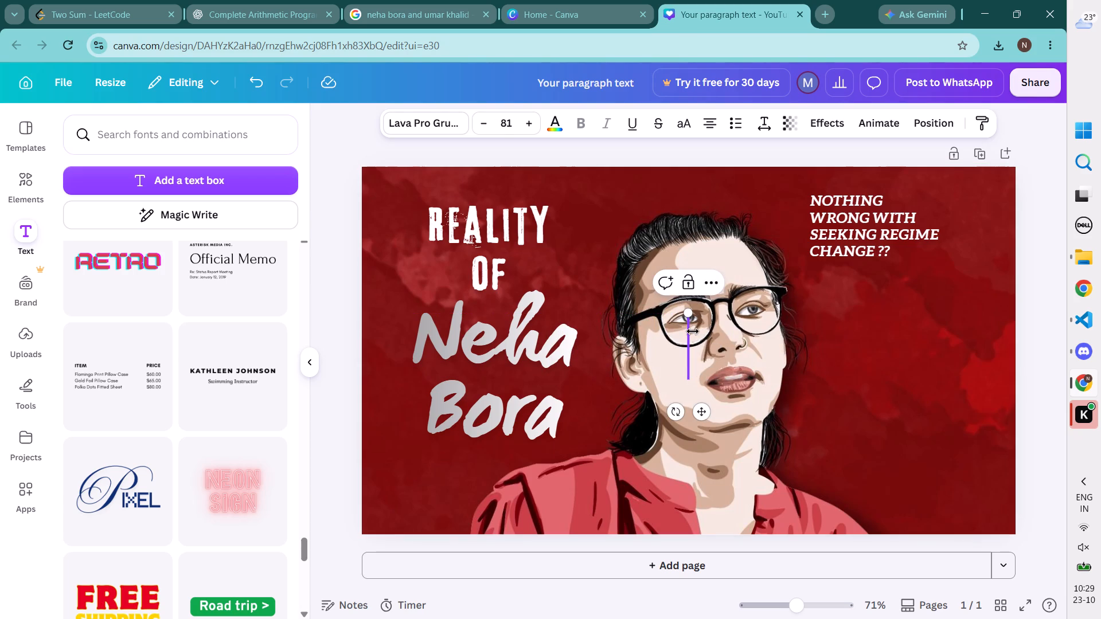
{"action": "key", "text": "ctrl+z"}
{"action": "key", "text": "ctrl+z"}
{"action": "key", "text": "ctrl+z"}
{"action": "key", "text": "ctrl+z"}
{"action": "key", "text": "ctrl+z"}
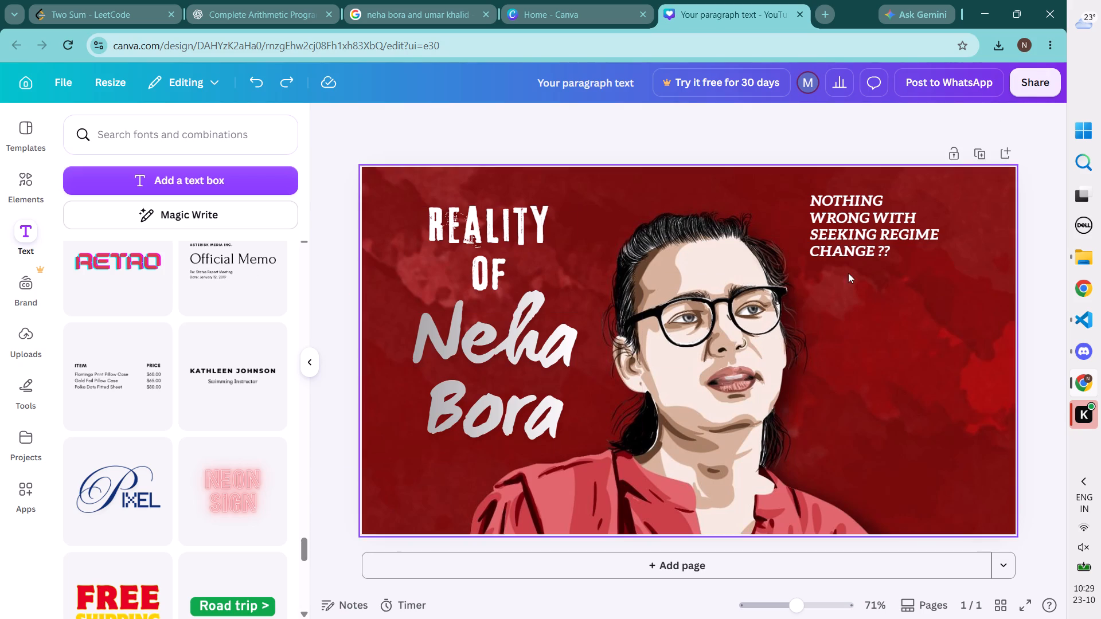
Duplicate the regime-change quote and place the copy just below the original, offset slightly toward the thumbnail's outer edge.
{"action": "left_click", "coordinate": [849, 223]}
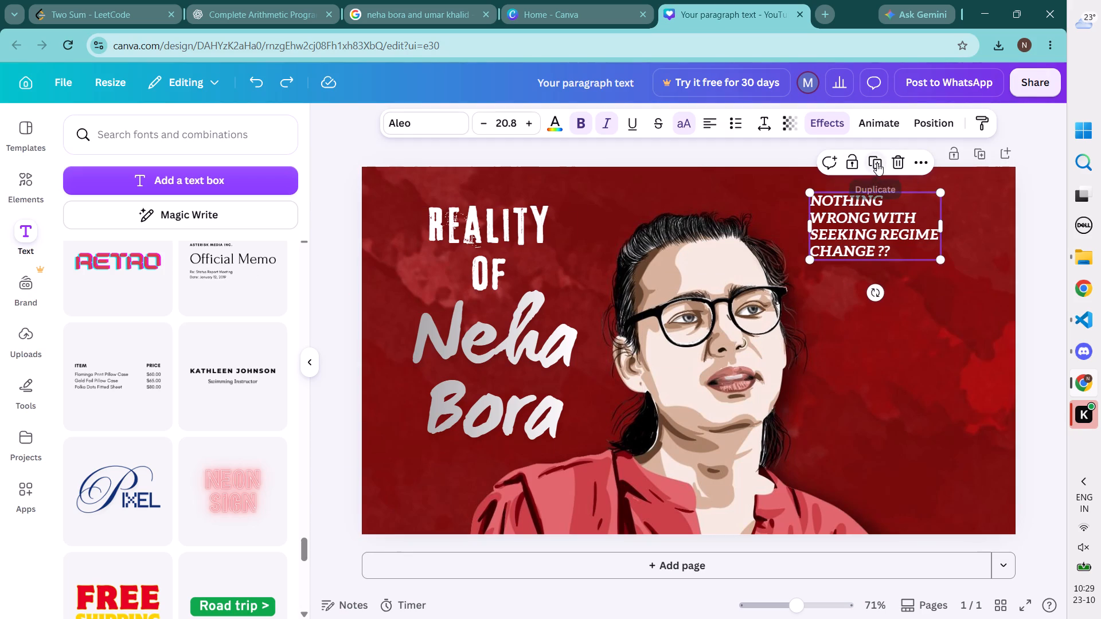
{"action": "left_click", "coordinate": [877, 163]}
{"action": "left_click_drag", "start_coordinate": [893, 237], "coordinate": [901, 306]}
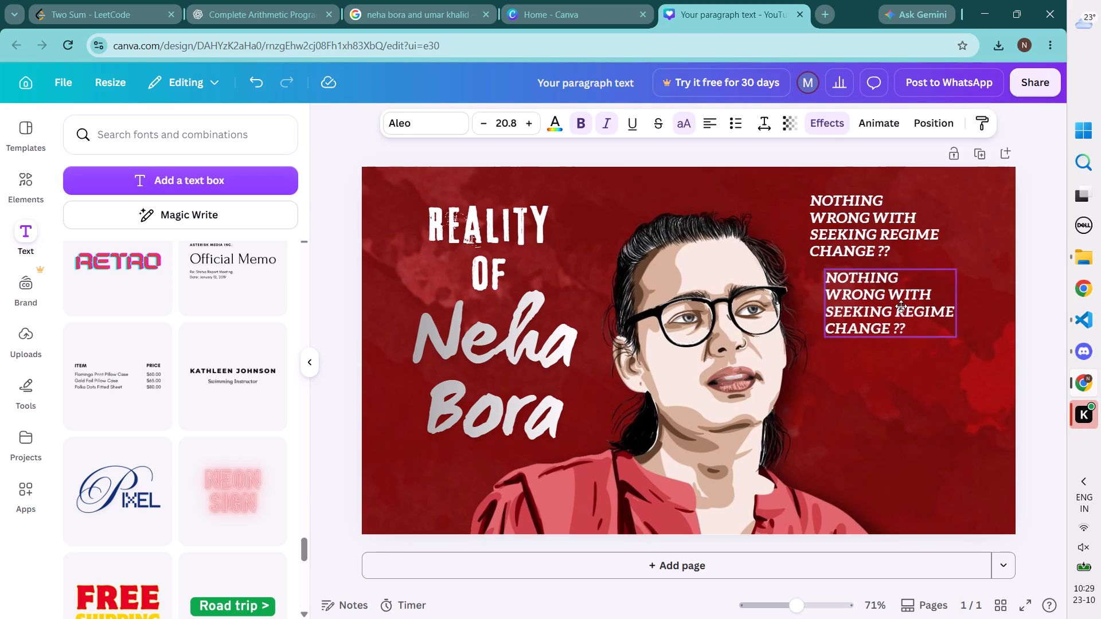
{"action": "left_click_drag", "start_coordinate": [901, 306], "coordinate": [930, 304]}
Replace the duplicated quote's text with "Why struggle for", checking the Google image results for the wording.
{"action": "left_click", "coordinate": [935, 327]}
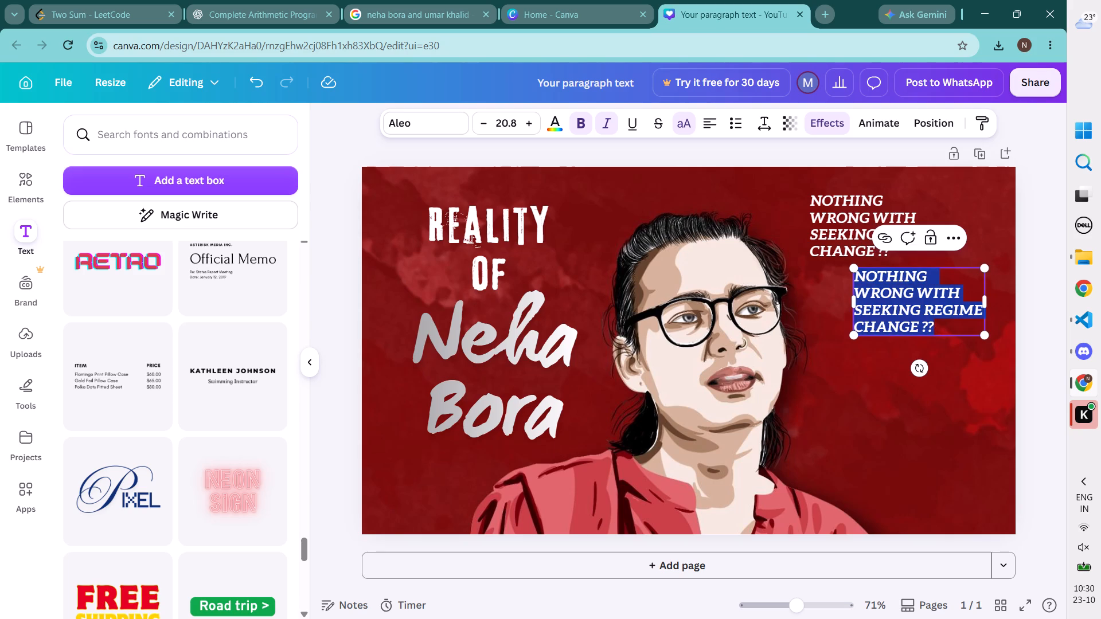
{"action": "left_click", "coordinate": [396, 5]}
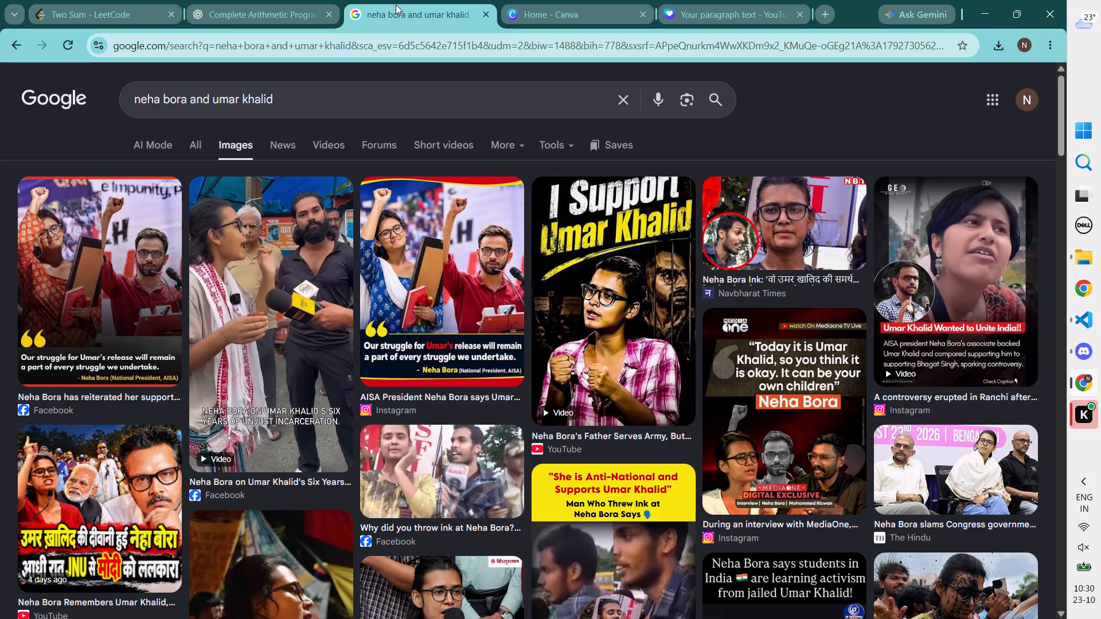
{"action": "left_click", "coordinate": [671, 3]}
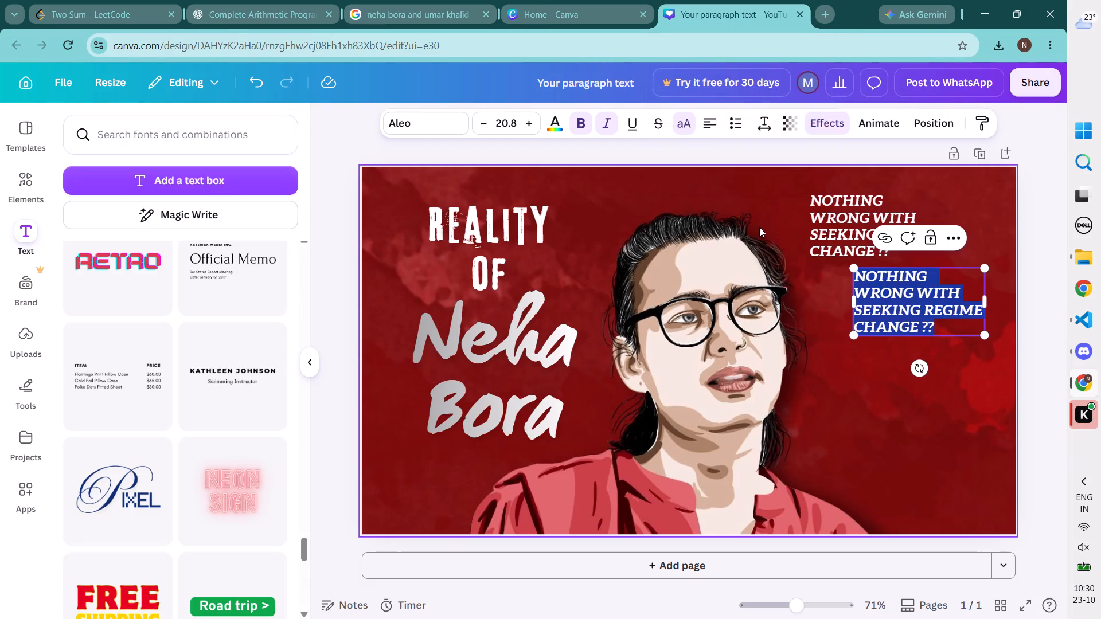
{"action": "type", "text": "Why"}
{"action": "key", "text": "space"}
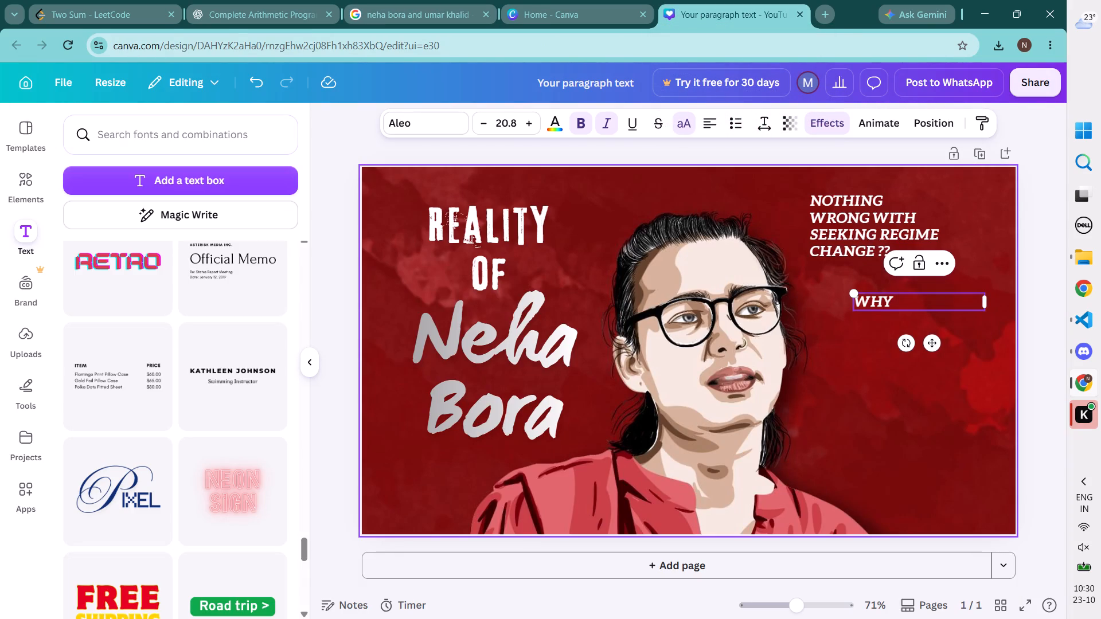
{"action": "key", "text": "s"}
{"action": "type", "text": "ru"}
{"action": "key", "text": "BackSpace"}
{"action": "key", "text": "BackSpace"}
{"action": "type", "text": "tru"}
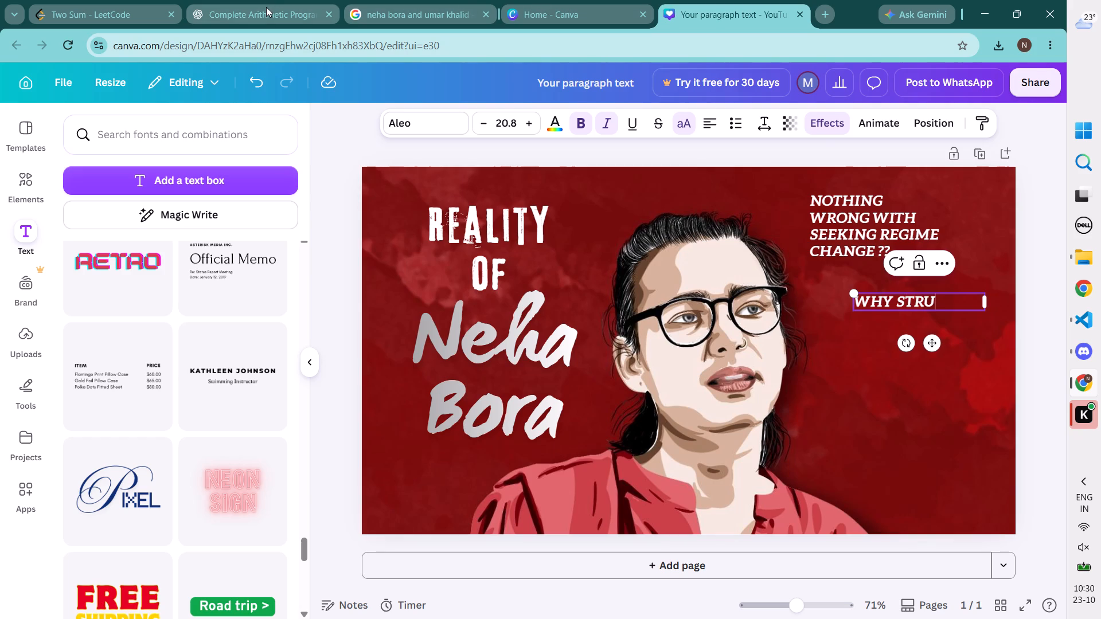
{"action": "left_click", "coordinate": [413, 2]}
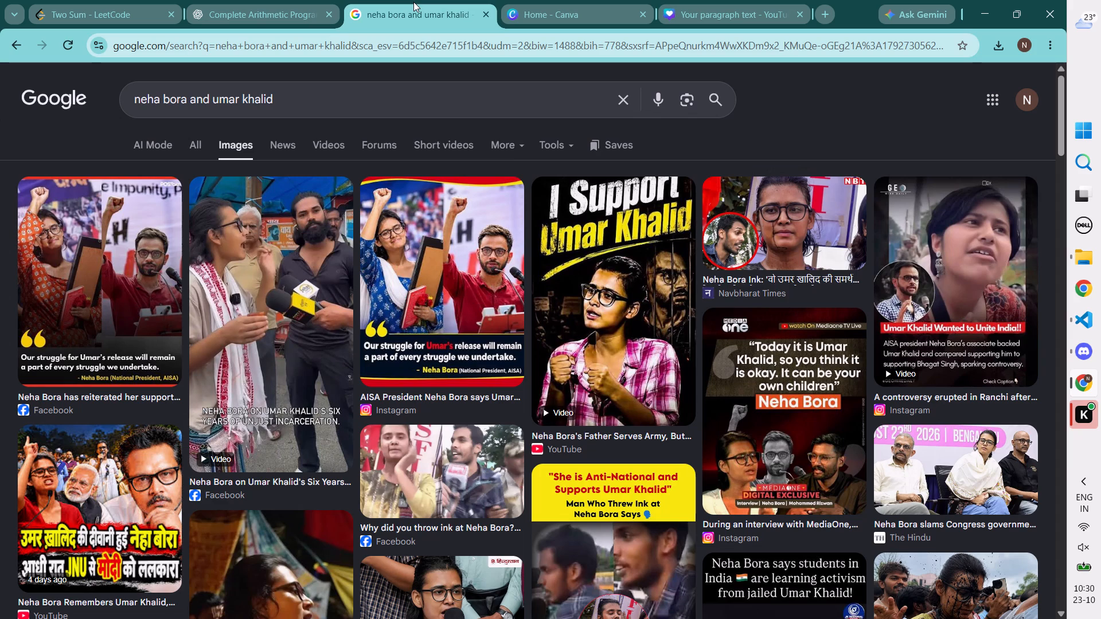
{"action": "left_click", "coordinate": [708, 0]}
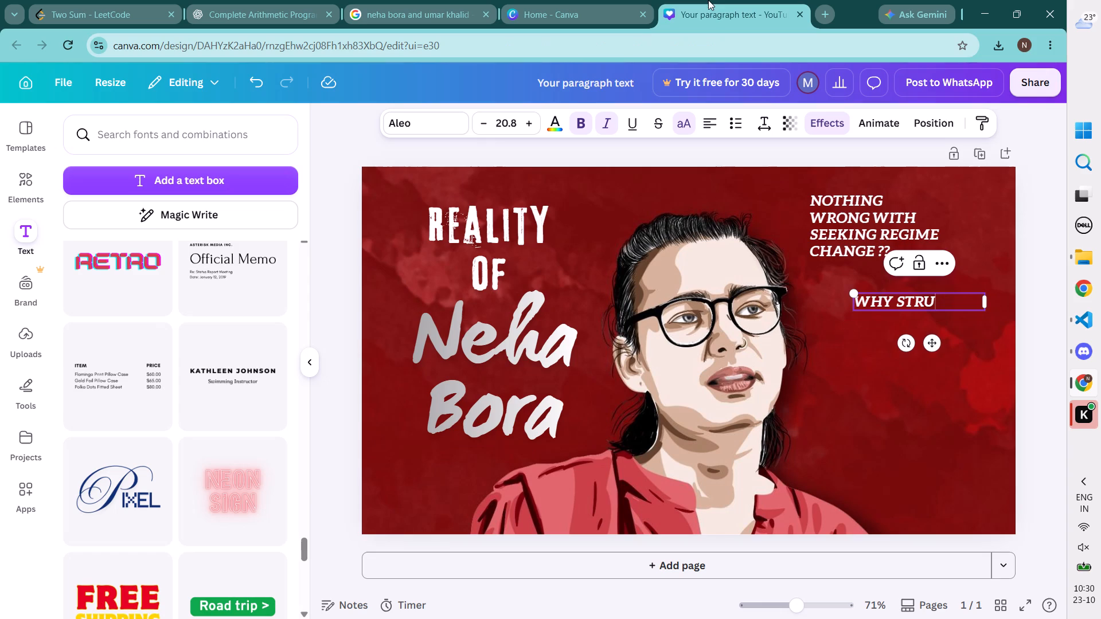
{"action": "type", "text": "ggle for"}
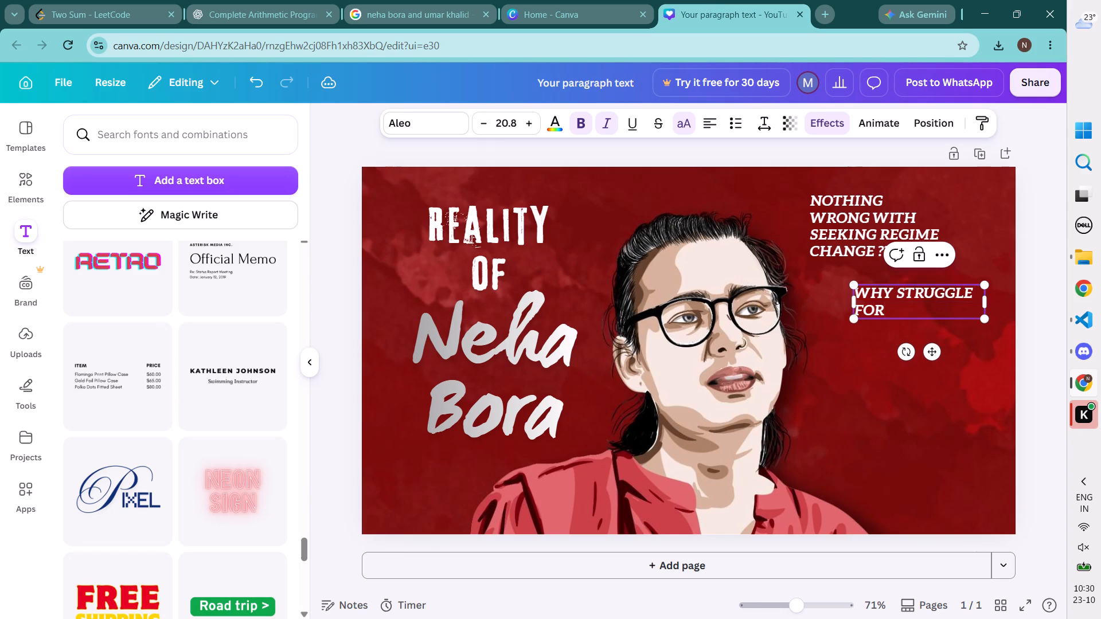
{"action": "key", "text": "space"}
Complete the question with "Umar's Release ??" after "Why struggle for", consulting the Google image results for the wording.
{"action": "left_click", "coordinate": [432, 0]}
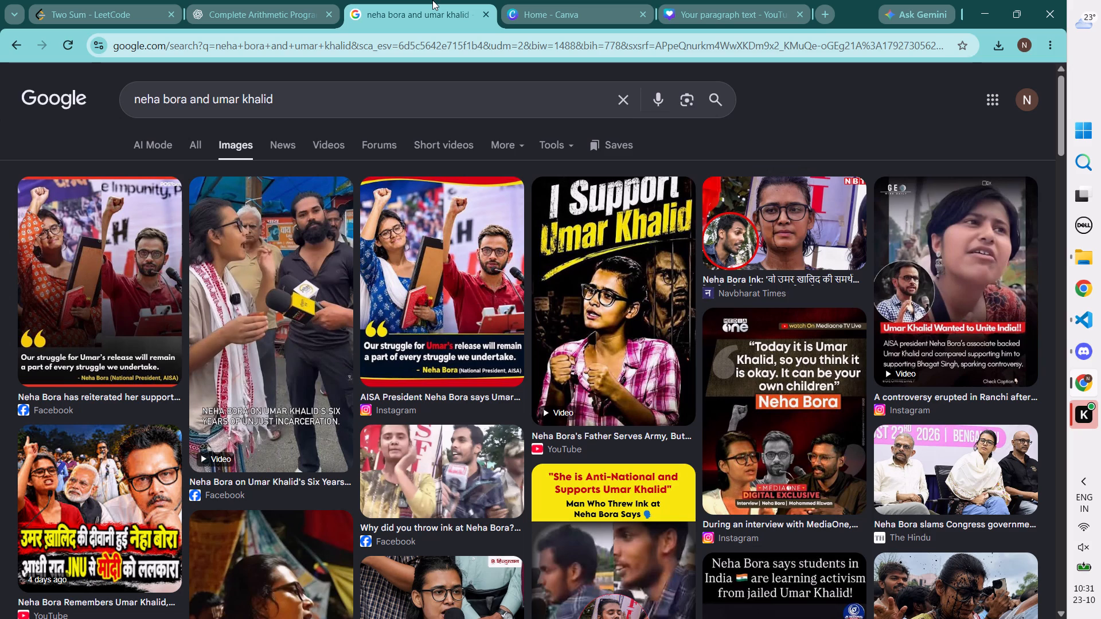
{"action": "left_click", "coordinate": [696, 14]}
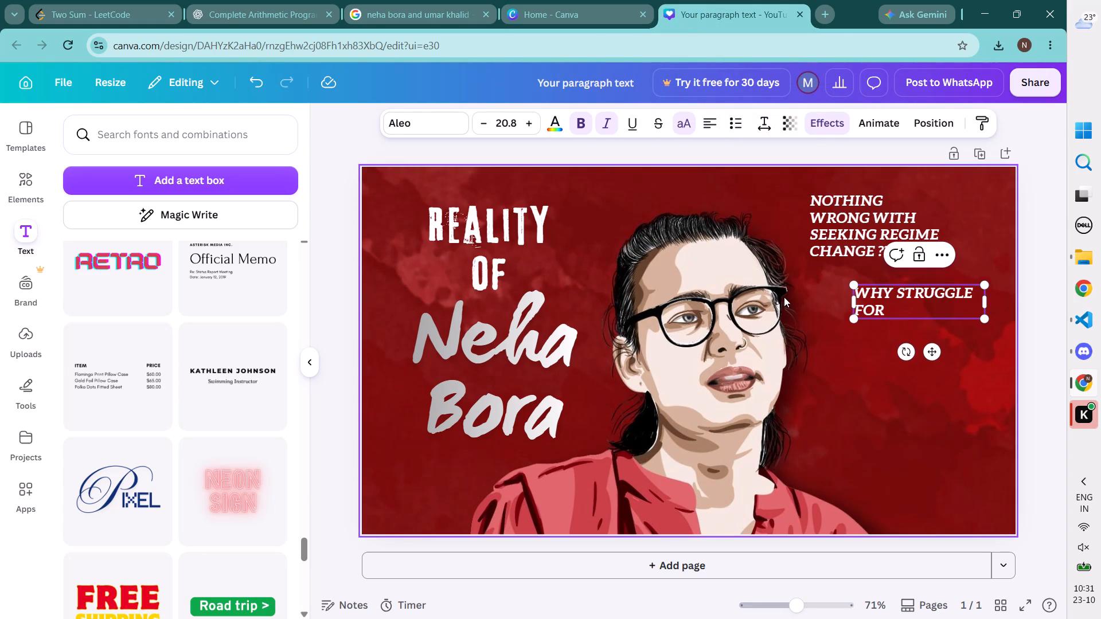
{"action": "type", "text": "Umar"}
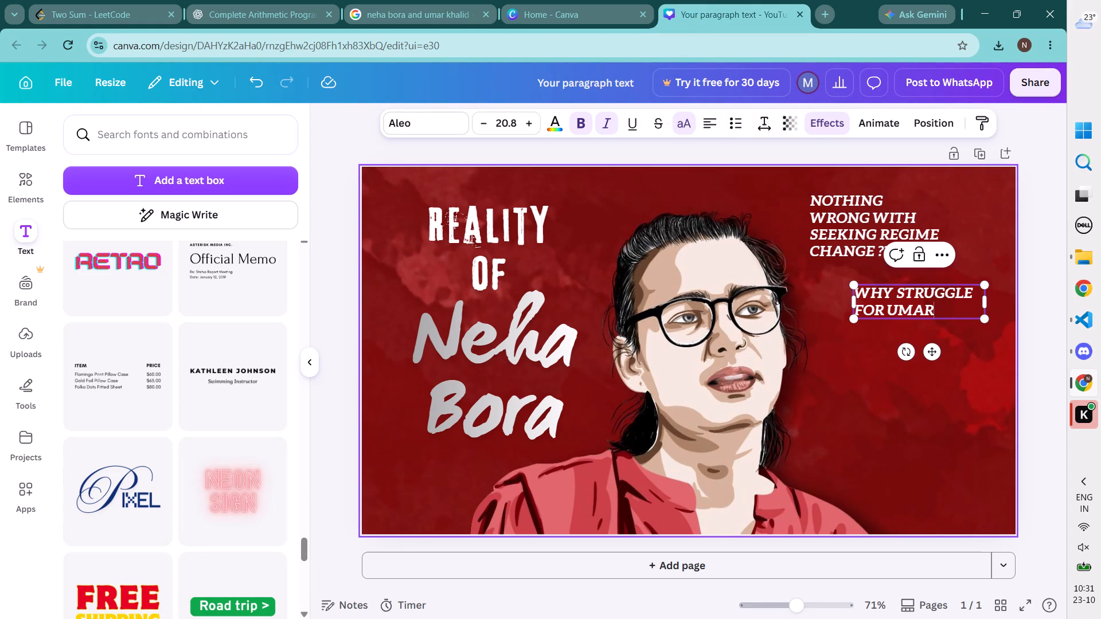
{"action": "type", "text": "'s"}
{"action": "key", "text": "BackSpace"}
{"action": "key", "text": "shift+s"}
{"action": "key", "text": "space"}
{"action": "type", "text": "Release"}
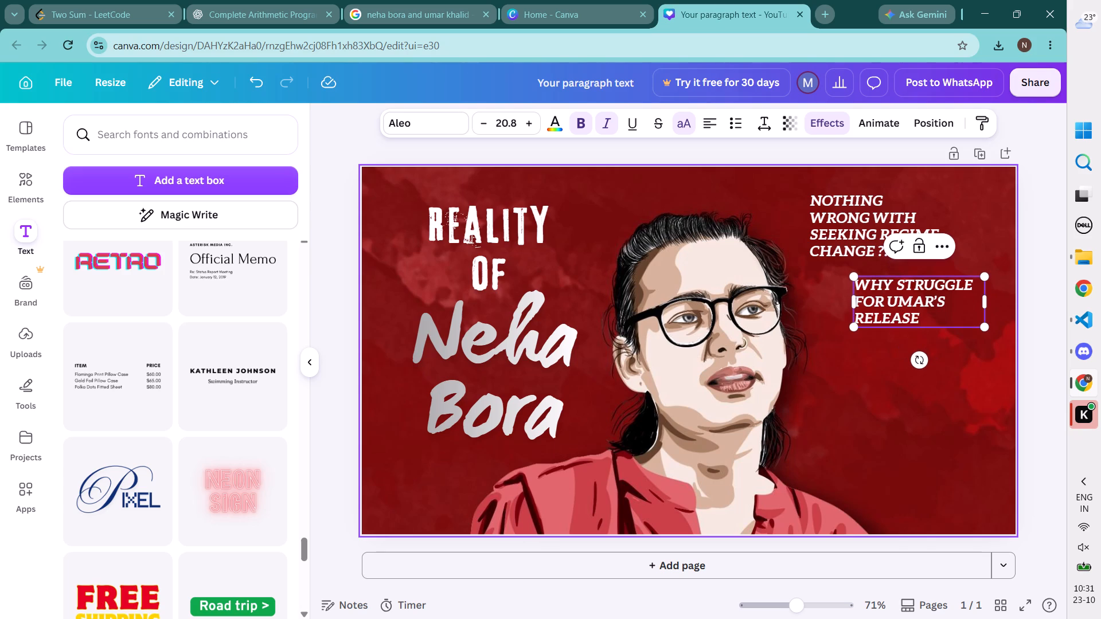
{"action": "left_click", "coordinate": [434, 0]}
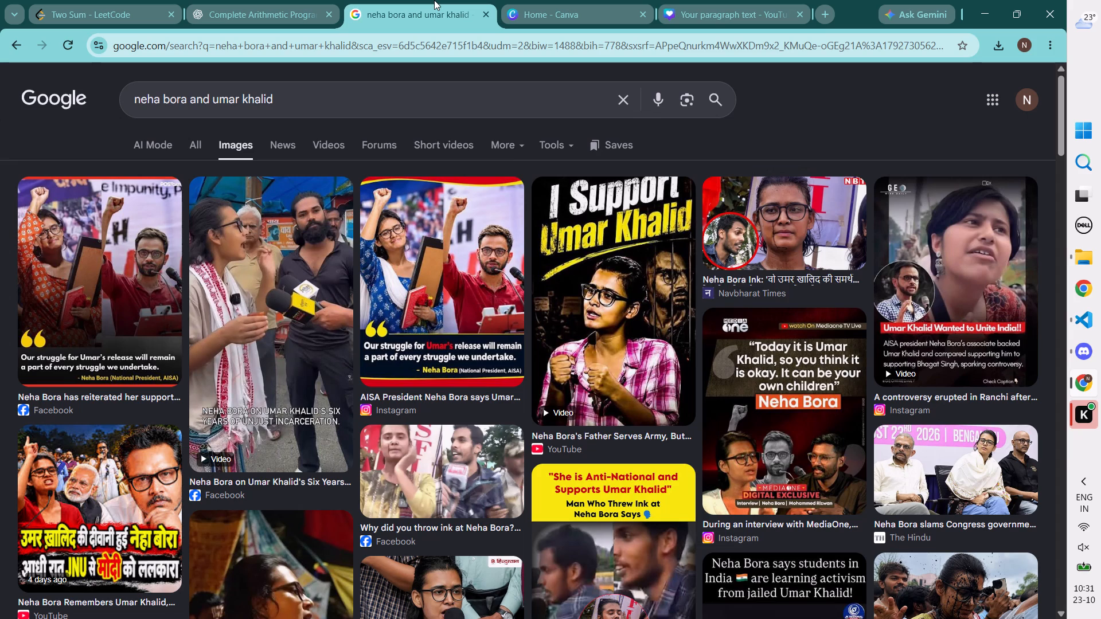
{"action": "left_click", "coordinate": [733, 5]}
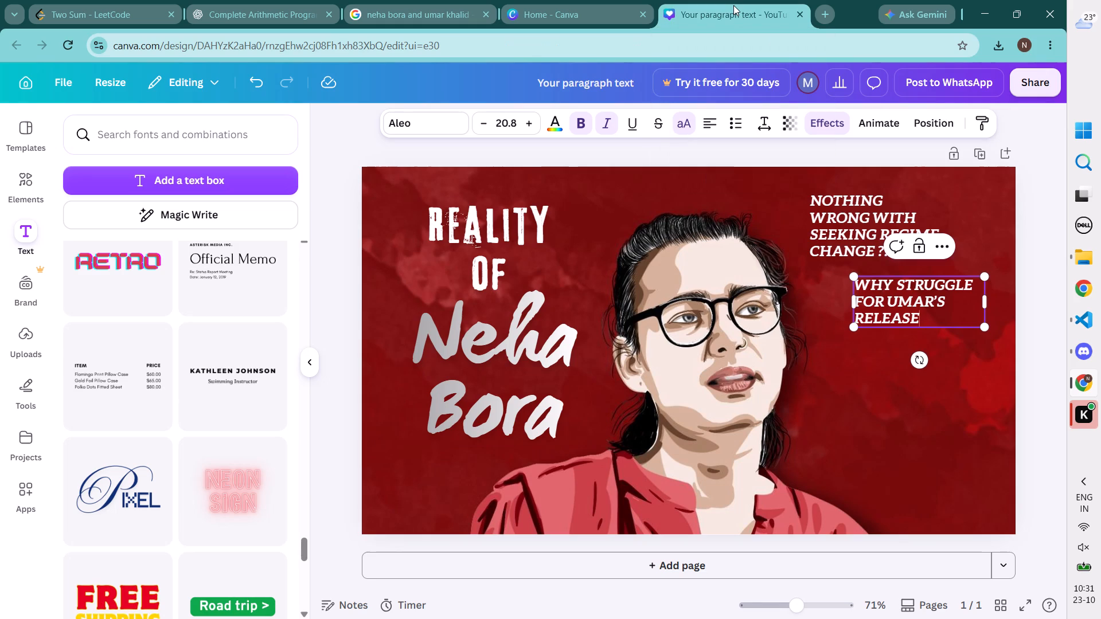
{"action": "key", "text": "space"}
{"action": "type", "text": "??"}
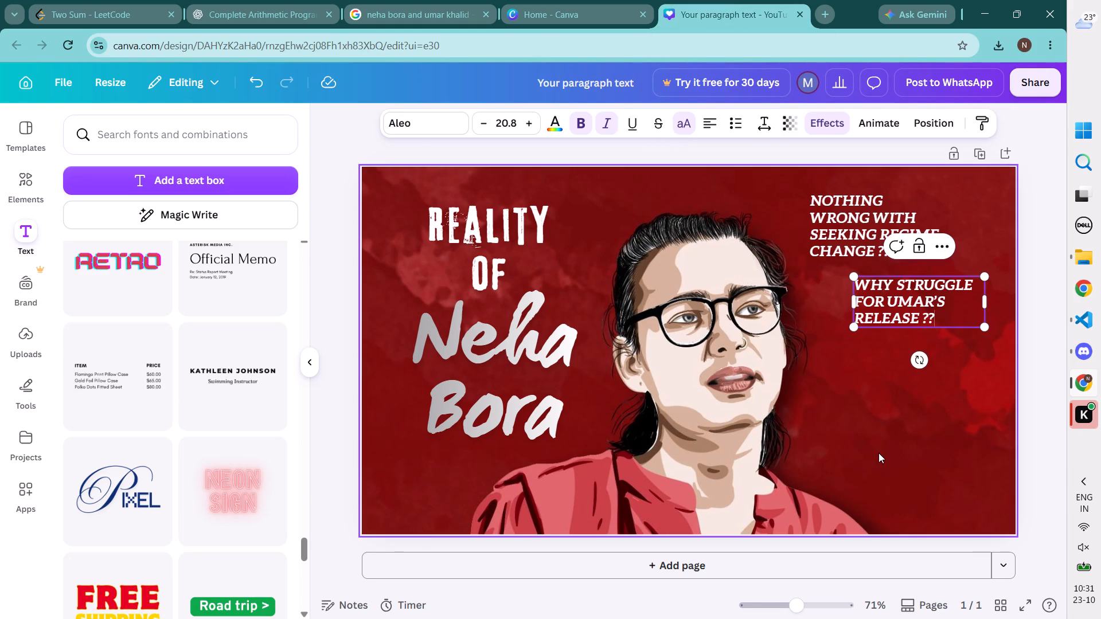
{"action": "left_click", "coordinate": [879, 453]}
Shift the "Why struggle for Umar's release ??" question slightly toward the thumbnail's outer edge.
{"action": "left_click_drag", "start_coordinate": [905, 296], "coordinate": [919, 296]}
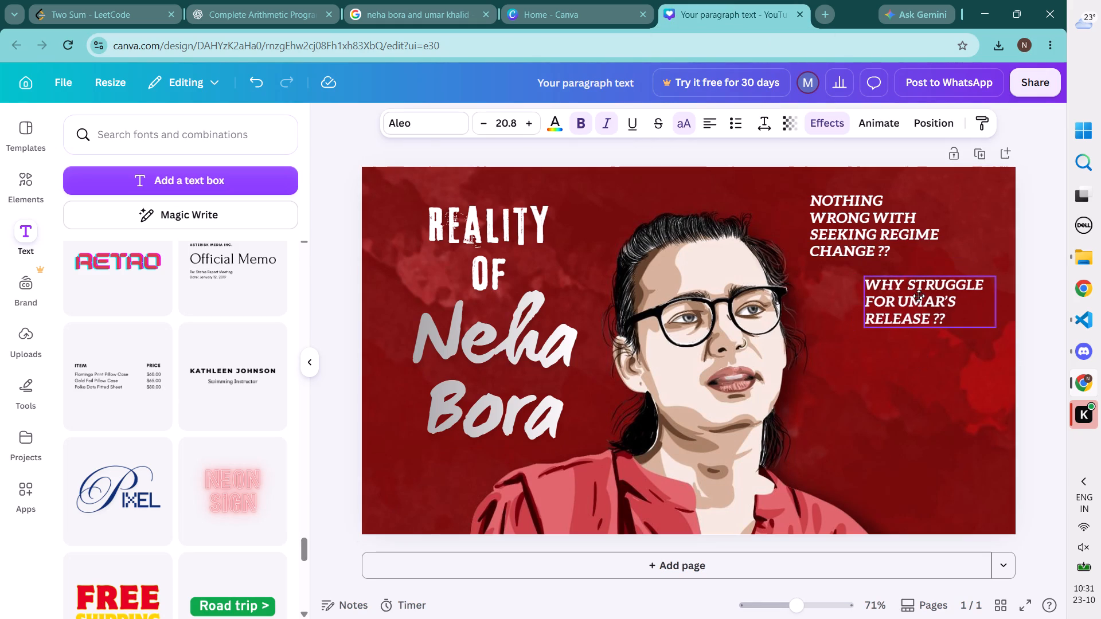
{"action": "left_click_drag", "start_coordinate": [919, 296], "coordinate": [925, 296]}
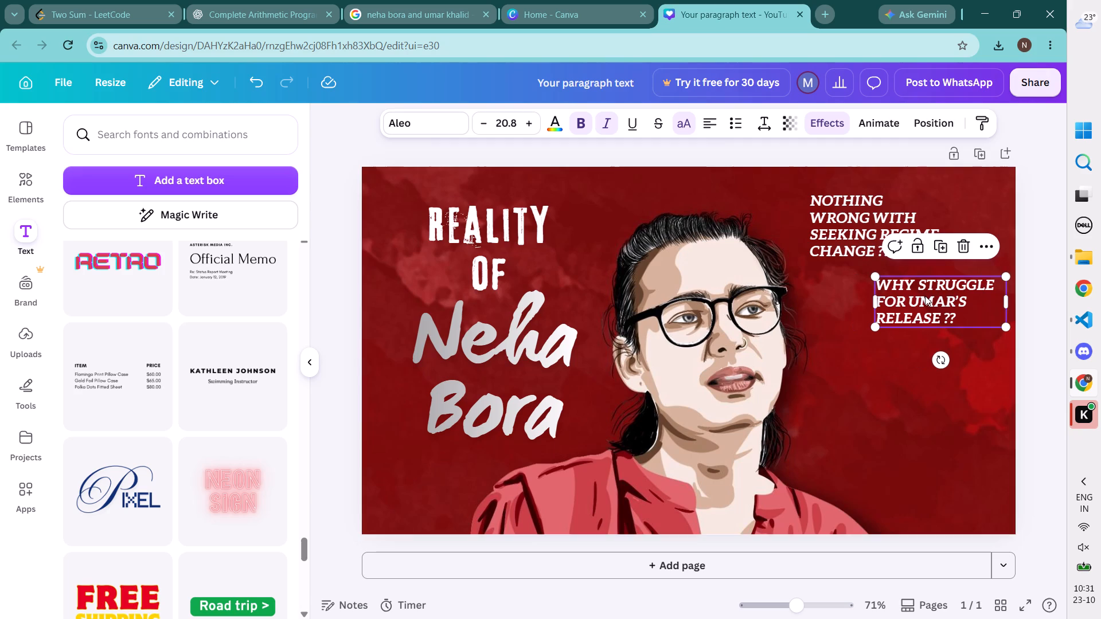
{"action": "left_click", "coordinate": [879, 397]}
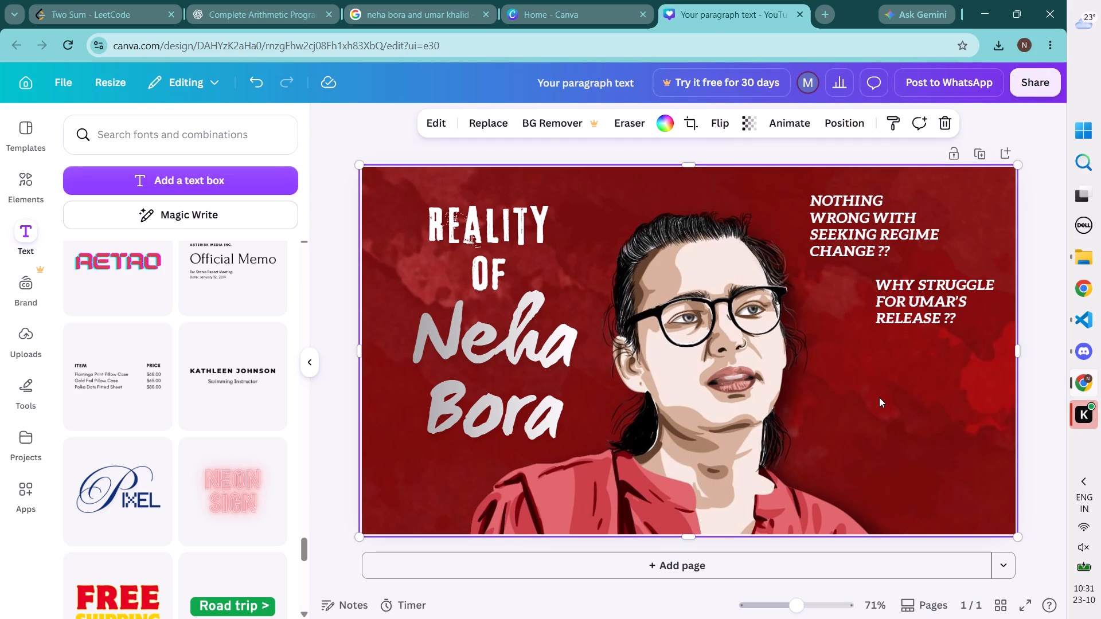
Swap the two texts, placing the Umar question near the top beside the head and the regime-change quote below it, offset toward the outer edge.
{"action": "left_click", "coordinate": [850, 226]}
{"action": "left_click_drag", "start_coordinate": [850, 226], "coordinate": [887, 386]}
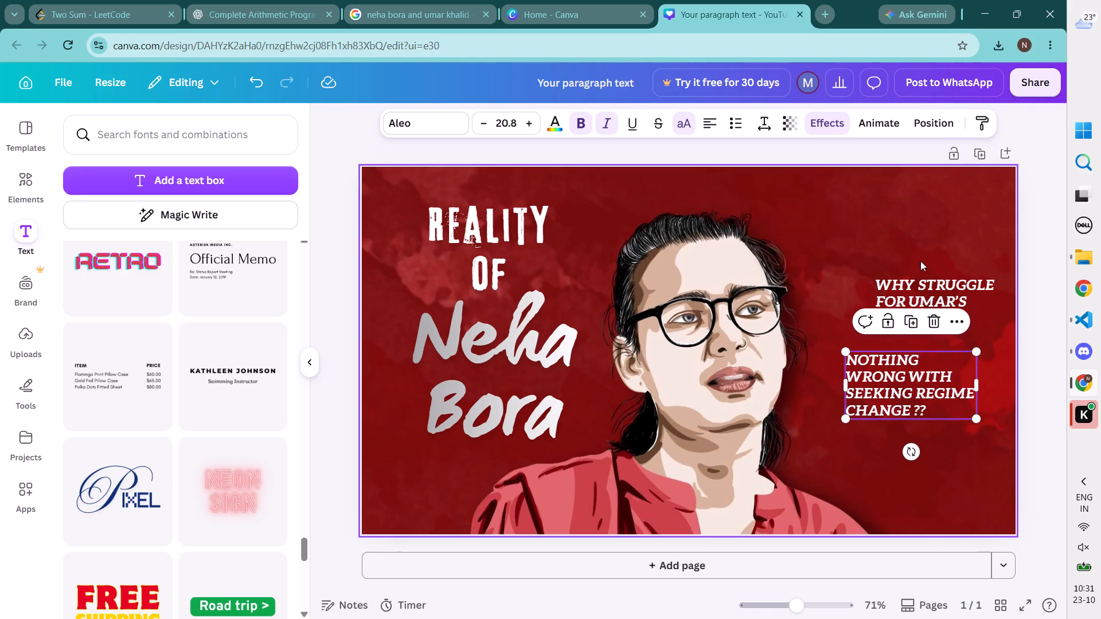
{"action": "left_click", "coordinate": [919, 285]}
{"action": "left_click_drag", "start_coordinate": [919, 285], "coordinate": [835, 202]}
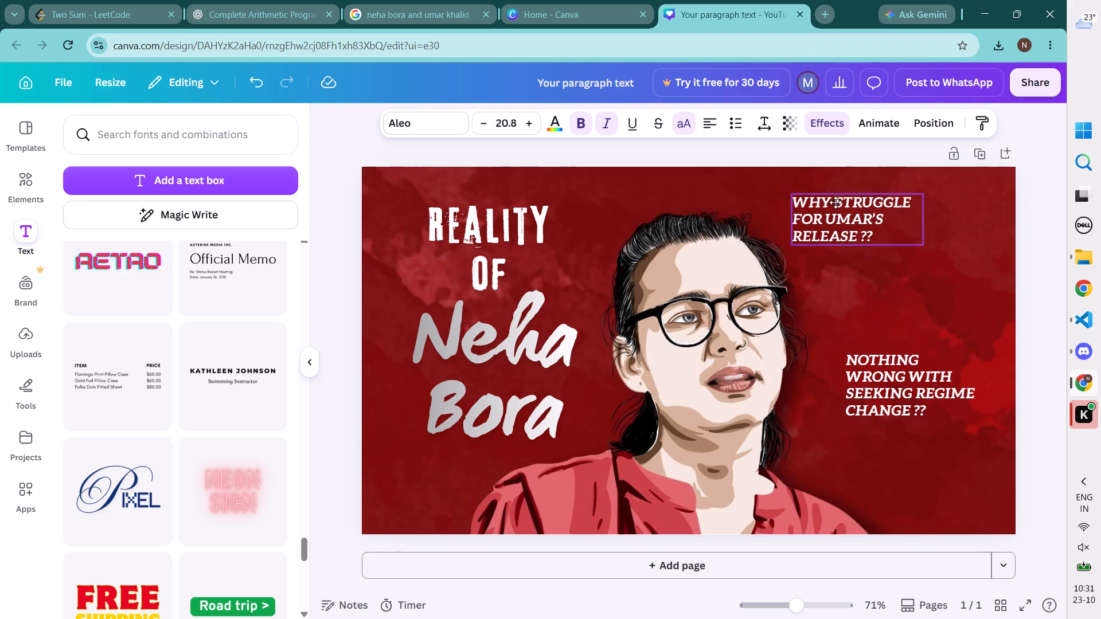
{"action": "left_click_drag", "start_coordinate": [835, 202], "coordinate": [835, 204]}
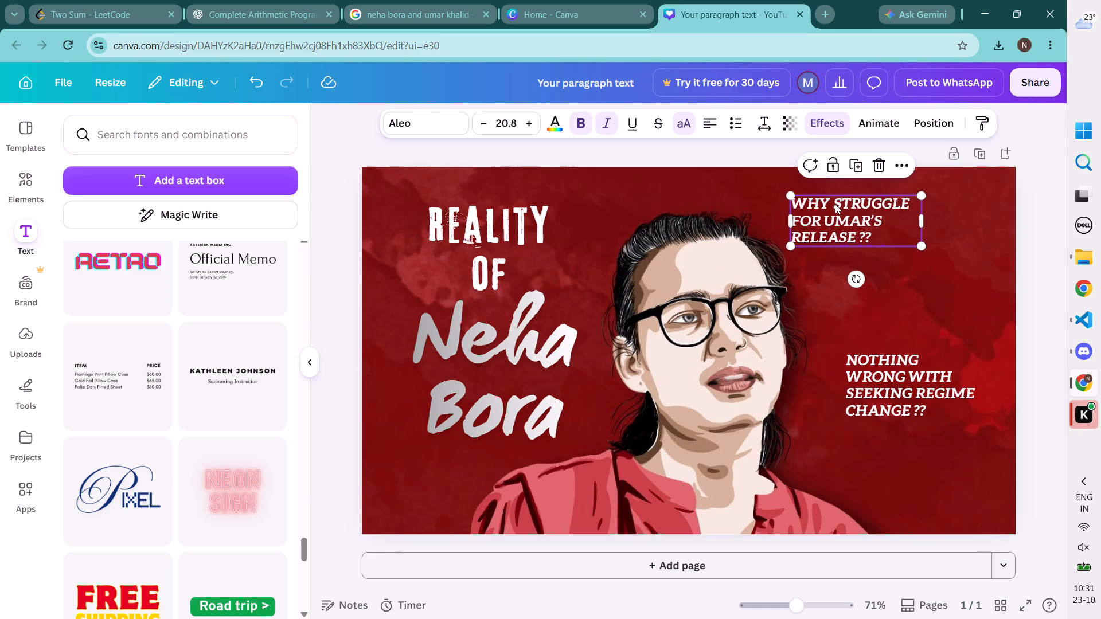
{"action": "left_click", "coordinate": [899, 381]}
{"action": "left_click_drag", "start_coordinate": [899, 381], "coordinate": [911, 307]}
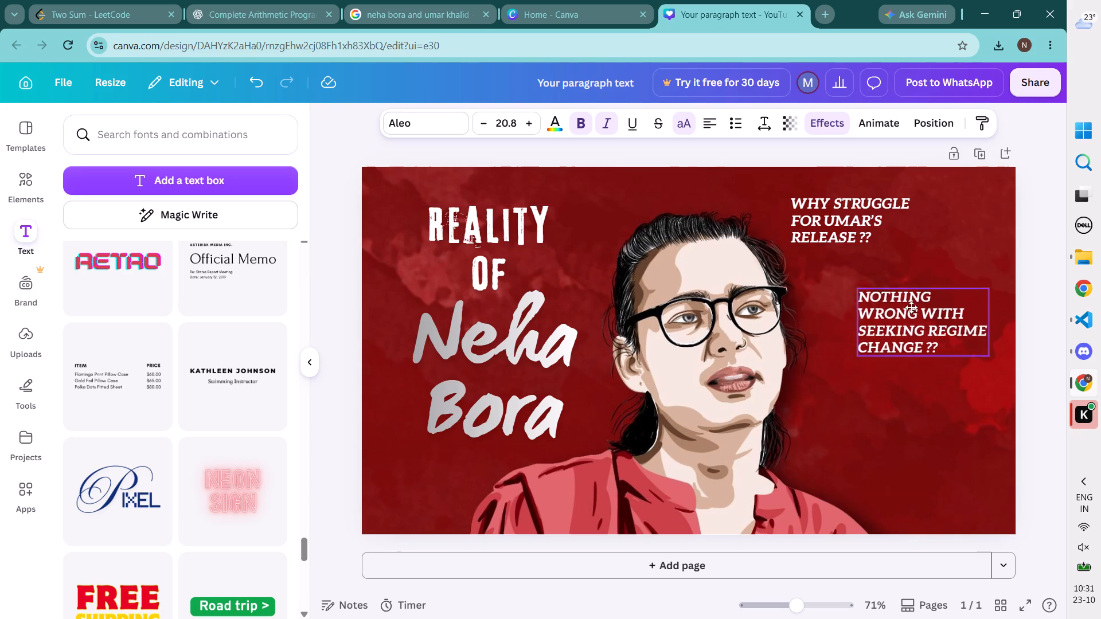
{"action": "left_click_drag", "start_coordinate": [911, 307], "coordinate": [905, 289]}
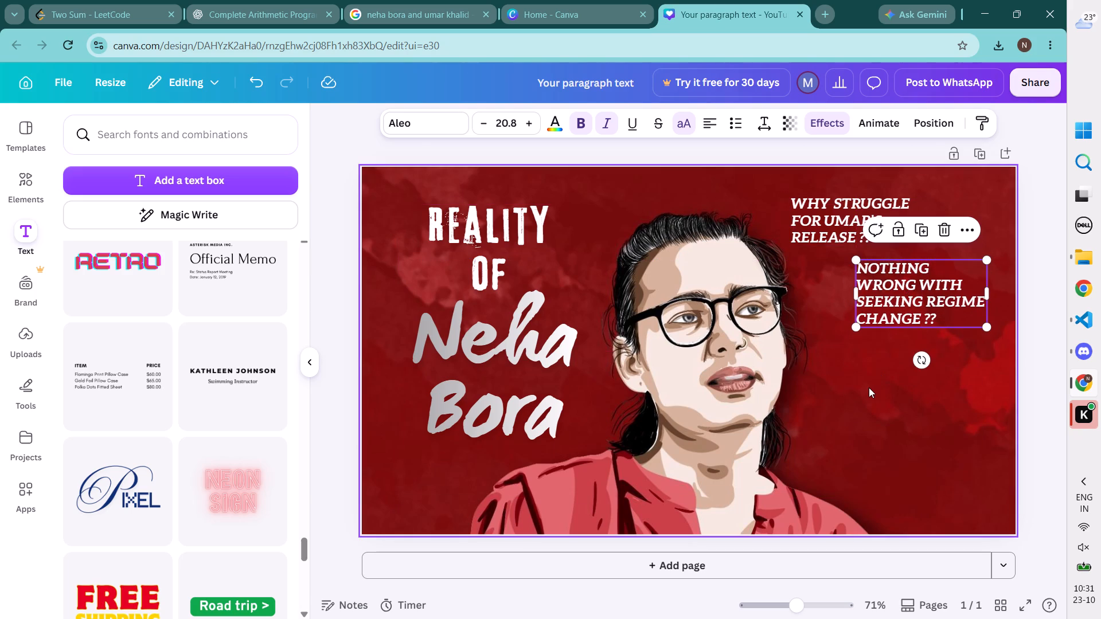
{"action": "left_click", "coordinate": [869, 387]}
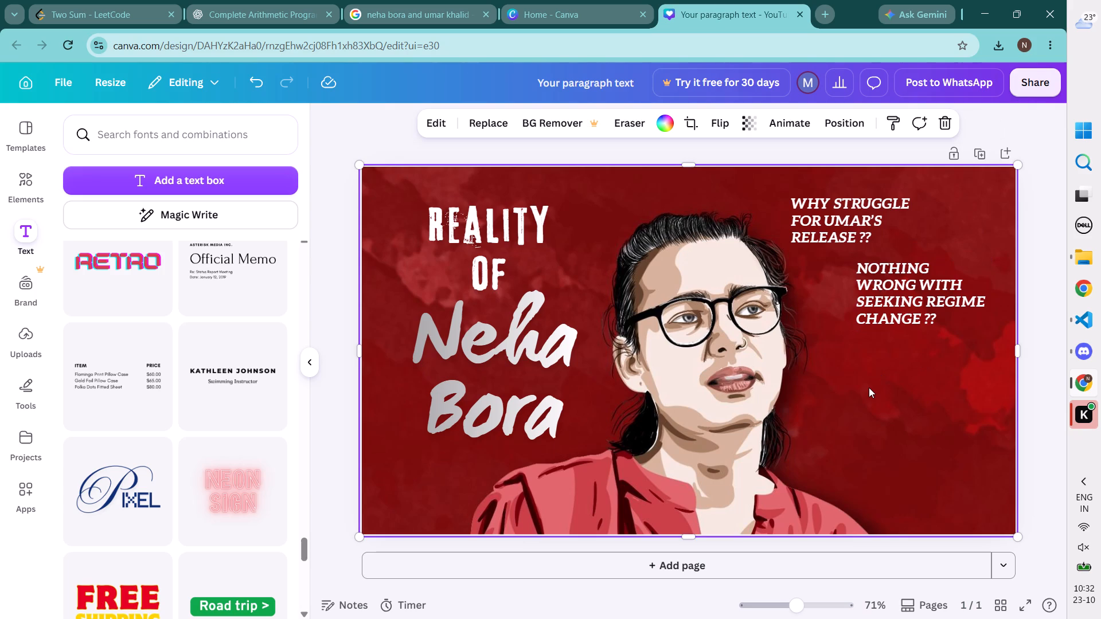
Switch to the Google image results for "neha bora and umar khalid" and browse further pictures and headlines for thumbnail ideas.
{"action": "left_click", "coordinate": [434, 4]}
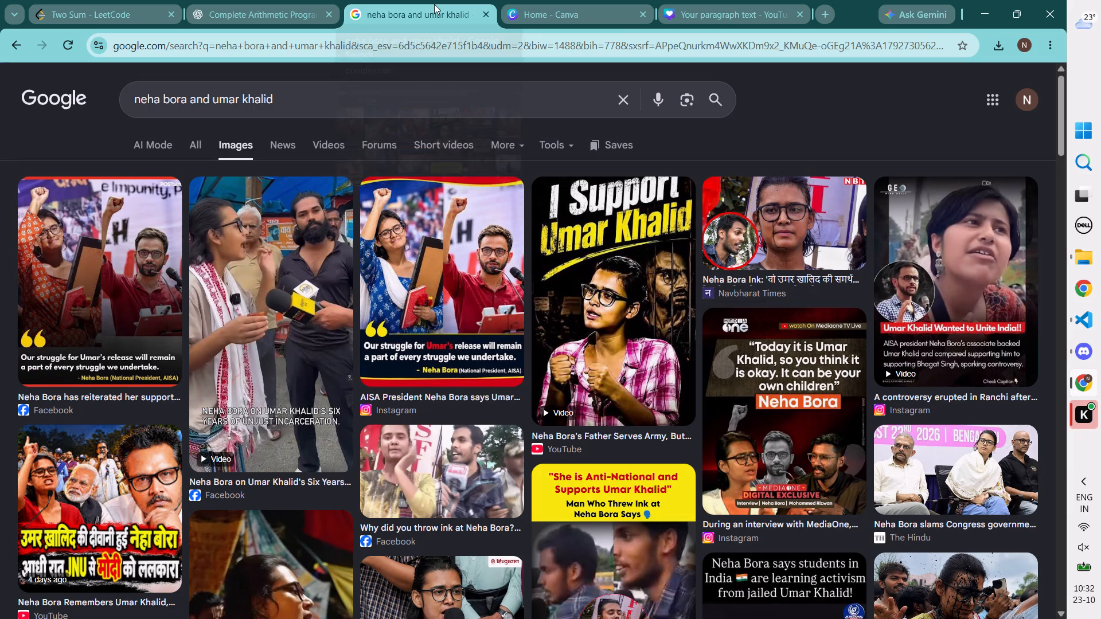
{"action": "scroll", "coordinate": [453, 236], "scroll_direction": "down", "scroll_amount": 3}
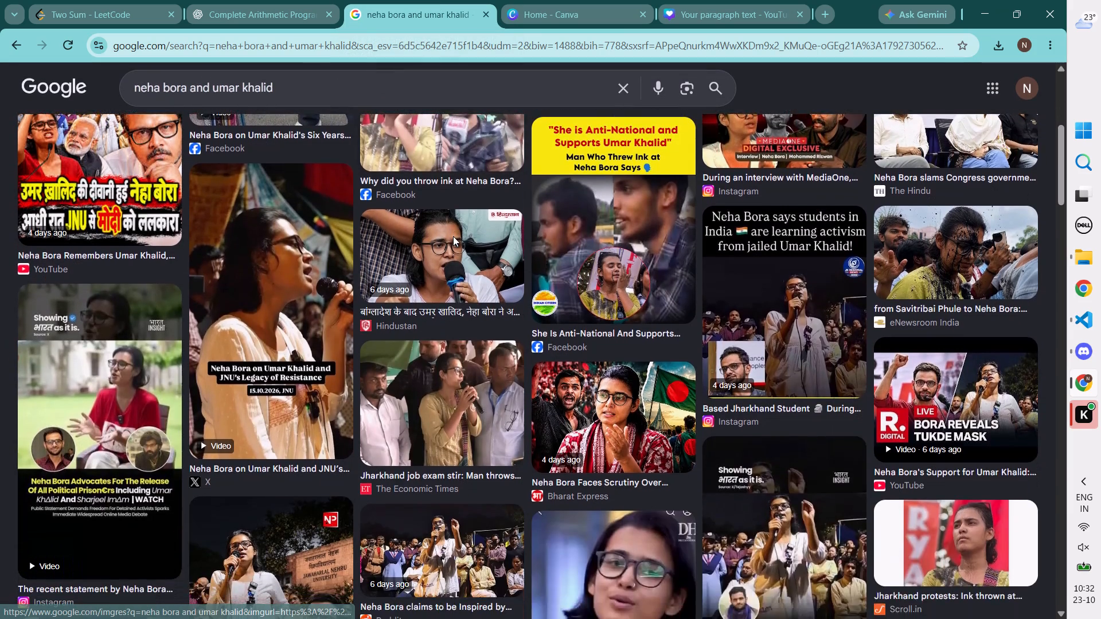
{"action": "scroll", "coordinate": [453, 236], "scroll_direction": "down", "scroll_amount": 6}
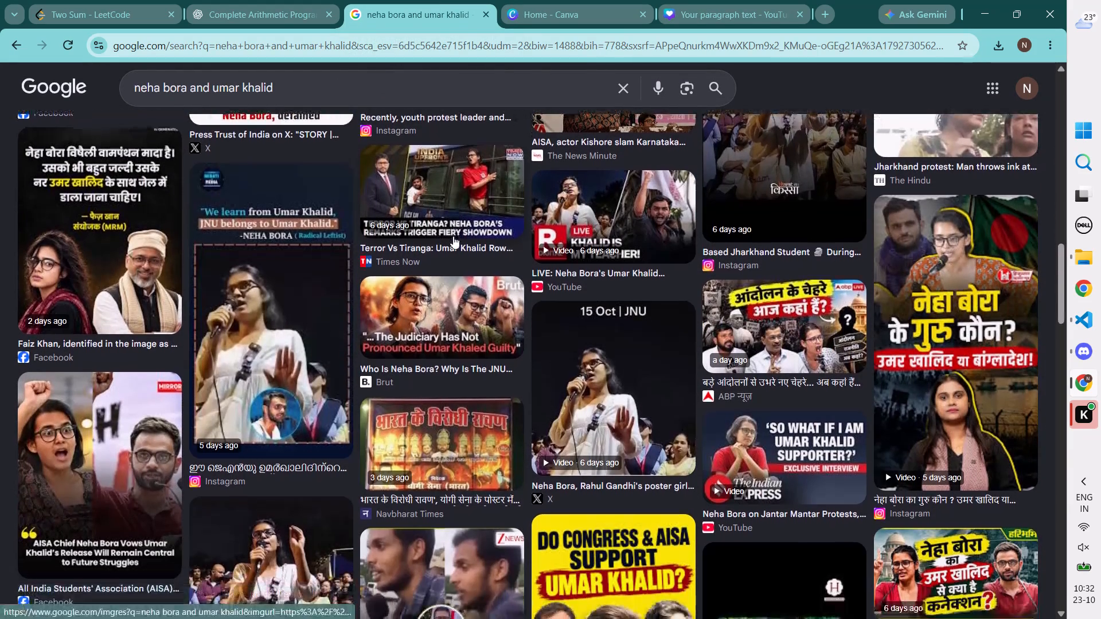
{"action": "scroll", "coordinate": [453, 236], "scroll_direction": "down", "scroll_amount": 3}
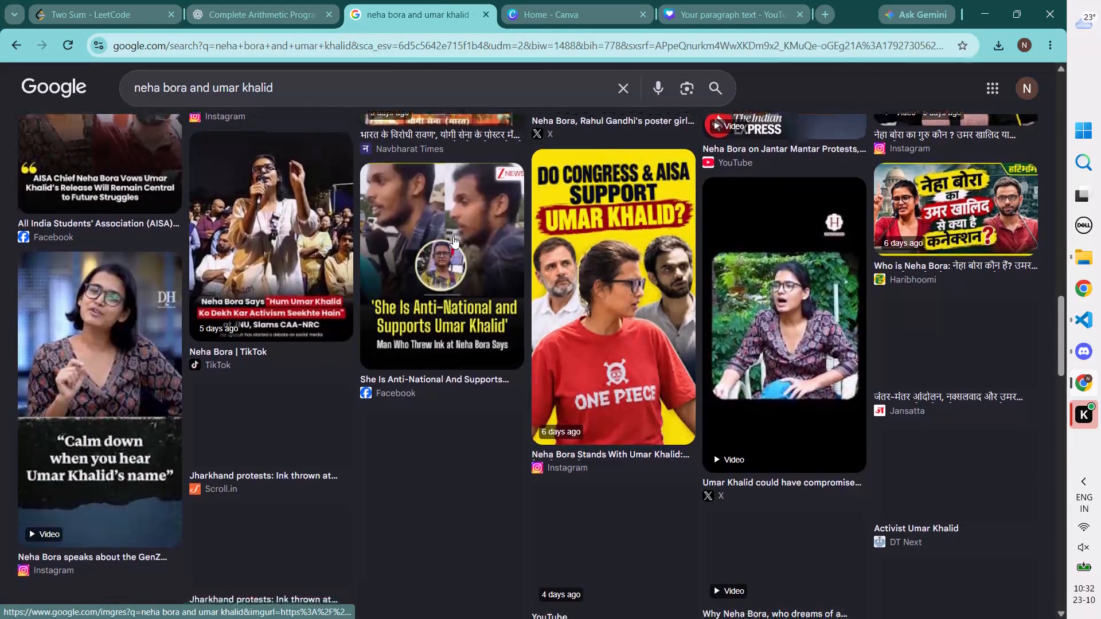
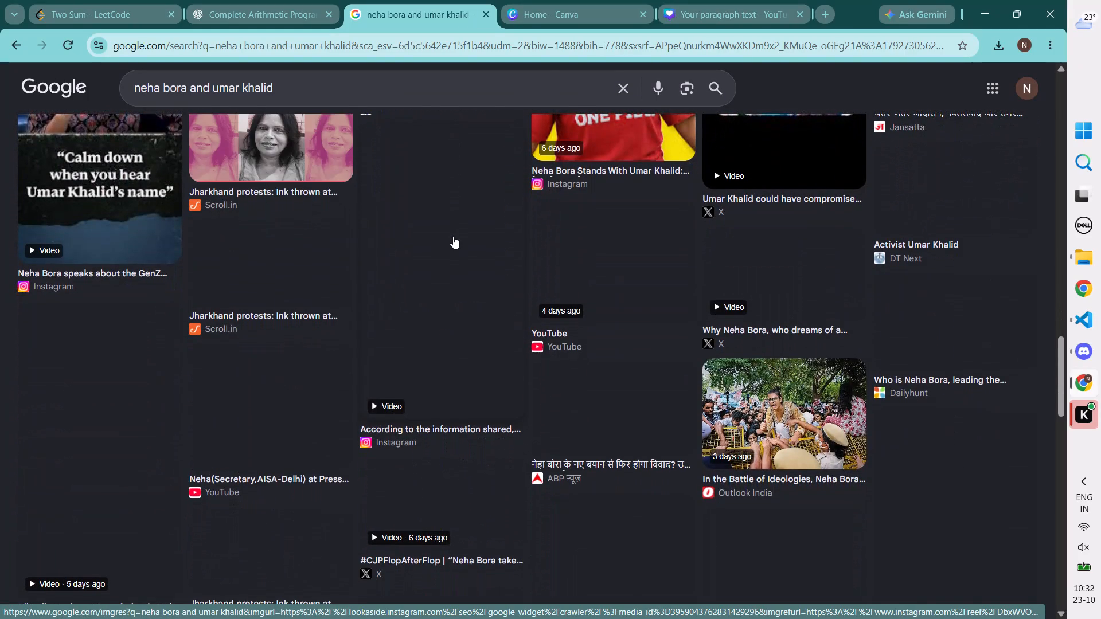
Browse the Google image results for "neha bora and umar khalid" for another headline idea.
{"action": "scroll", "coordinate": [453, 236], "scroll_direction": "up", "scroll_amount": 2}
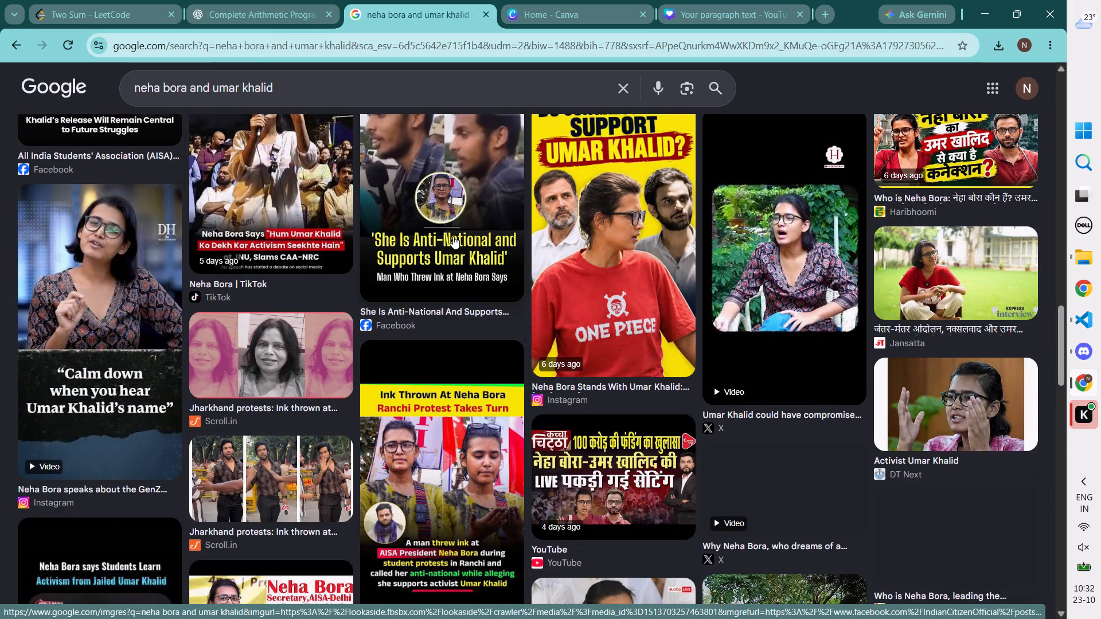
{"action": "scroll", "coordinate": [453, 236], "scroll_direction": "down", "scroll_amount": 2}
{"action": "scroll", "coordinate": [453, 236], "scroll_direction": "up", "scroll_amount": 1}
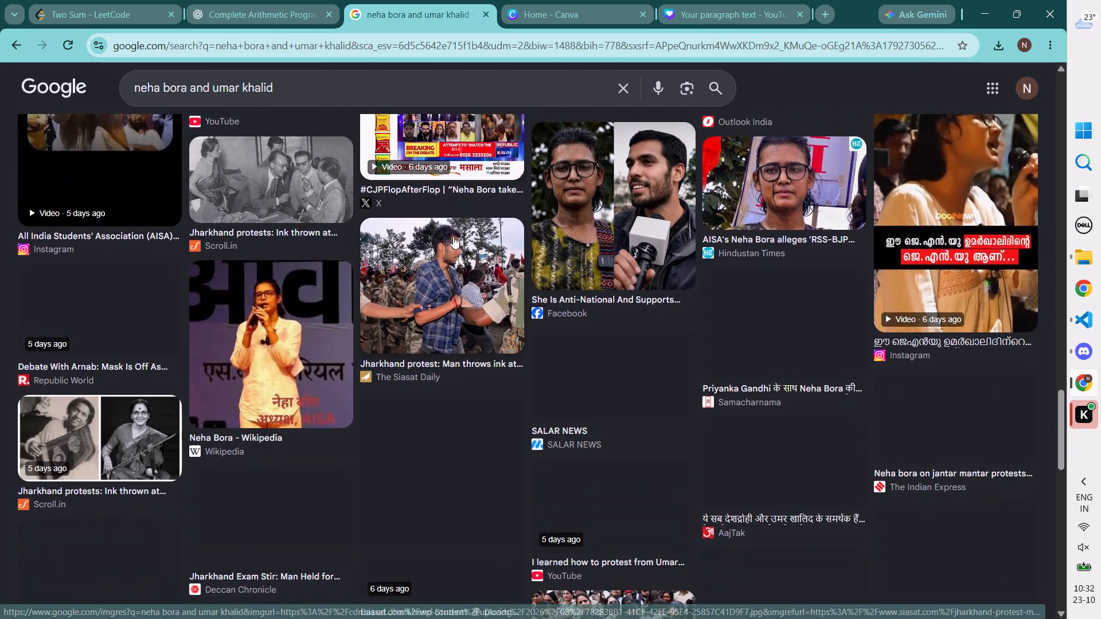
{"action": "scroll", "coordinate": [453, 236], "scroll_direction": "up", "scroll_amount": 1}
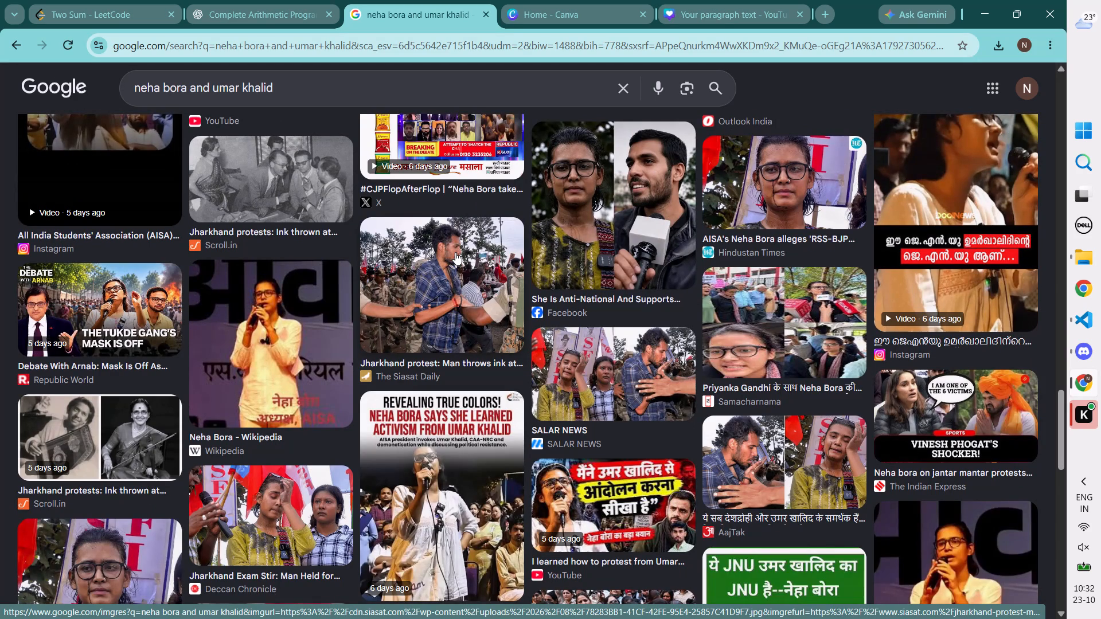
Preview the "Revealing True Colors!" Instagram picture and examine the surrounding image results for another thumbnail headline idea.
{"action": "left_click", "coordinate": [467, 447]}
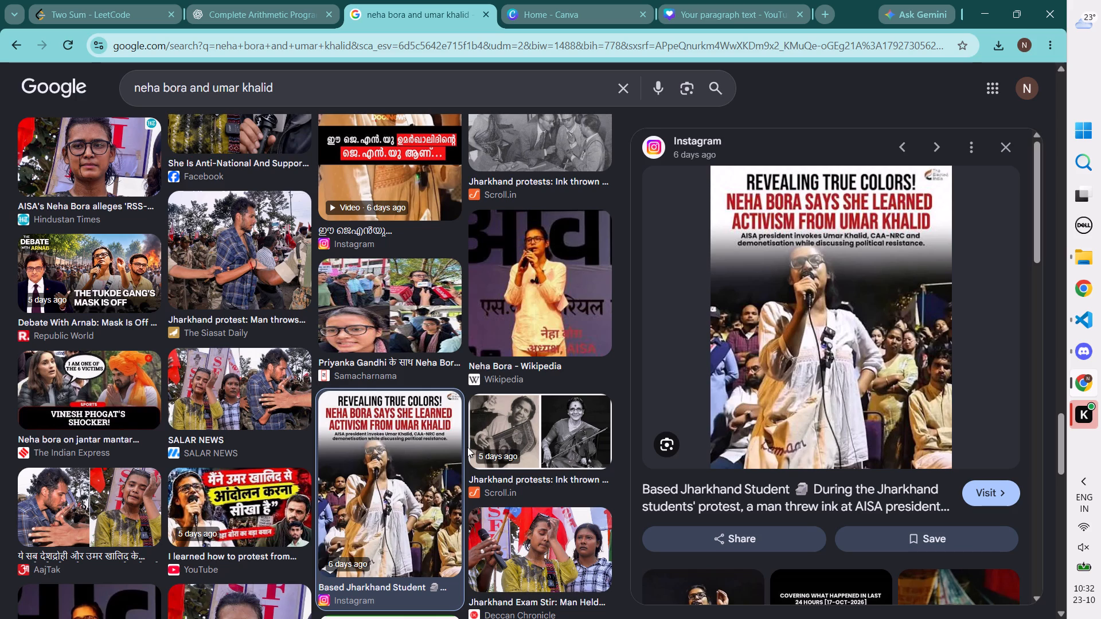
{"action": "scroll", "coordinate": [467, 447], "scroll_direction": "down", "scroll_amount": 2}
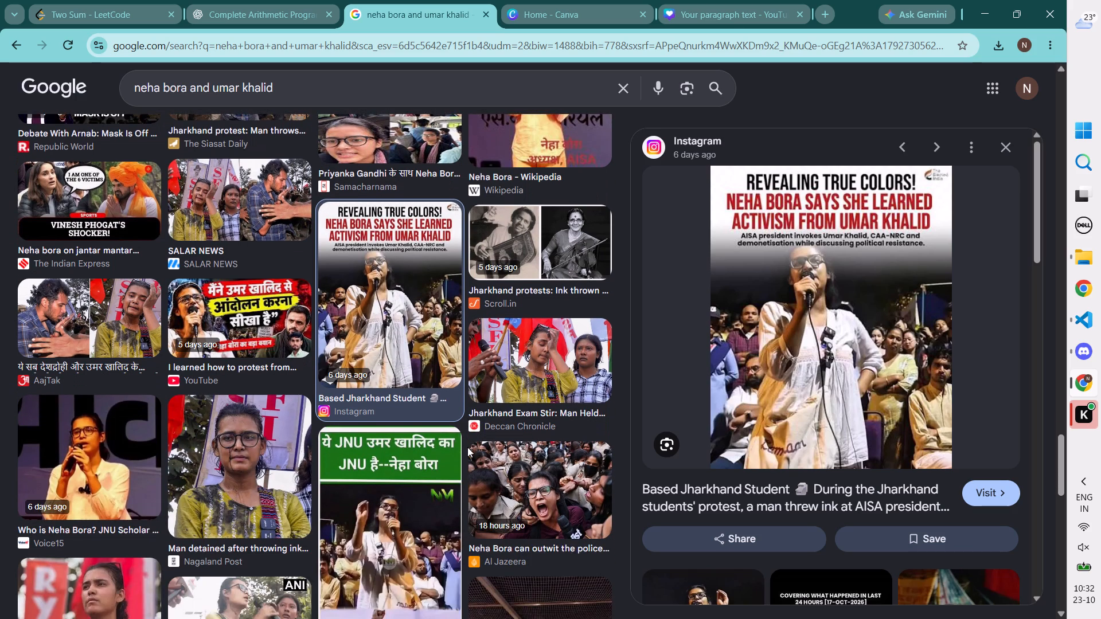
{"action": "scroll", "coordinate": [467, 447], "scroll_direction": "down", "scroll_amount": 2}
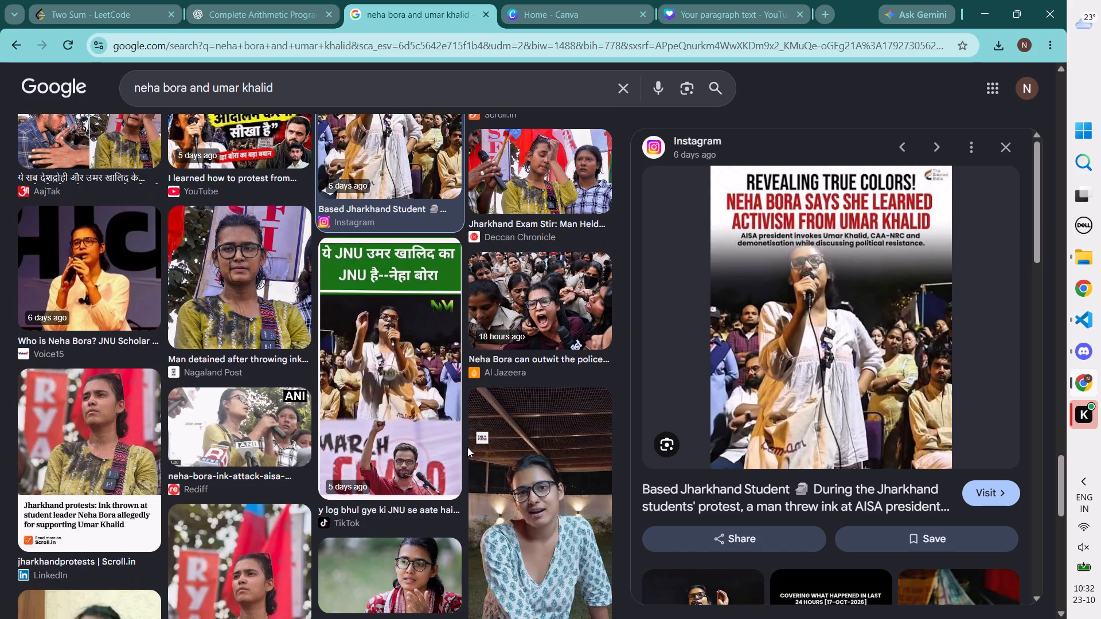
{"action": "scroll", "coordinate": [467, 447], "scroll_direction": "down", "scroll_amount": 2}
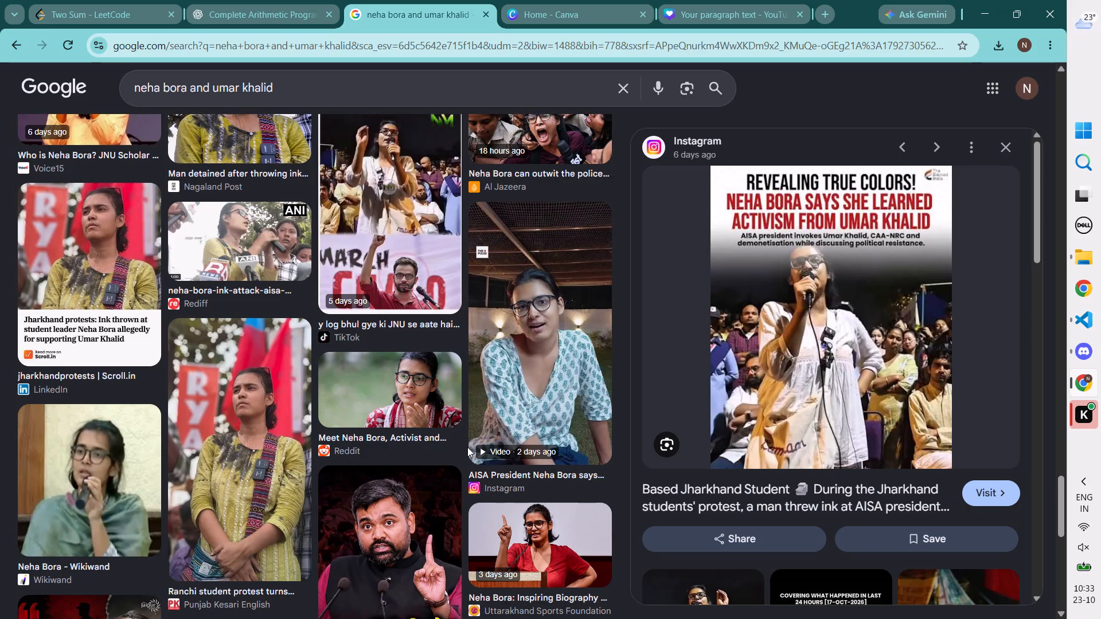
{"action": "scroll", "coordinate": [467, 447], "scroll_direction": "up", "scroll_amount": 4}
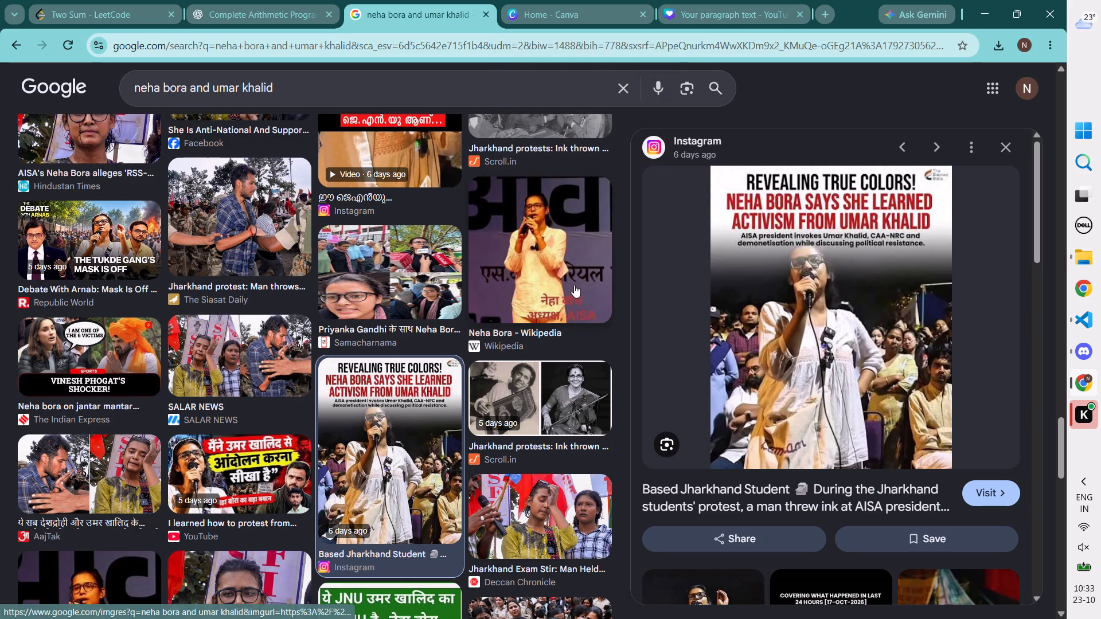
Switch to the Canva thumbnail design and select the "Why struggle for Umar's release ??" text.
{"action": "left_click", "coordinate": [707, 0]}
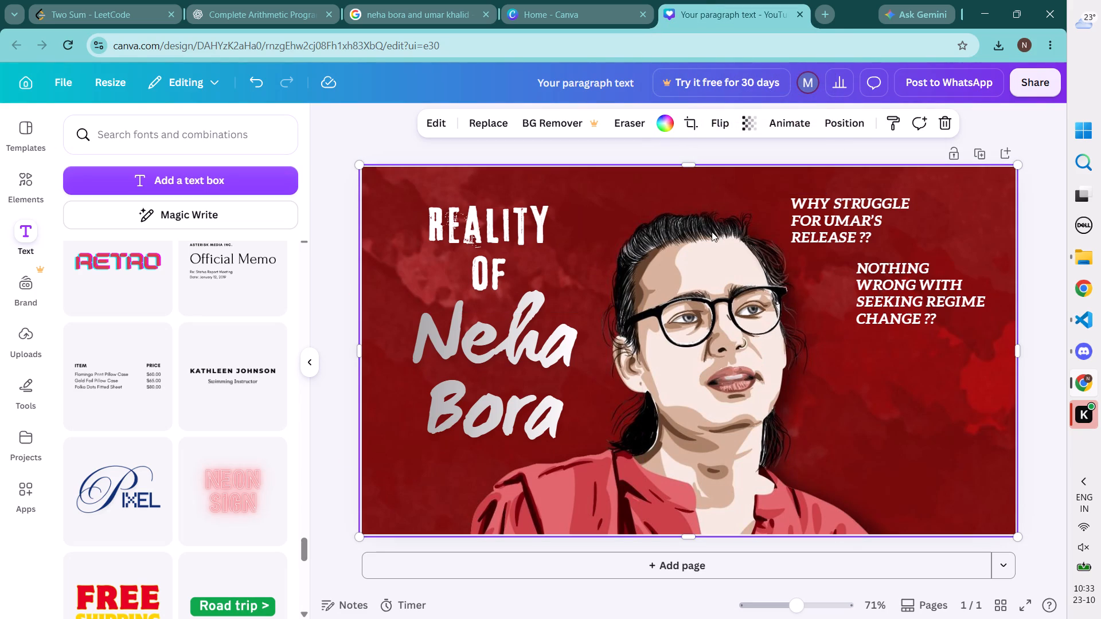
{"action": "left_click", "coordinate": [846, 225]}
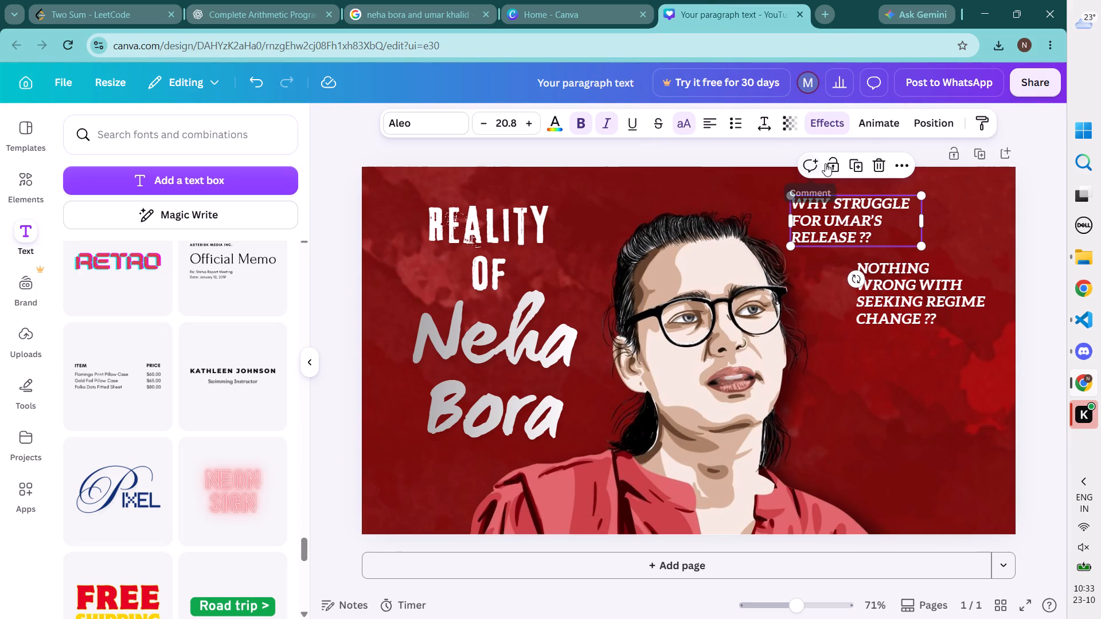
In the Canva design, duplicate the "Why struggle for Umar's release ??" text and place the copy below the regime-change quote beside the chin.
{"action": "left_click", "coordinate": [857, 162]}
{"action": "left_click_drag", "start_coordinate": [802, 163], "coordinate": [883, 376]}
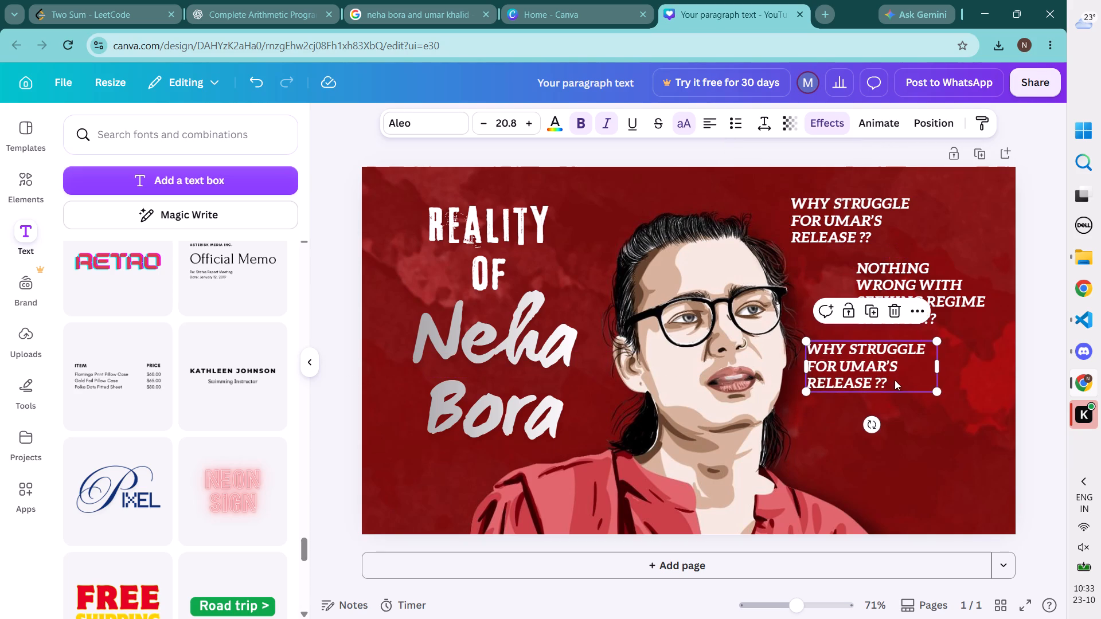
Replace the copied text with "Did she learn activism from Umar Khalid", checking the wording against the Google image headline.
{"action": "left_click", "coordinate": [901, 383]}
{"action": "type", "text": "Did"}
{"action": "key", "text": "space"}
{"action": "type", "text": "she le"}
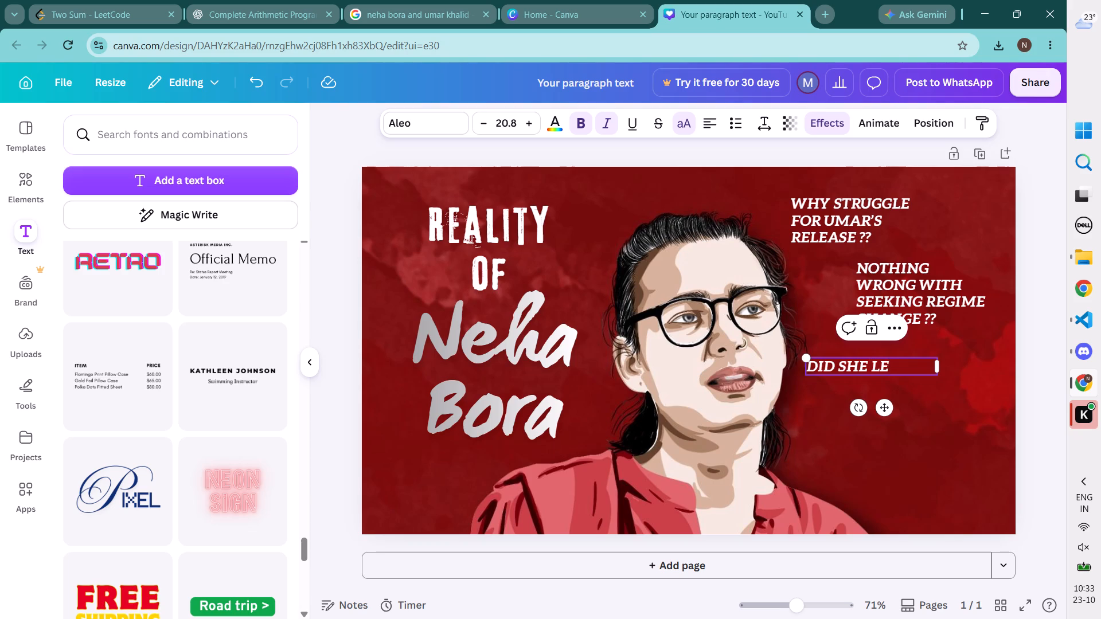
{"action": "type", "text": "arn activi"}
{"action": "key", "text": "s"}
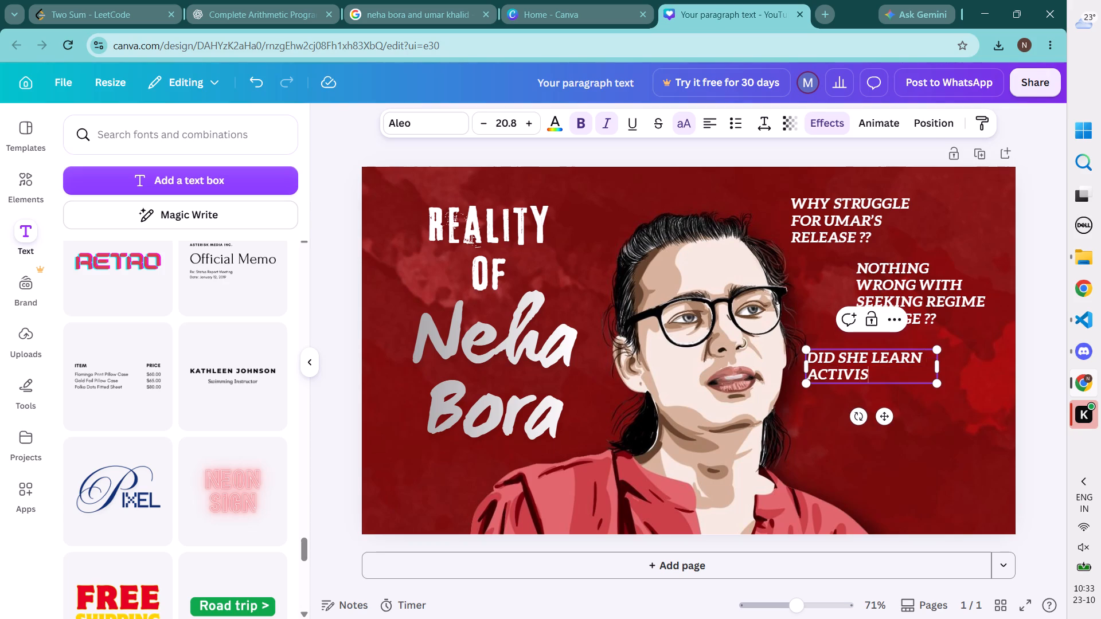
{"action": "left_click", "coordinate": [450, 9]}
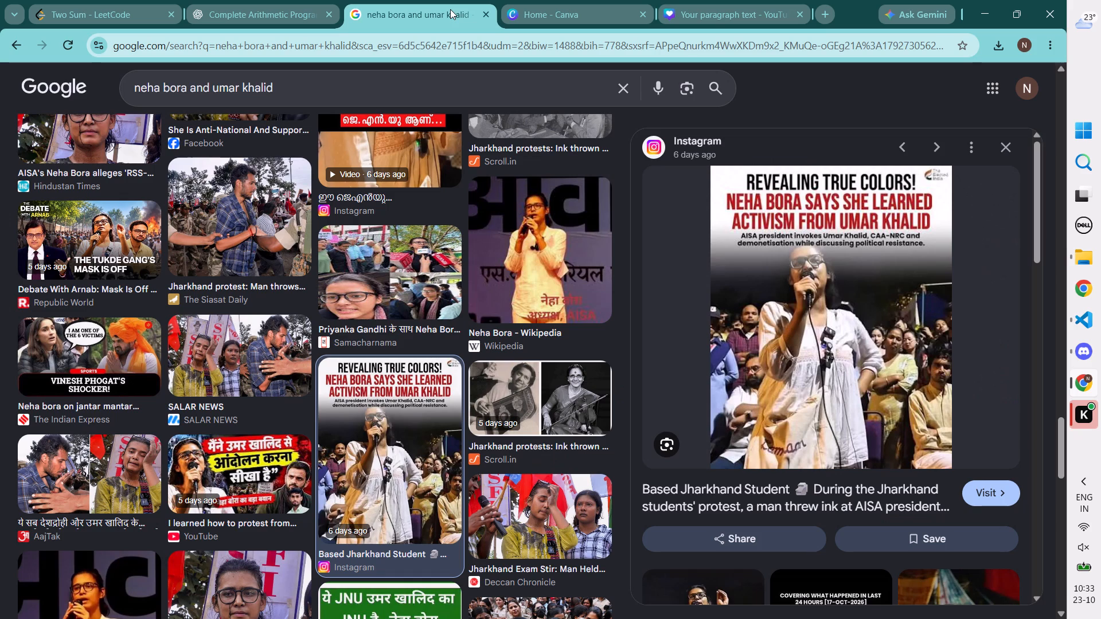
{"action": "left_click", "coordinate": [718, 0]}
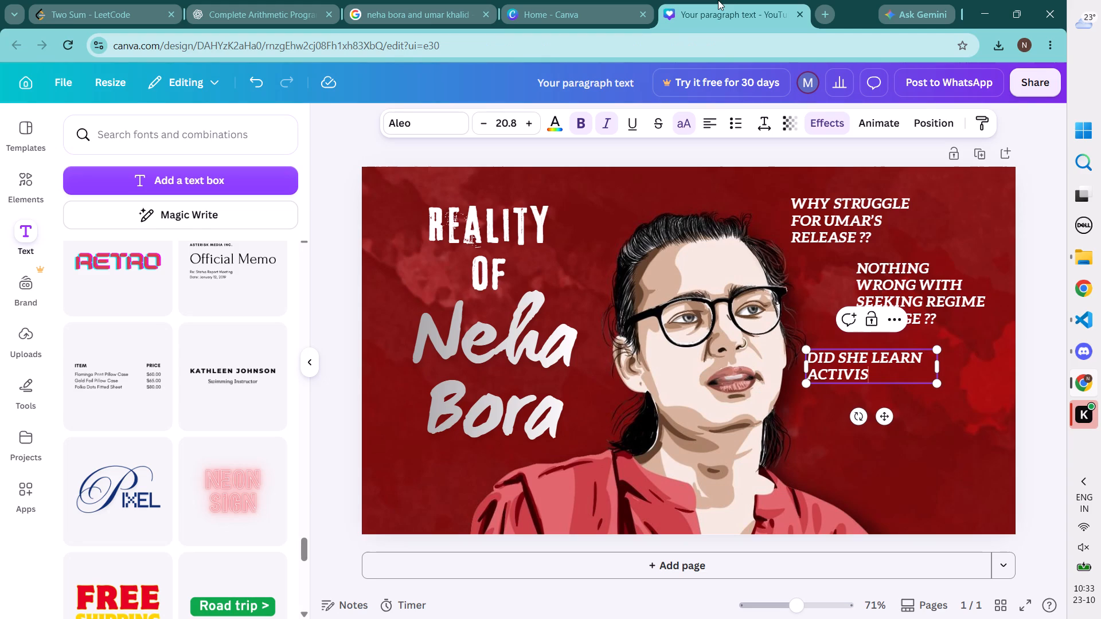
{"action": "type", "text": "m from"}
{"action": "key", "text": "space"}
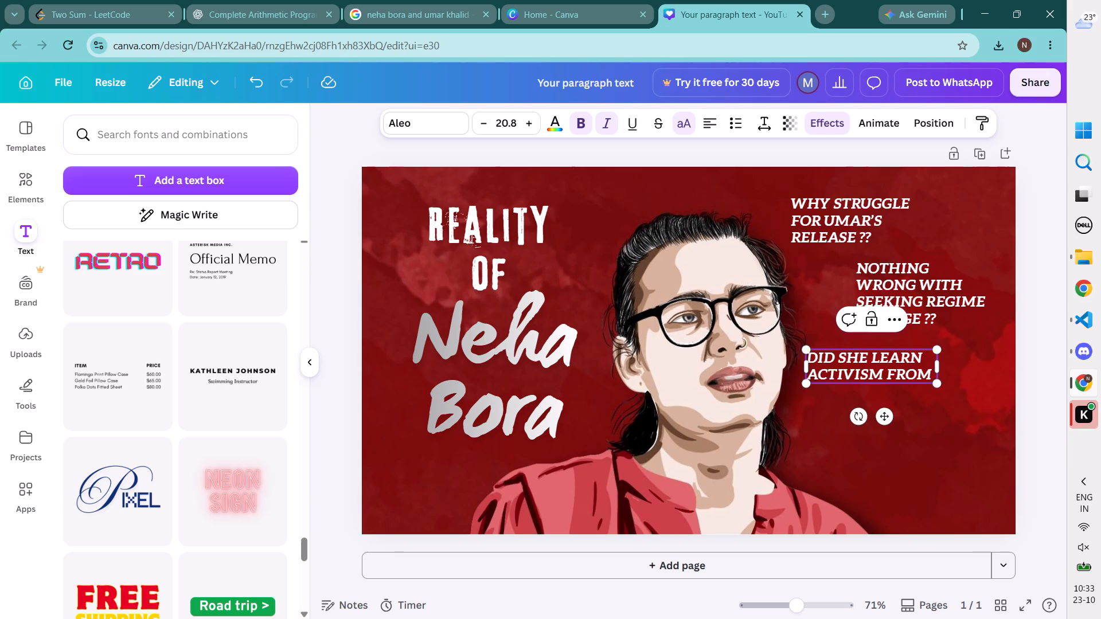
{"action": "type", "text": "umar khalid"}
{"action": "left_click", "coordinate": [395, 23]}
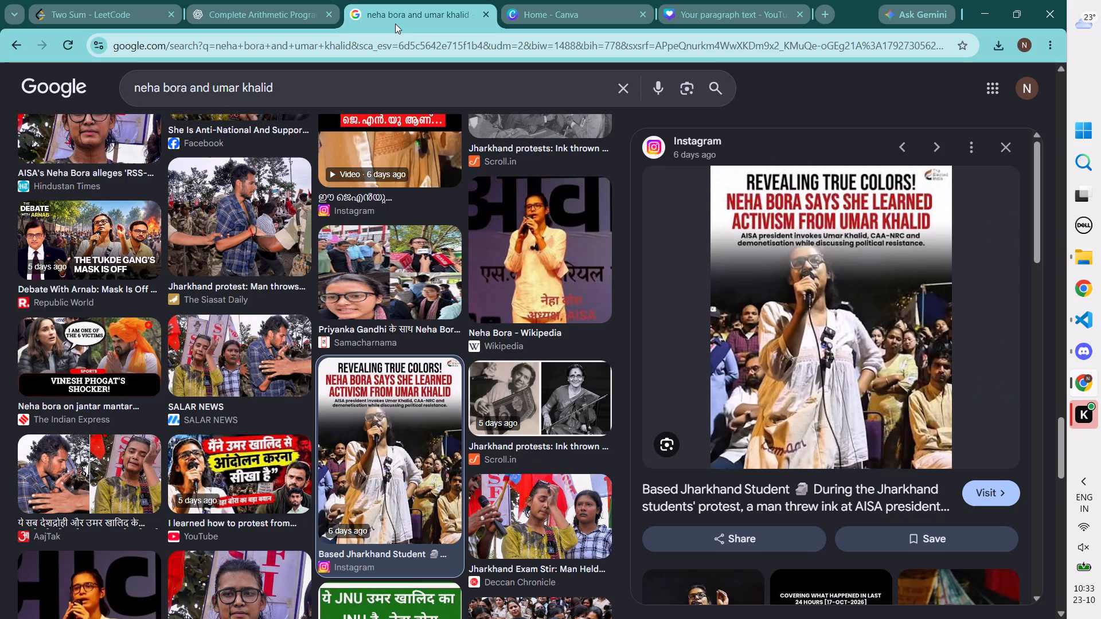
{"action": "left_click", "coordinate": [742, 0]}
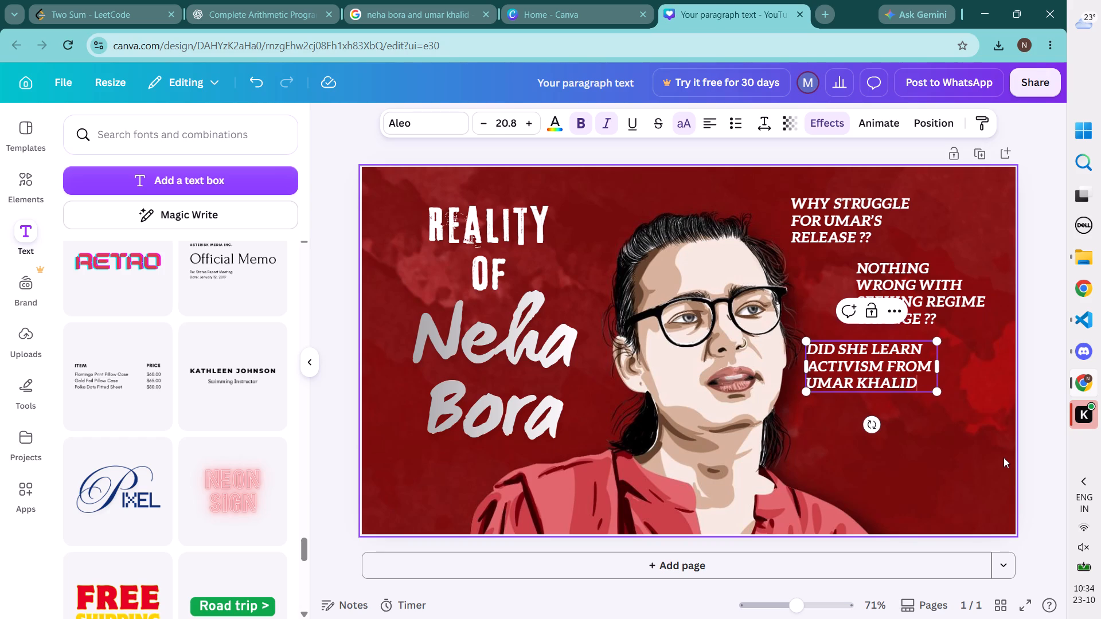
{"action": "left_click", "coordinate": [987, 452]}
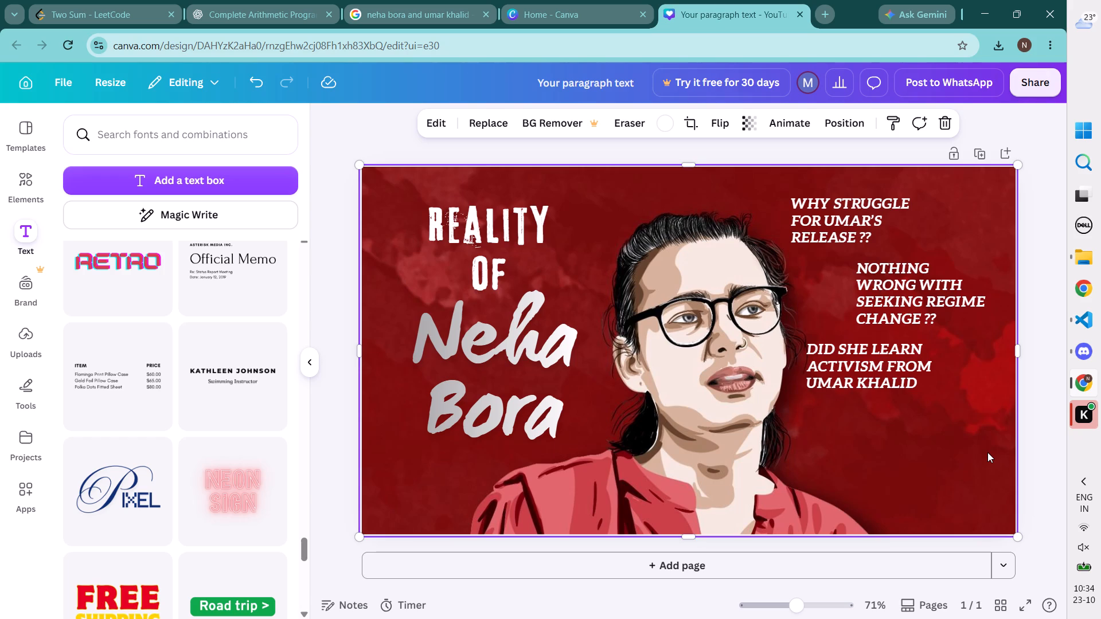
Switch to the Google image results for "neha bora and umar khalid" and check nearby pictures for further headline ideas.
{"action": "left_click", "coordinate": [420, 0]}
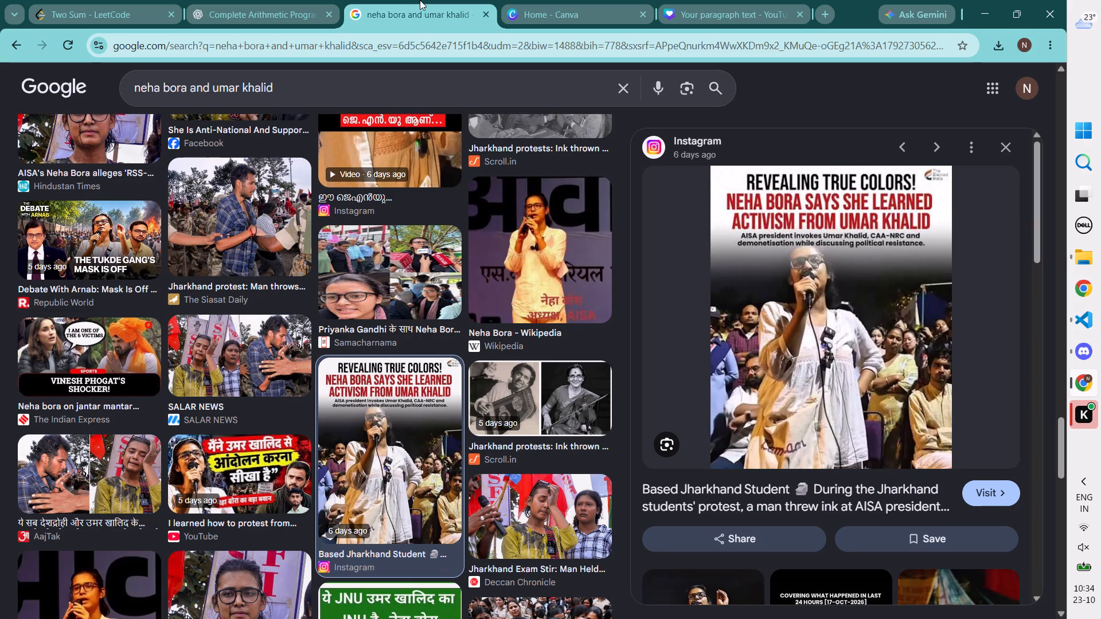
{"action": "scroll", "coordinate": [480, 254], "scroll_direction": "down", "scroll_amount": 2}
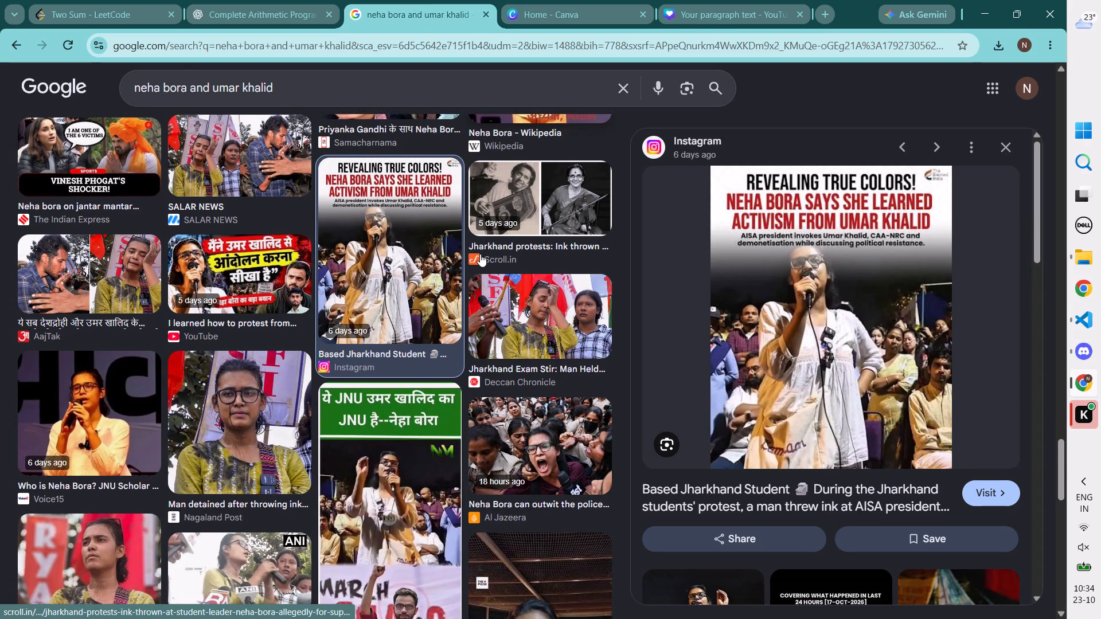
{"action": "scroll", "coordinate": [480, 254], "scroll_direction": "up", "scroll_amount": 4}
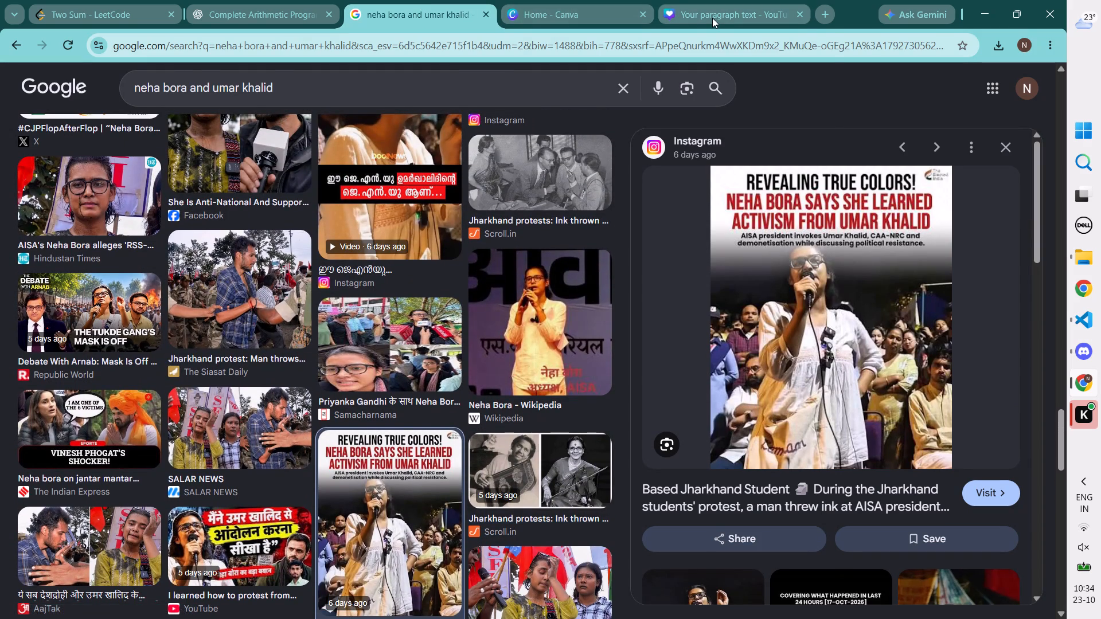
Back in the Canva design, delete the "Why struggle for Umar's release ??" text beside the portrait's forehead.
{"action": "left_click", "coordinate": [712, 18]}
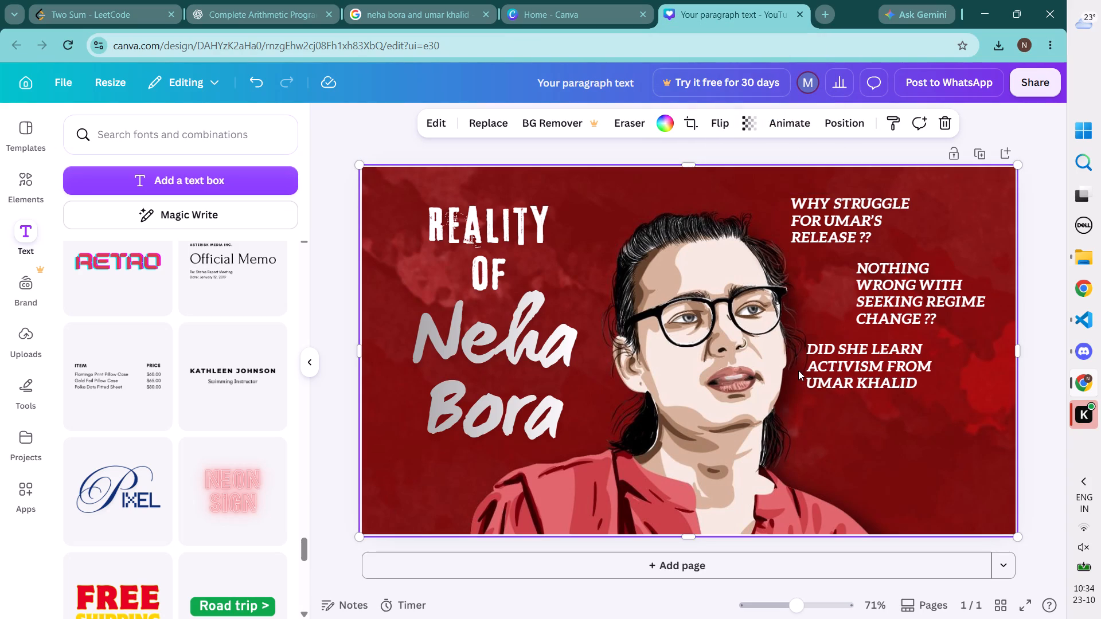
{"action": "left_click", "coordinate": [877, 233]}
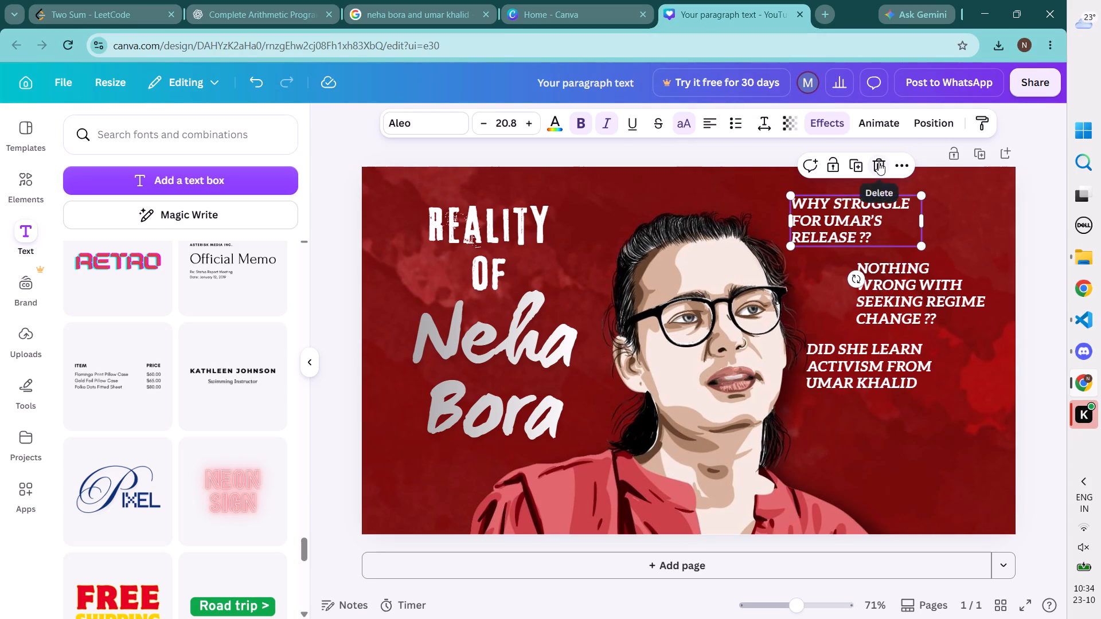
{"action": "left_click", "coordinate": [879, 162]}
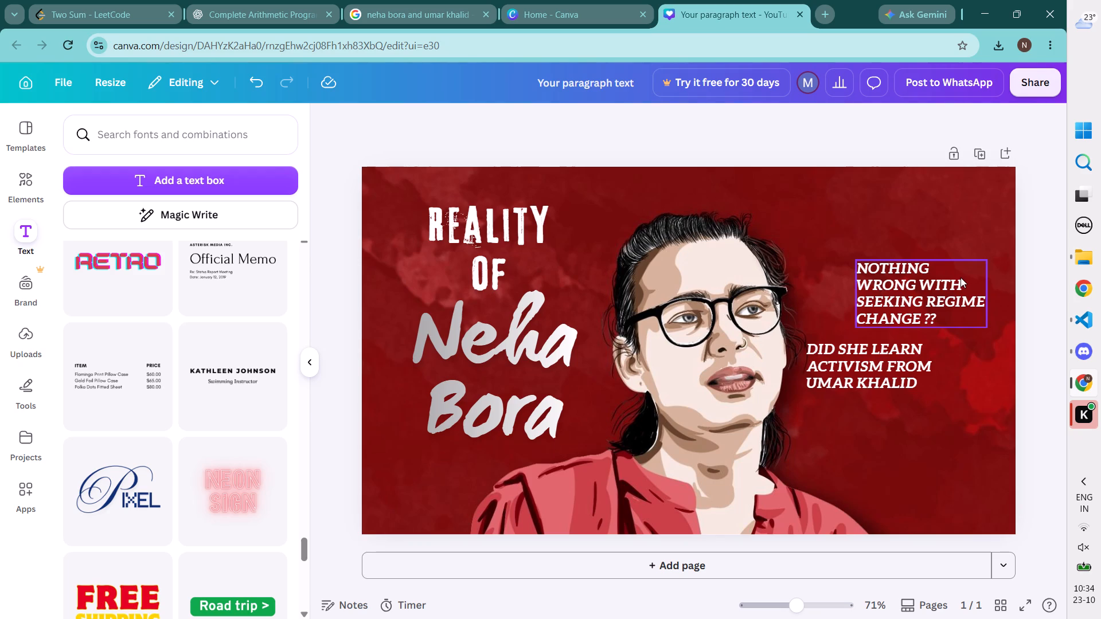
Select the "Nothing wrong with seeking regime change ??" text beside the portrait.
{"action": "left_click", "coordinate": [961, 281]}
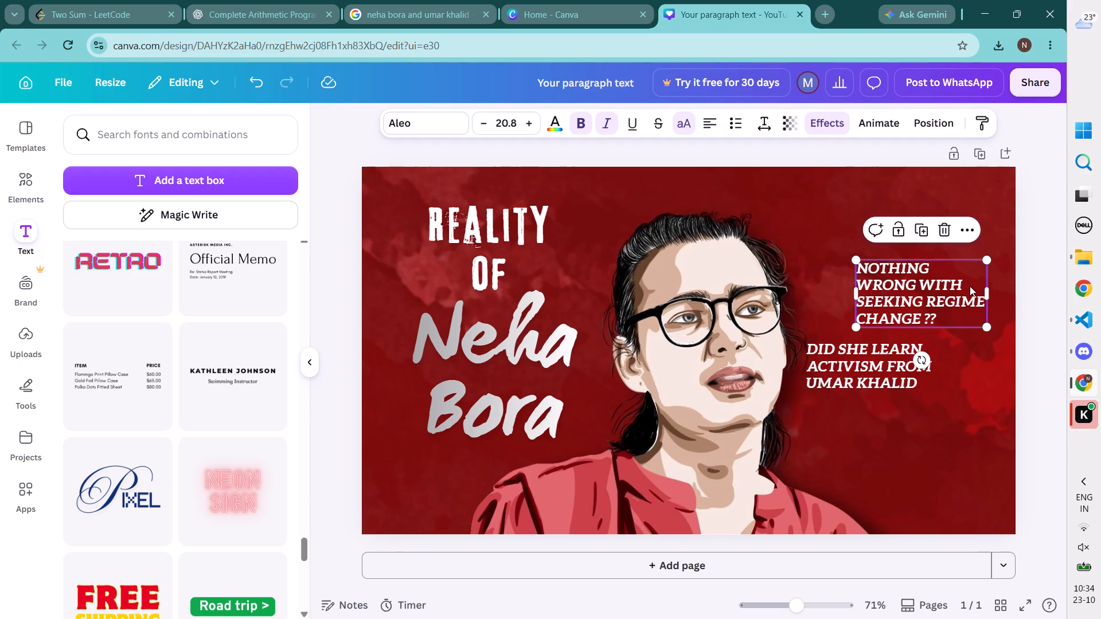
Shorten the regime-change quote to "Seeking regime change ??" and widen its text box so it fits on two lines.
{"action": "left_click", "coordinate": [974, 287]}
{"action": "key", "text": "BackSpace"}
{"action": "key", "text": "BackSpace"}
{"action": "key", "text": "BackSpace"}
{"action": "key", "text": "BackSpace"}
{"action": "key", "text": "BackSpace"}
{"action": "key", "text": "BackSpace"}
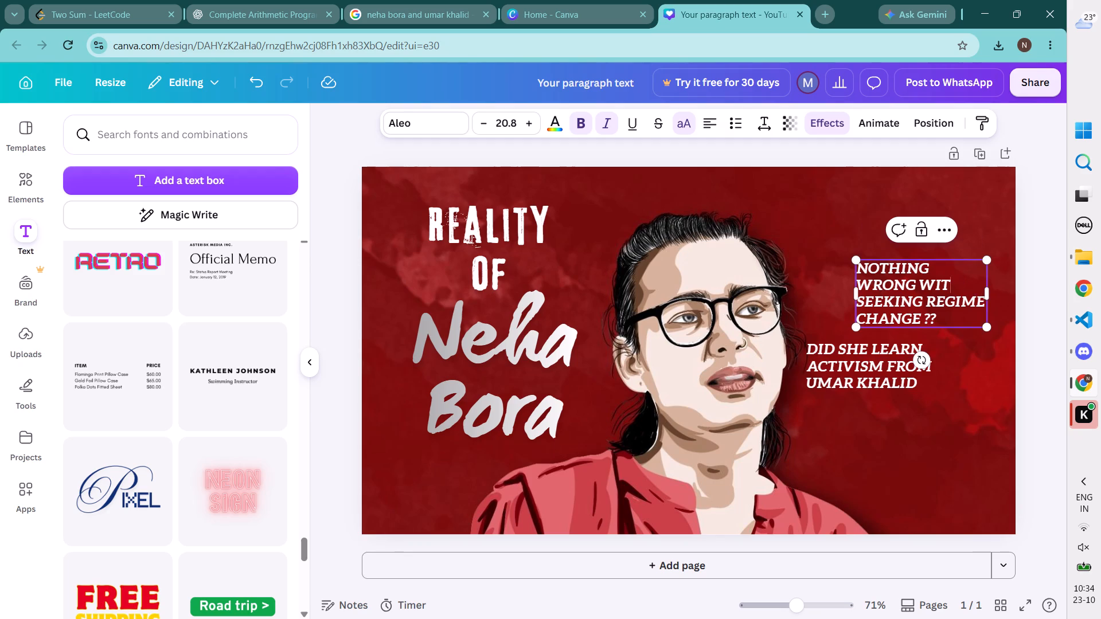
{"action": "key", "text": "BackSpace"}
{"action": "key", "text": "BackSpace"}
{"action": "key", "text": "BackSpace"}
{"action": "key", "text": "BackSpace"}
{"action": "key", "text": "BackSpace"}
{"action": "key", "text": "BackSpace"}
{"action": "key", "text": "BackSpace"}
{"action": "key", "text": "BackSpace"}
{"action": "key", "text": "BackSpace"}
{"action": "key", "text": "BackSpace"}
{"action": "key", "text": "BackSpace"}
{"action": "key", "text": "BackSpace"}
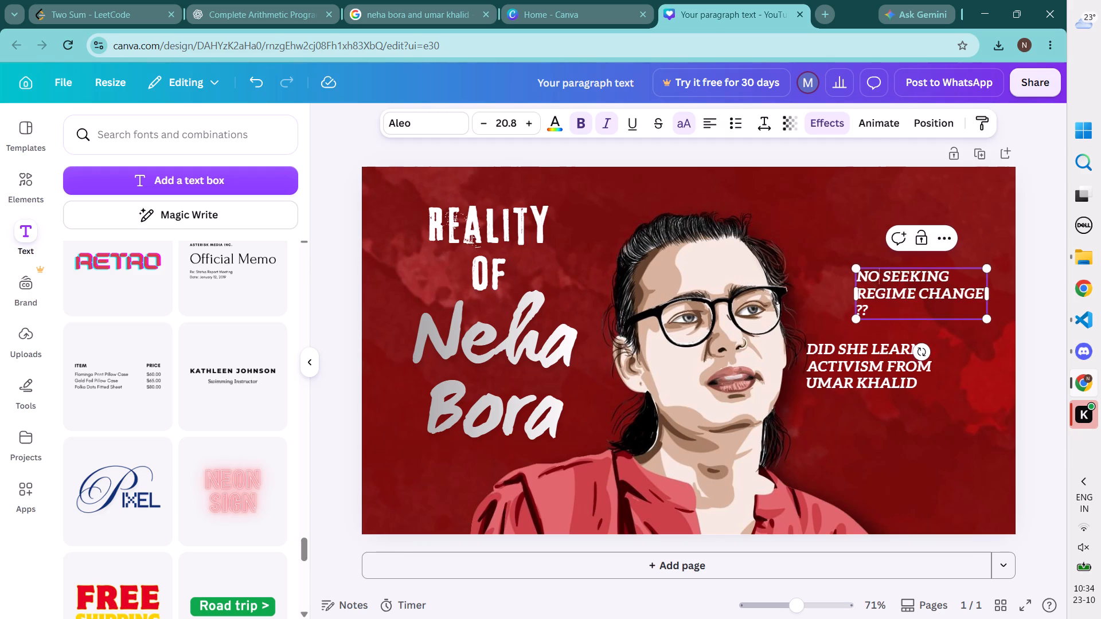
{"action": "key", "text": "BackSpace"}
{"action": "key", "text": "BackSpace"}
{"action": "key", "text": "BackSpace"}
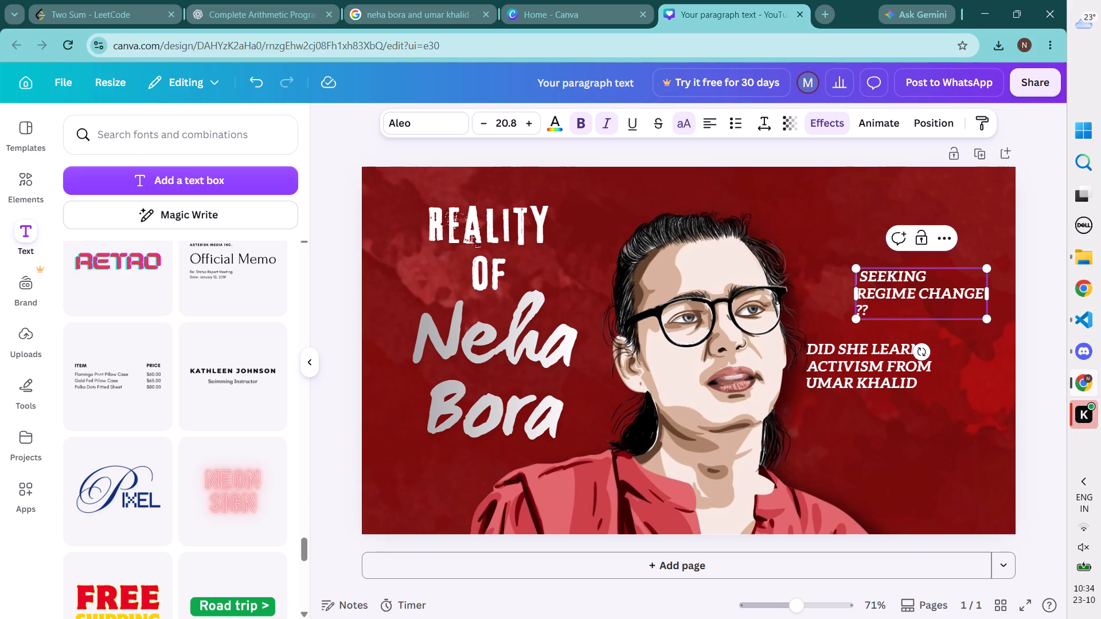
{"action": "left_click_drag", "start_coordinate": [988, 296], "coordinate": [1007, 294]}
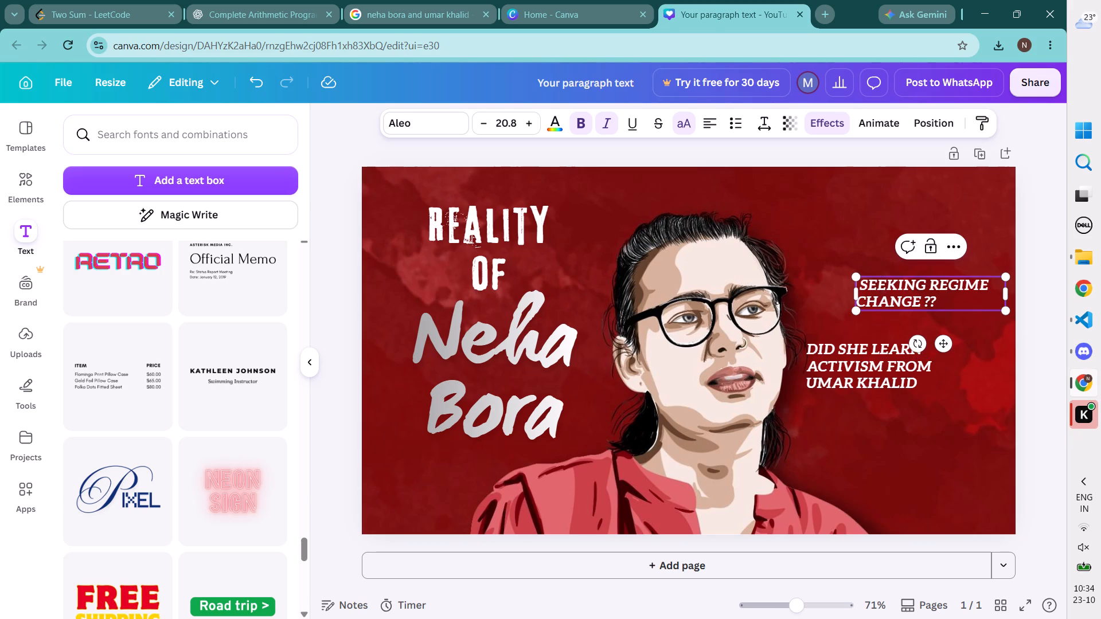
Move the "Seeking regime change ??" text near the thumbnail's top edge, beside the head.
{"action": "left_click_drag", "start_coordinate": [872, 273], "coordinate": [809, 199]}
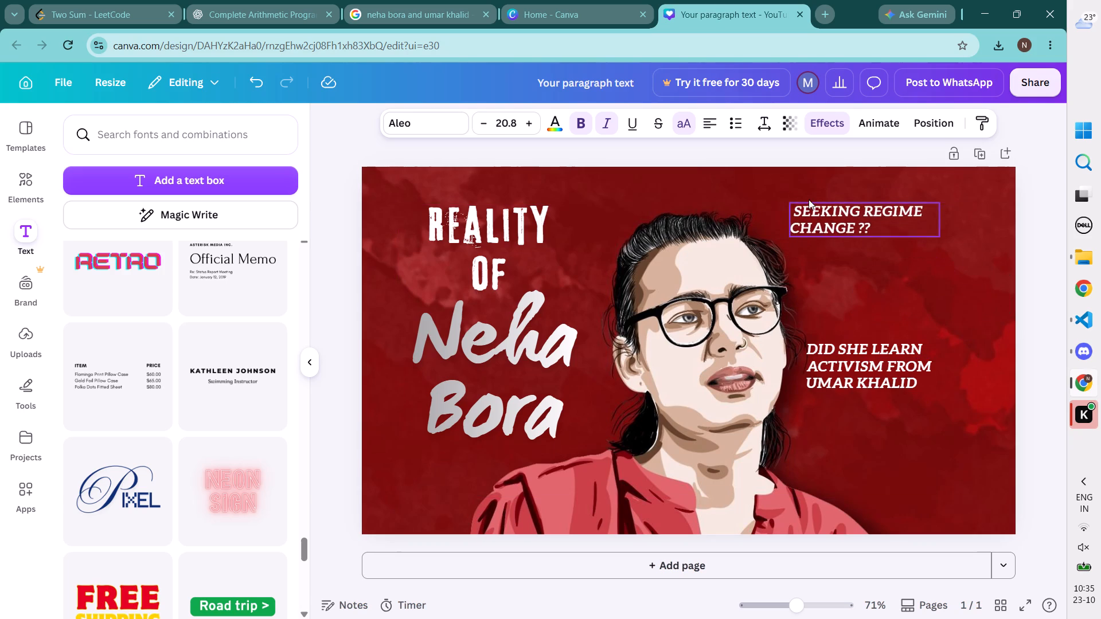
{"action": "left_click_drag", "start_coordinate": [809, 199], "coordinate": [818, 203]}
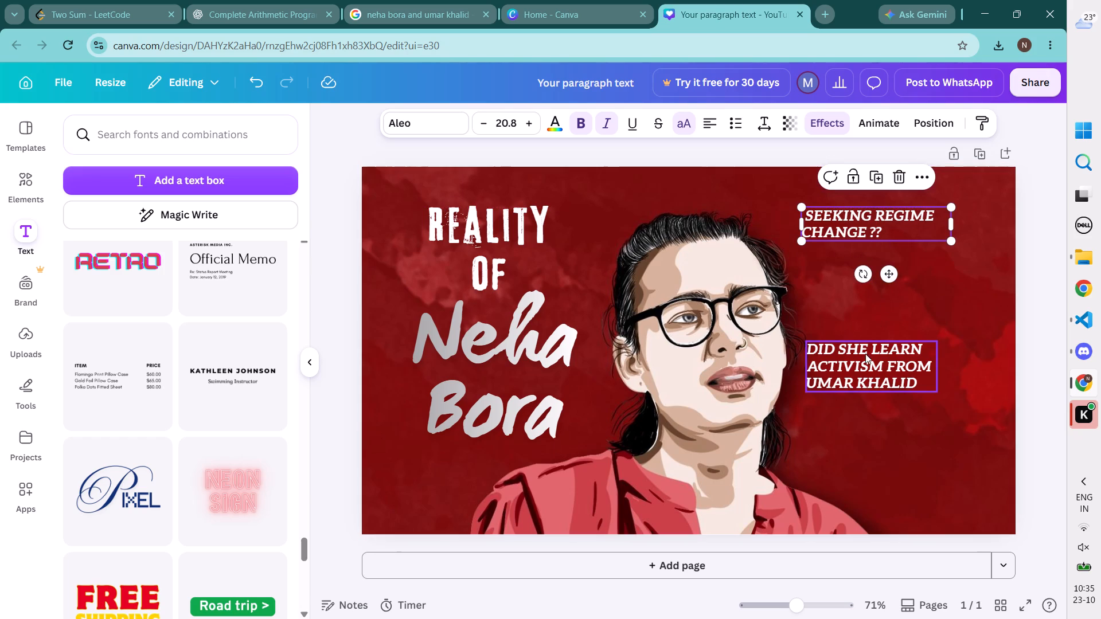
{"action": "left_click", "coordinate": [860, 371]}
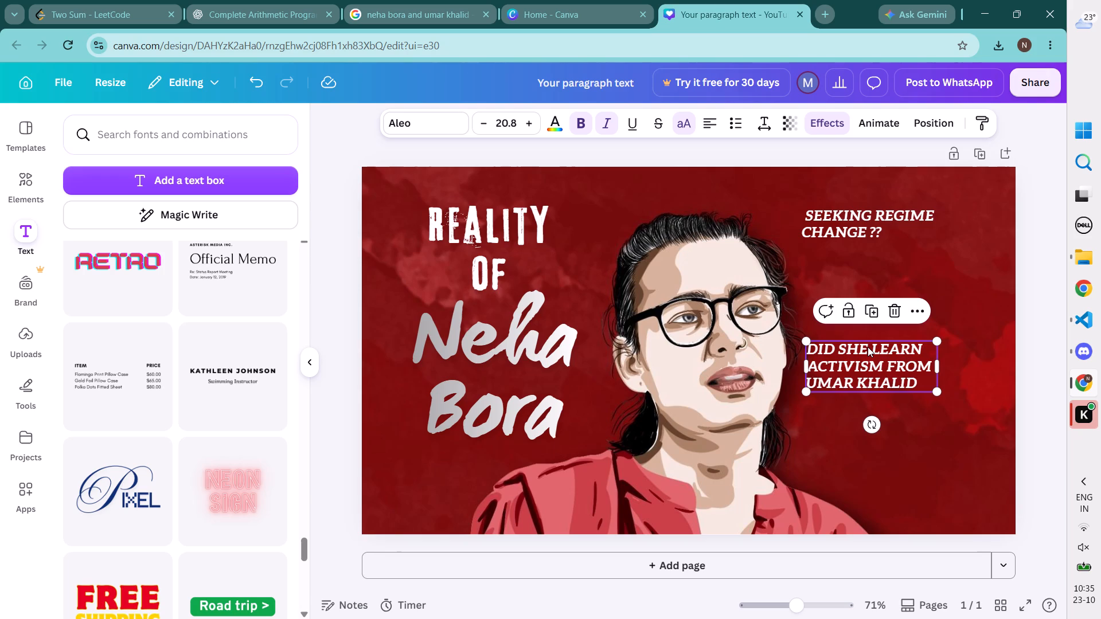
Return to the "neha bora and umar khalid" Google image results and examine further headlines for thumbnail text ideas.
{"action": "left_click", "coordinate": [458, 2]}
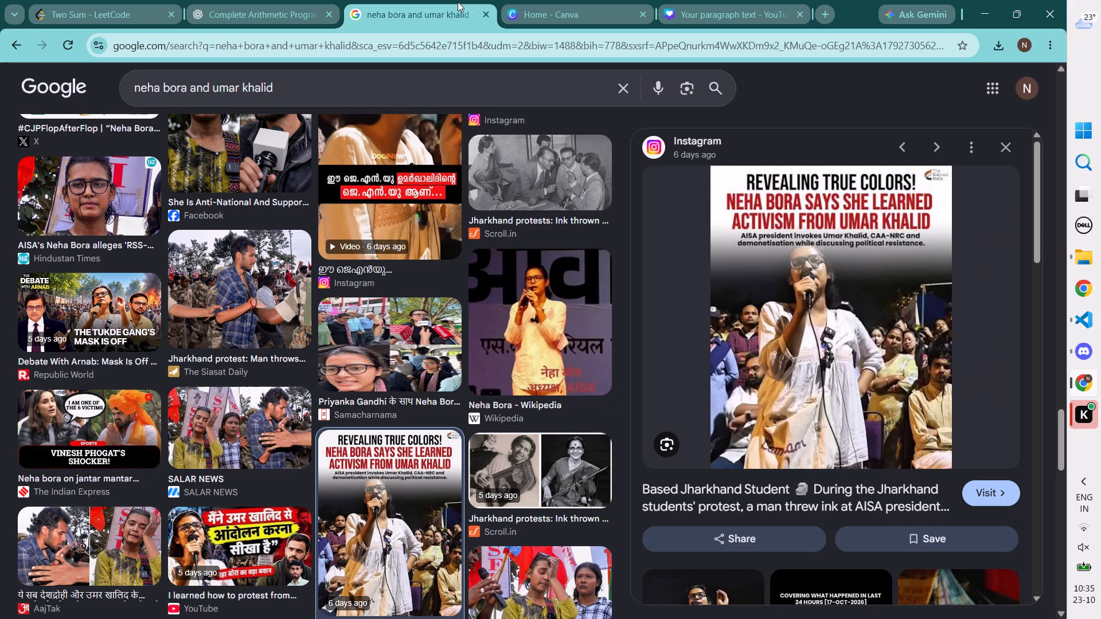
{"action": "scroll", "coordinate": [417, 244], "scroll_direction": "down", "scroll_amount": 2}
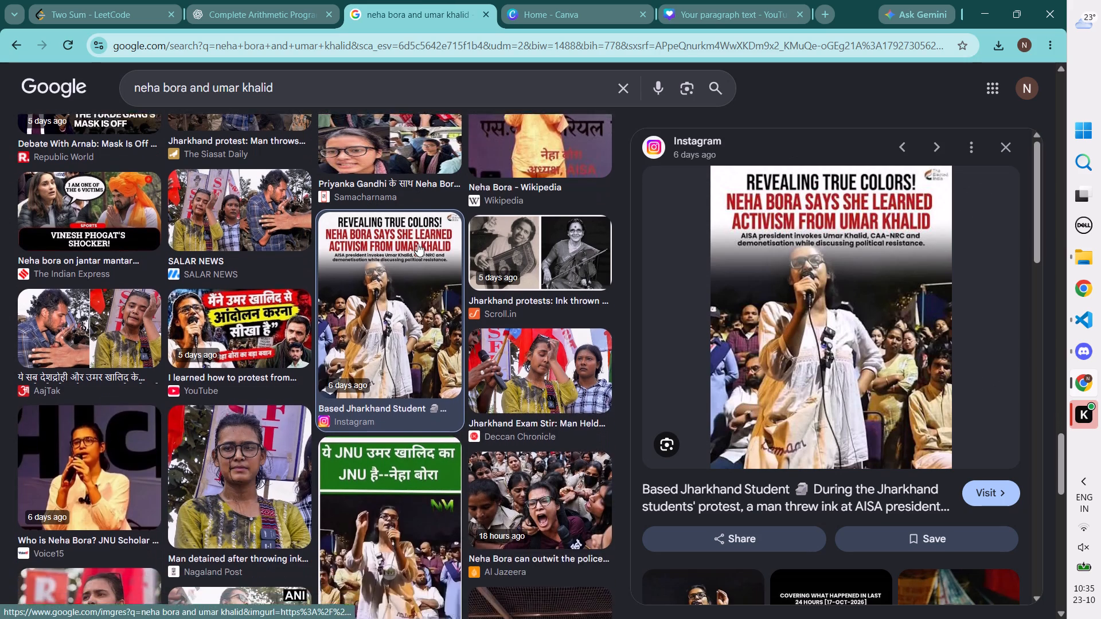
{"action": "scroll", "coordinate": [417, 244], "scroll_direction": "down", "scroll_amount": 3}
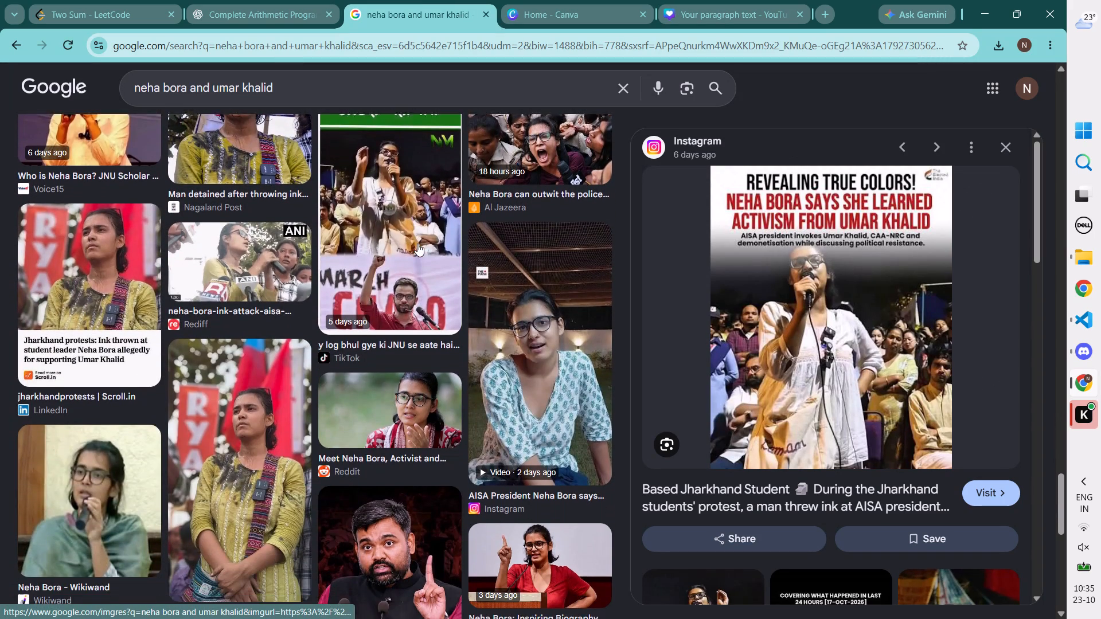
{"action": "scroll", "coordinate": [417, 244], "scroll_direction": "down", "scroll_amount": 3}
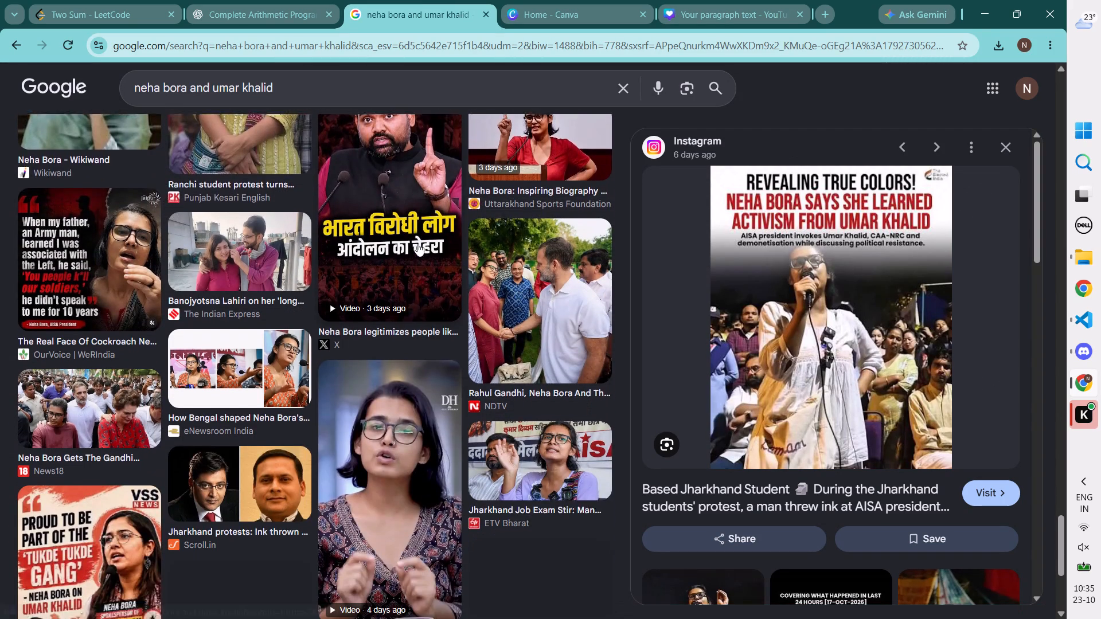
{"action": "scroll", "coordinate": [417, 244], "scroll_direction": "up", "scroll_amount": 2}
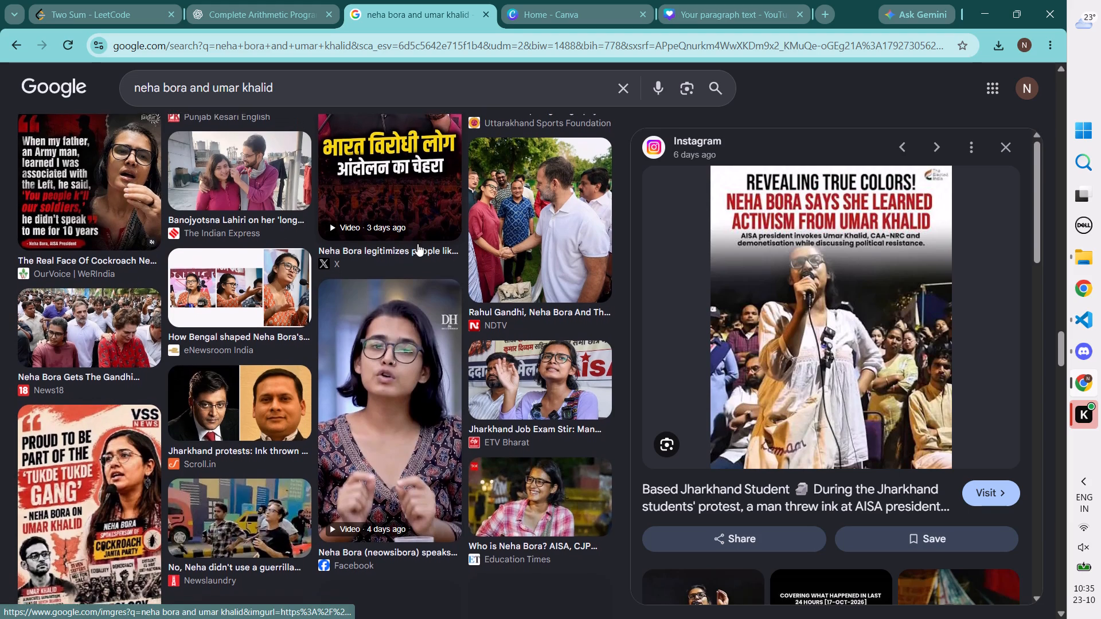
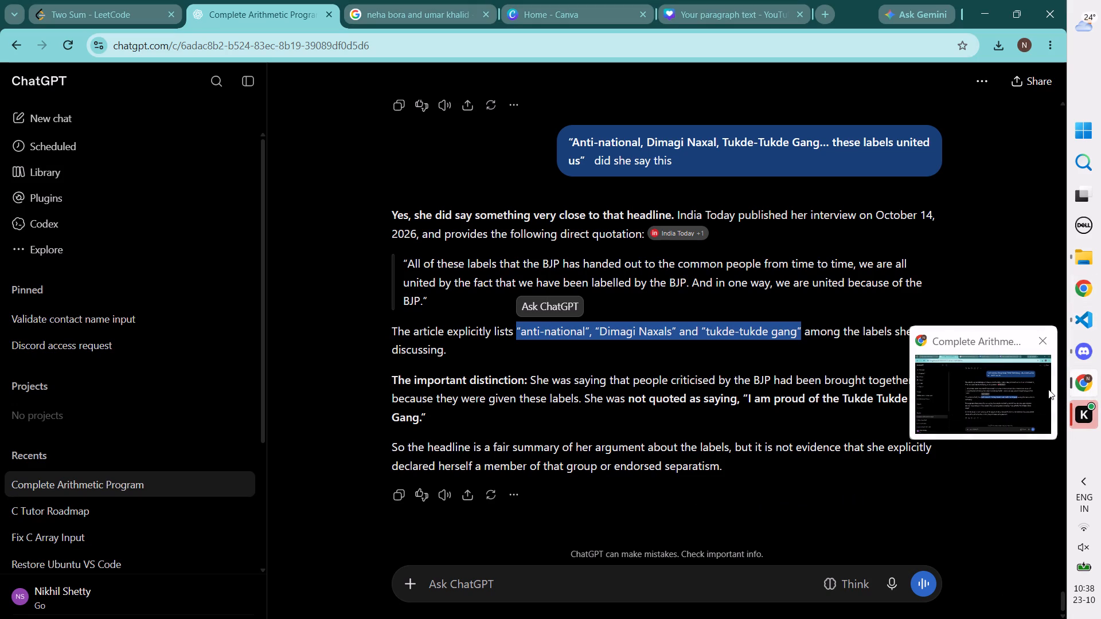
Switch to the Canva thumbnail and delete the "Did she learn activism from Umar Khalid" text.
{"action": "left_click", "coordinate": [729, 11]}
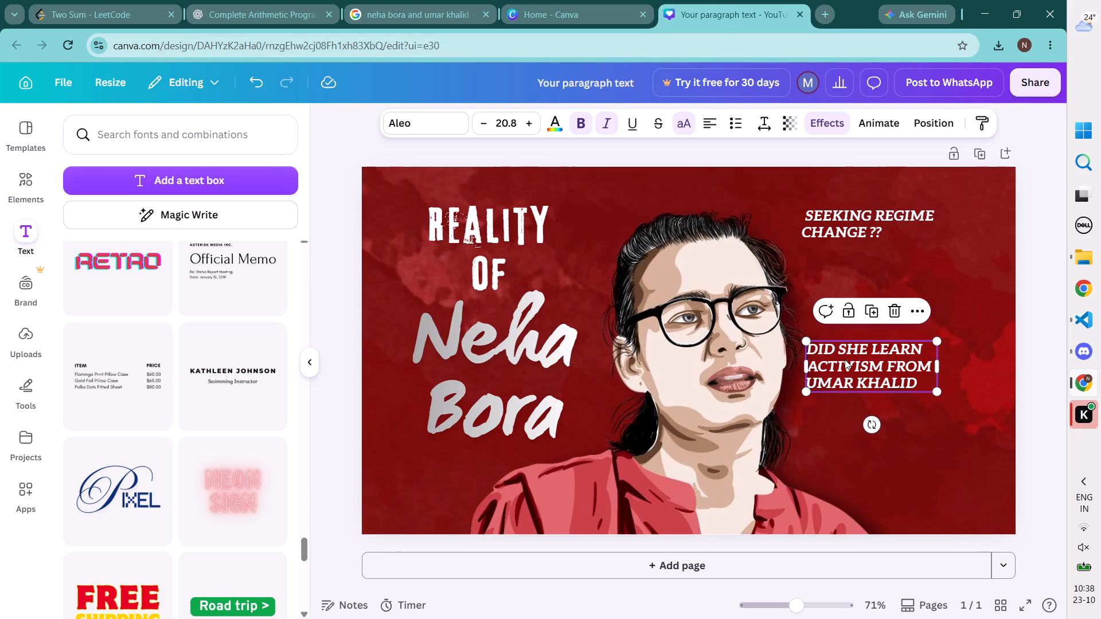
{"action": "left_click", "coordinate": [898, 311]}
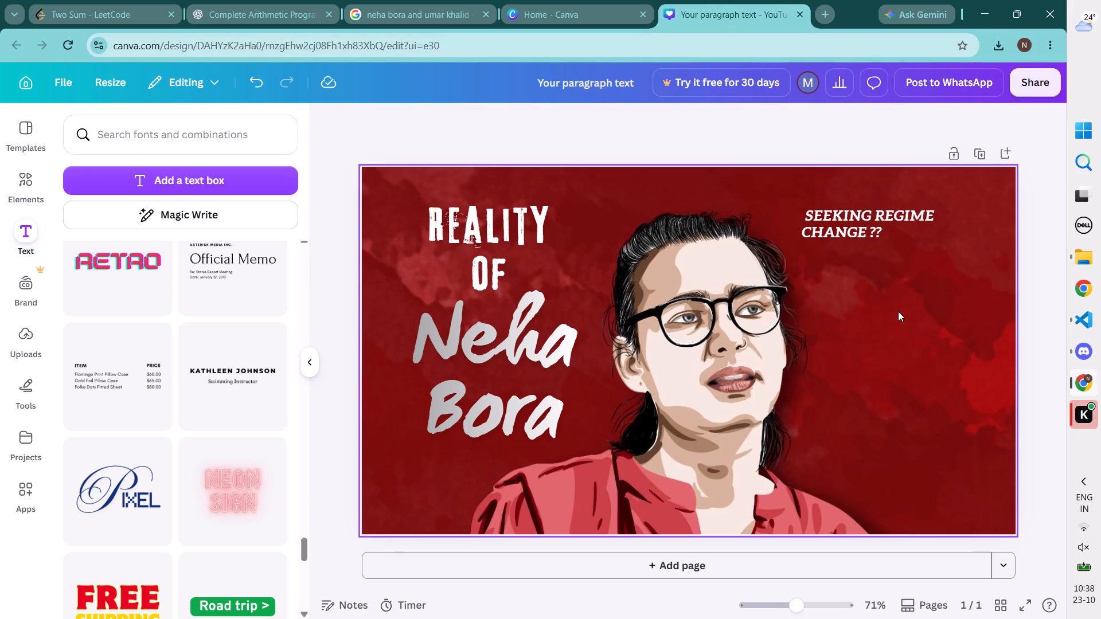
Duplicate the "Seeking regime change ??" text, place the copy just below the original and enlarge it to about font size 21.7.
{"action": "left_click", "coordinate": [862, 226]}
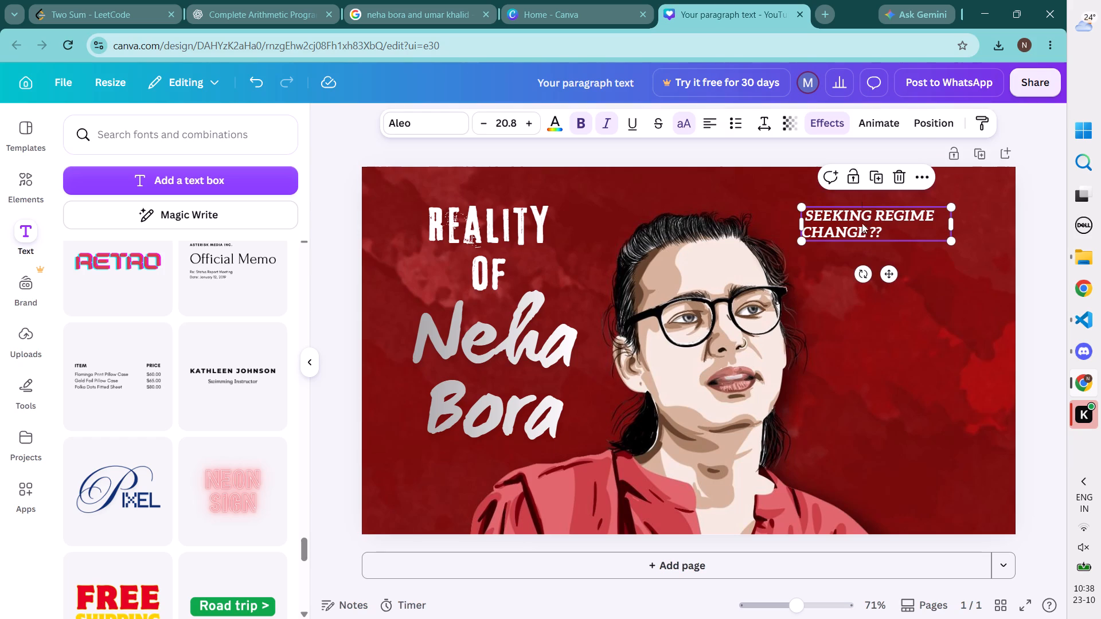
{"action": "left_click", "coordinate": [875, 174]}
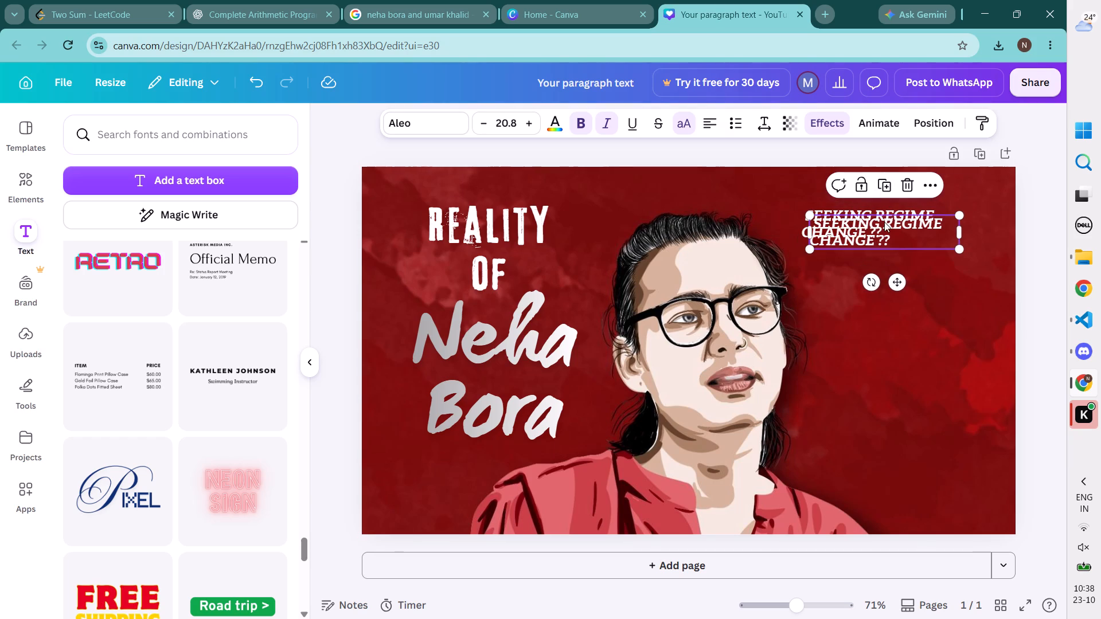
{"action": "left_click_drag", "start_coordinate": [899, 242], "coordinate": [902, 288]}
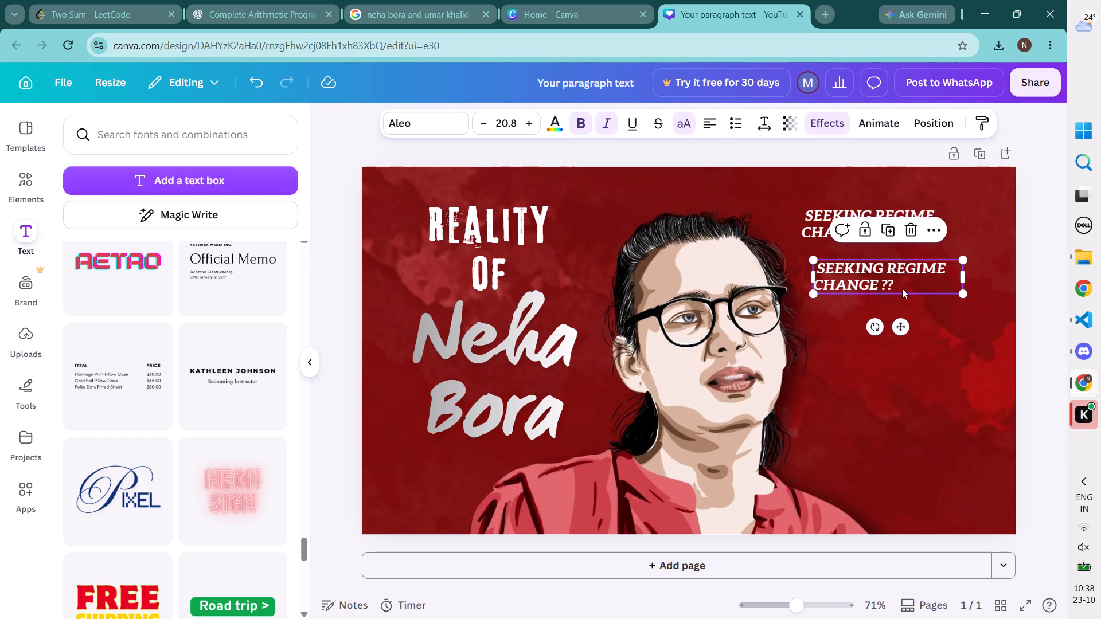
{"action": "left_click_drag", "start_coordinate": [962, 293], "coordinate": [1020, 365]}
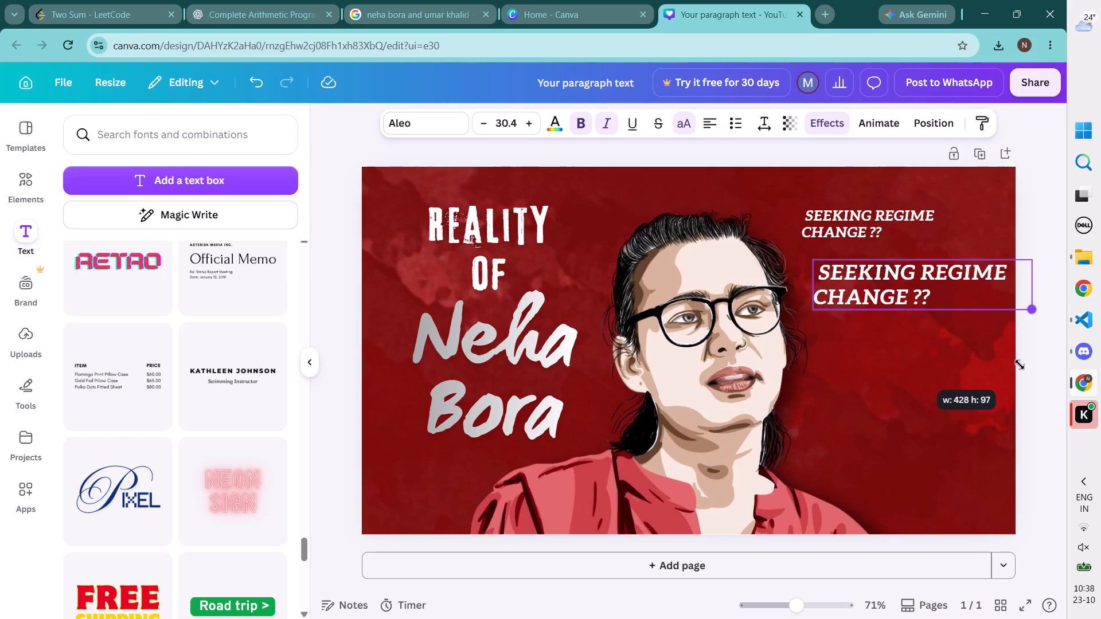
{"action": "left_click_drag", "start_coordinate": [1020, 365], "coordinate": [958, 340]}
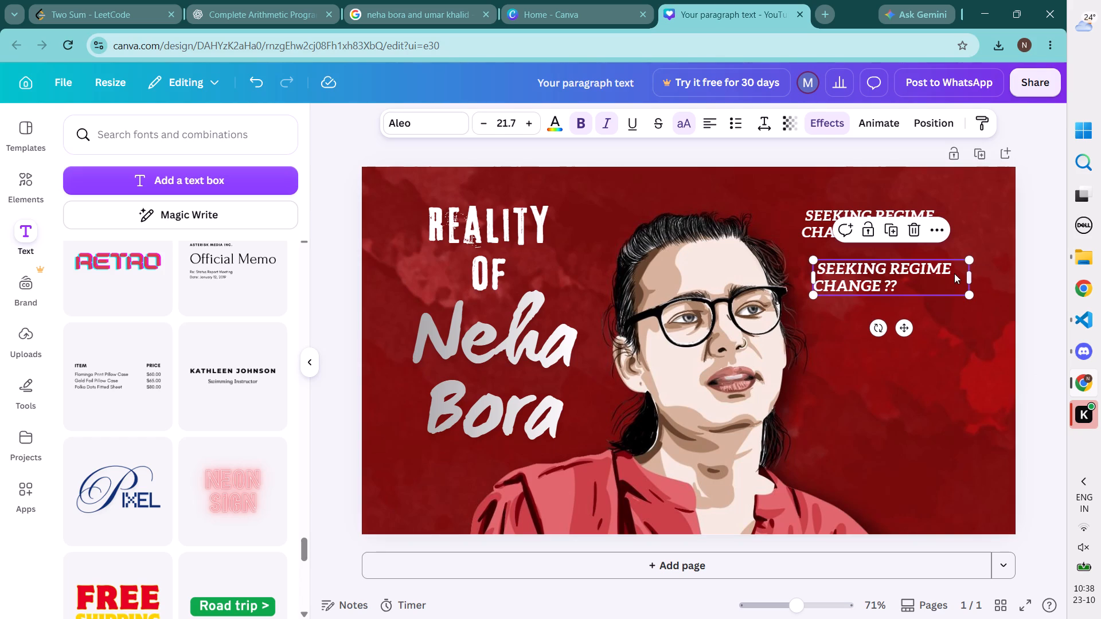
Replace the duplicate's wording with the copied labels and trim it to only "Anti-national" in quotation marks.
{"action": "left_click", "coordinate": [940, 287]}
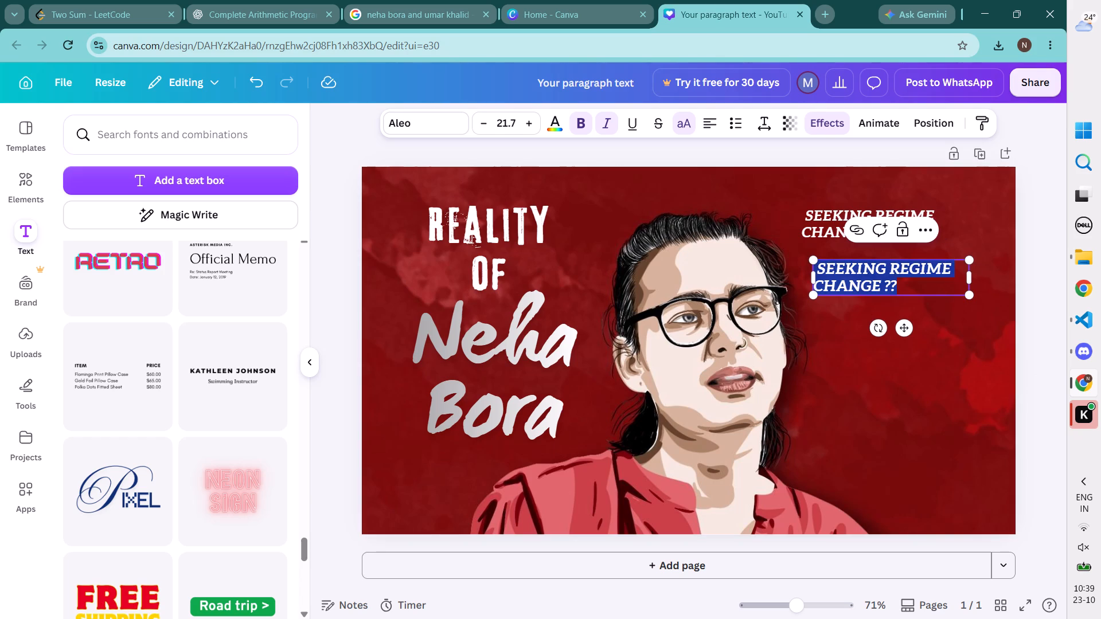
{"action": "key", "text": "ctrl+v"}
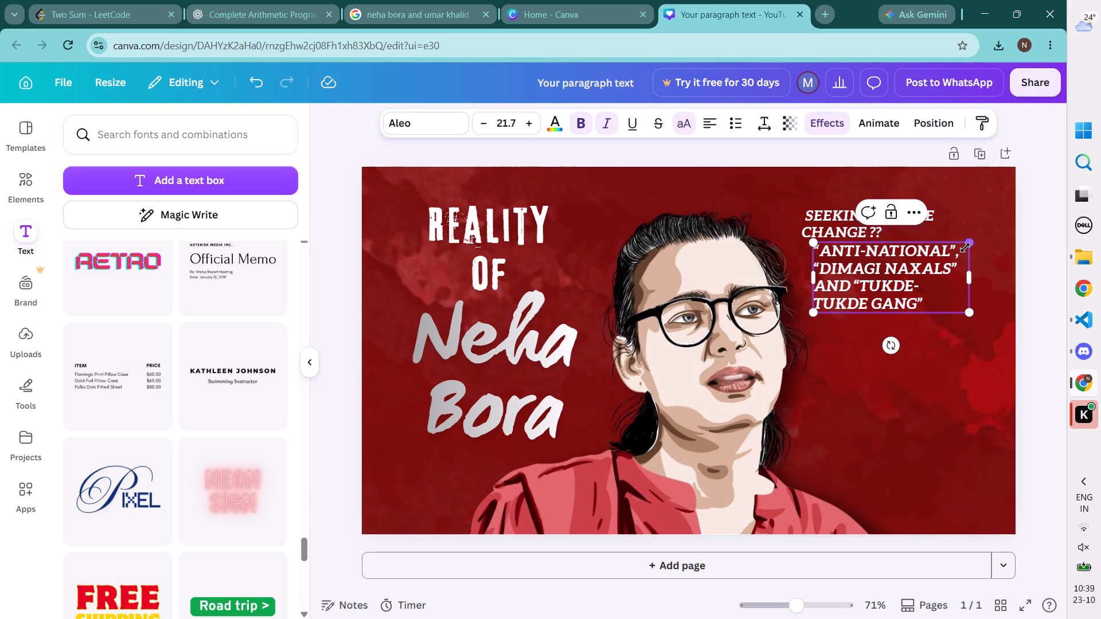
{"action": "left_click", "coordinate": [965, 257]}
{"action": "key", "text": "BackSpace"}
{"action": "left_click_drag", "start_coordinate": [933, 307], "coordinate": [813, 268]}
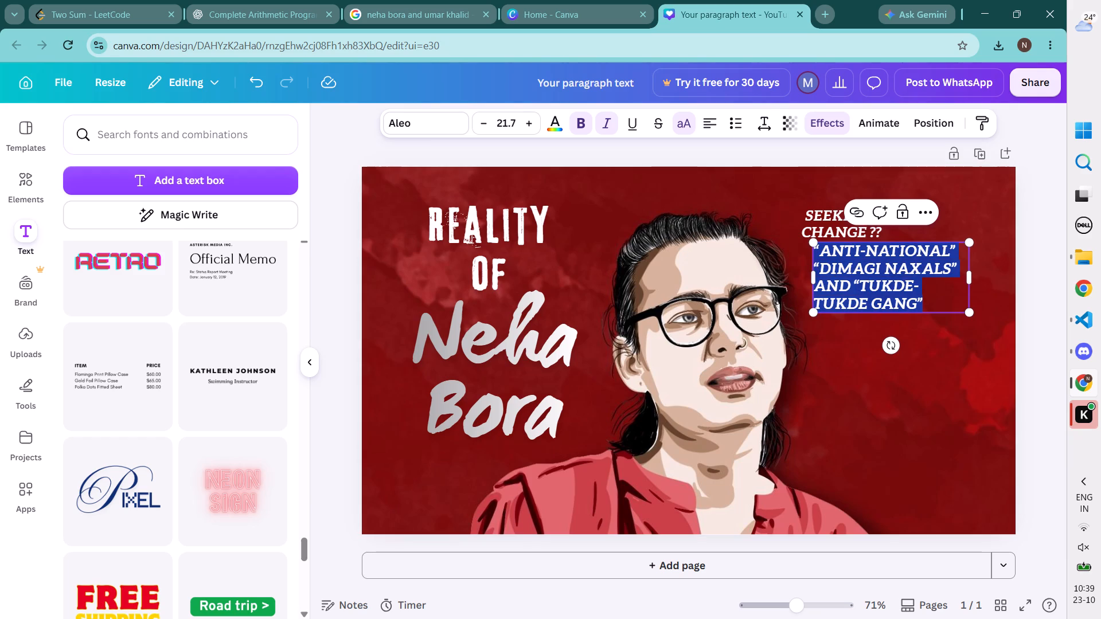
{"action": "left_click", "coordinate": [934, 296]}
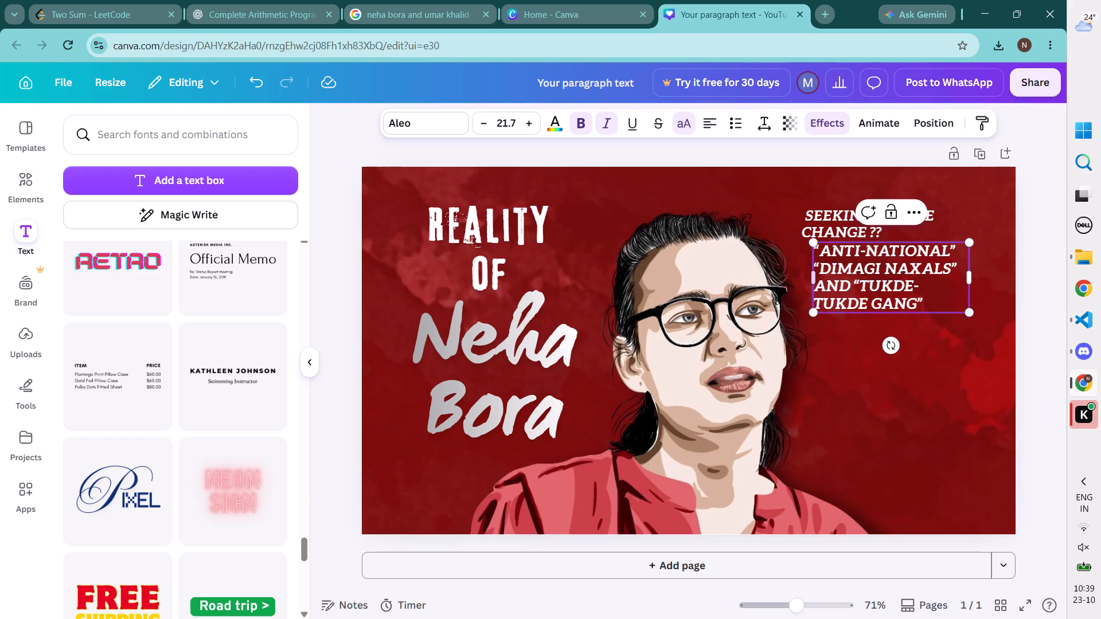
{"action": "left_click_drag", "start_coordinate": [817, 265], "coordinate": [900, 312]}
{"action": "left_click_drag", "start_coordinate": [900, 312], "coordinate": [921, 308]}
{"action": "key", "text": "BackSpace"}
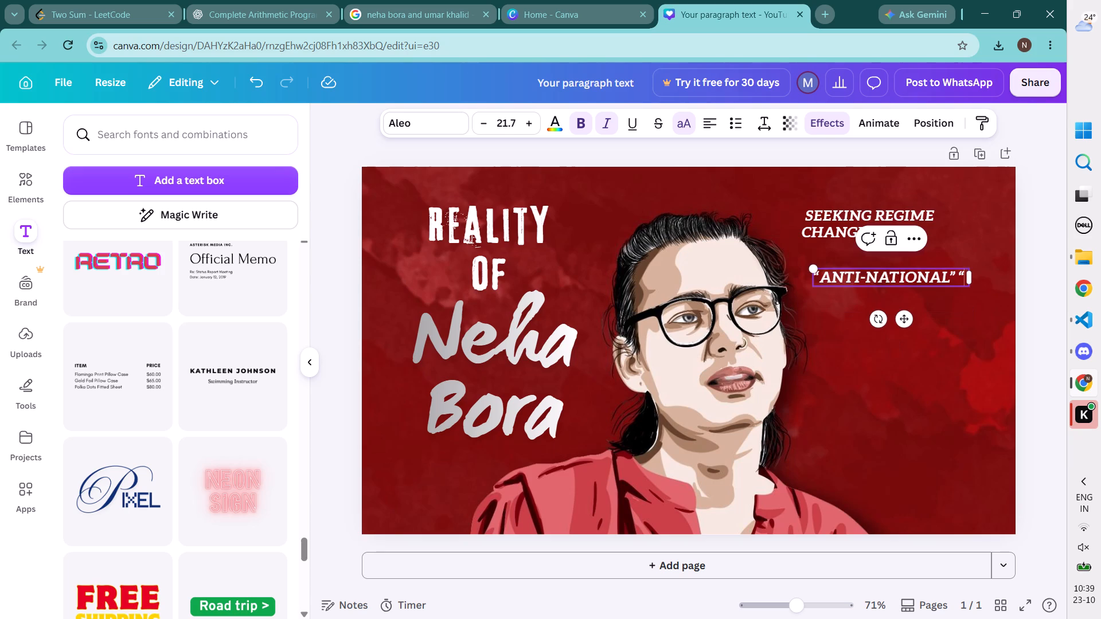
{"action": "key", "text": "BackSpace"}
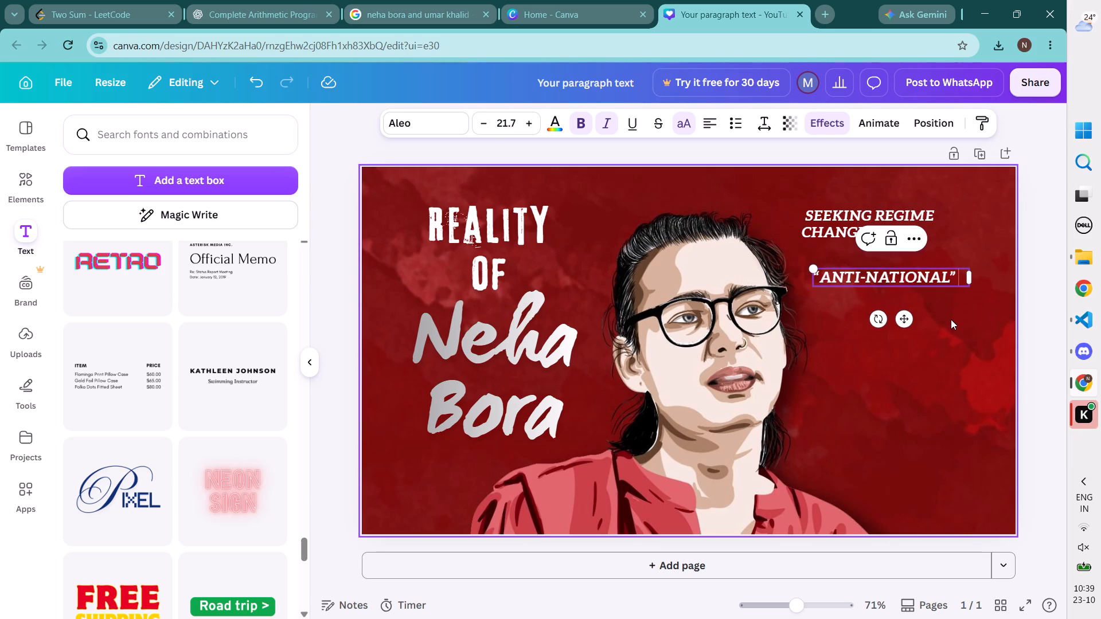
{"action": "left_click", "coordinate": [924, 279]}
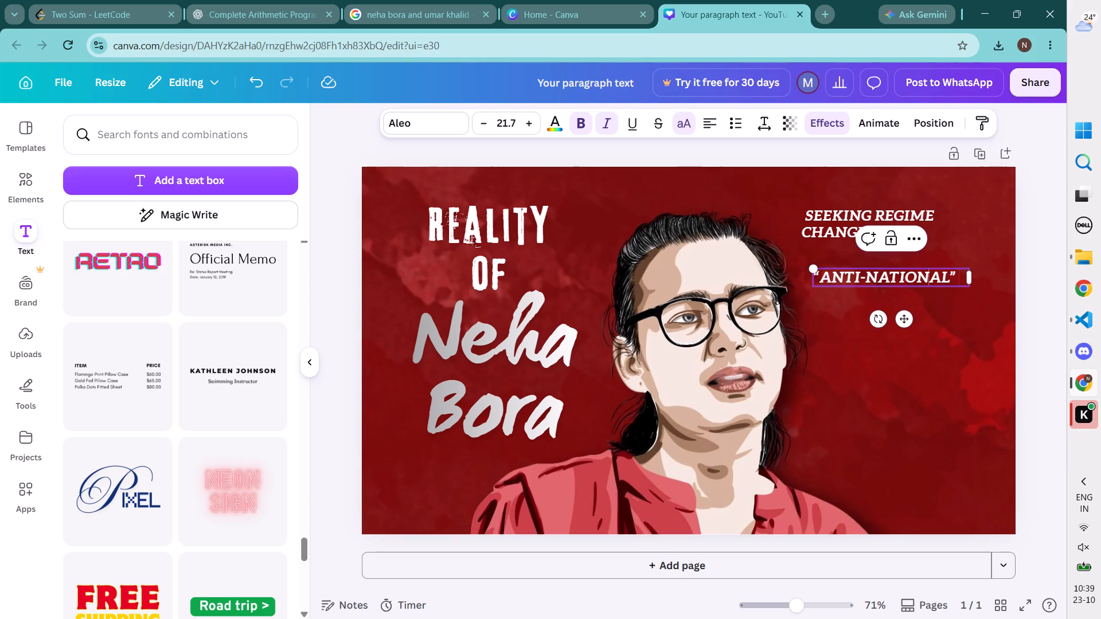
{"action": "left_click", "coordinate": [955, 352]}
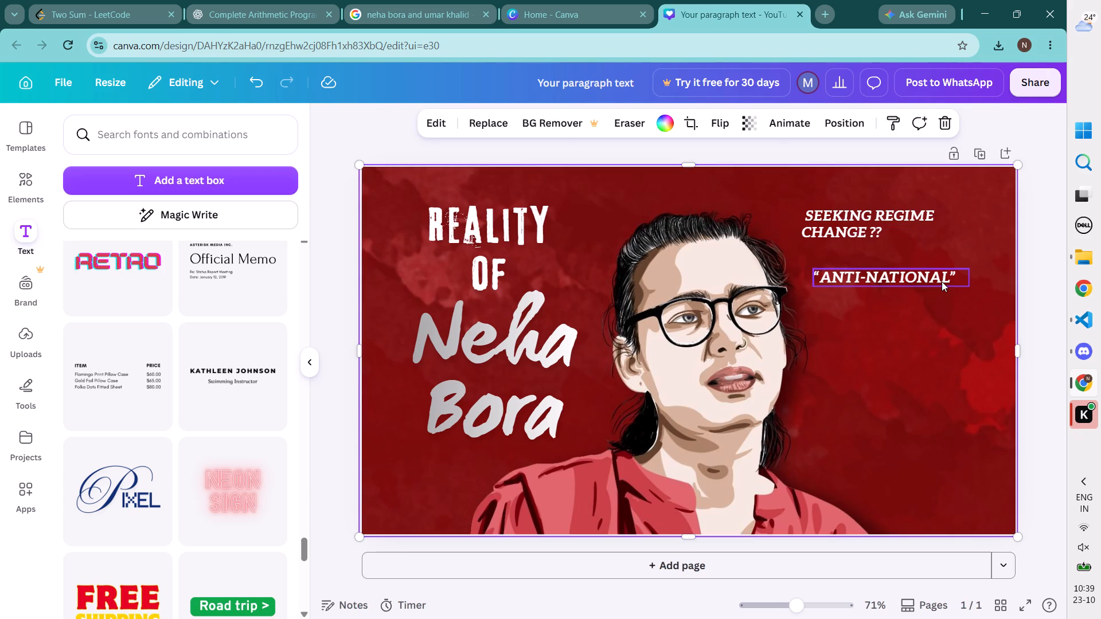
Duplicate the "Anti-national" text below itself, paste the copied labels into it and trim them to "Dimagi Naxals" in quotation marks.
{"action": "left_click", "coordinate": [942, 281]}
{"action": "left_click", "coordinate": [891, 238]}
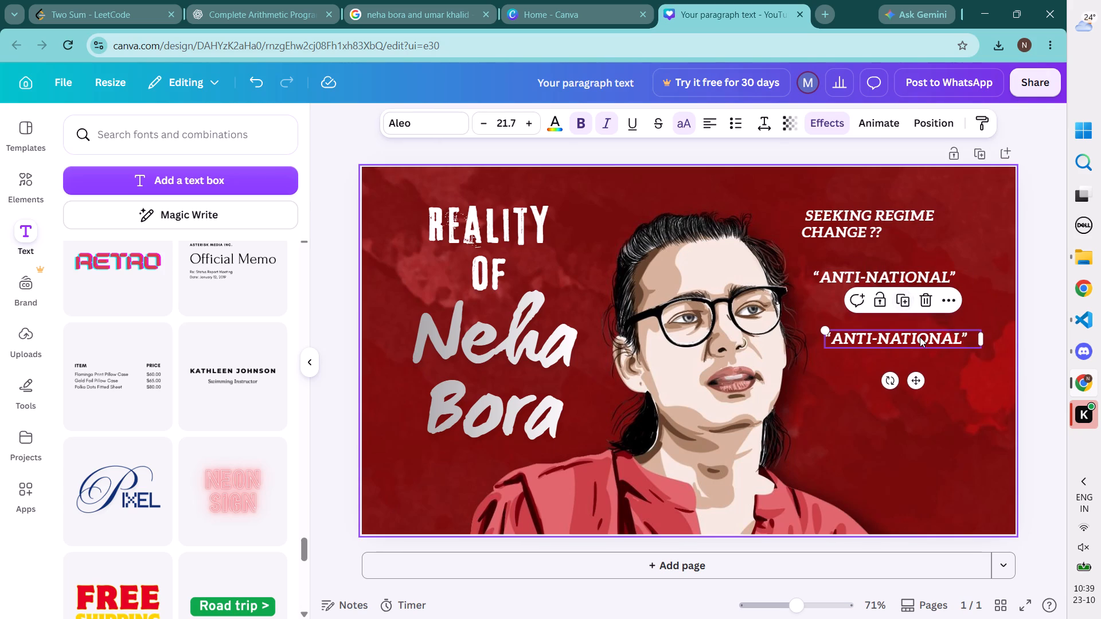
{"action": "double_click", "coordinate": [952, 336]}
{"action": "key", "text": "ctrl+v"}
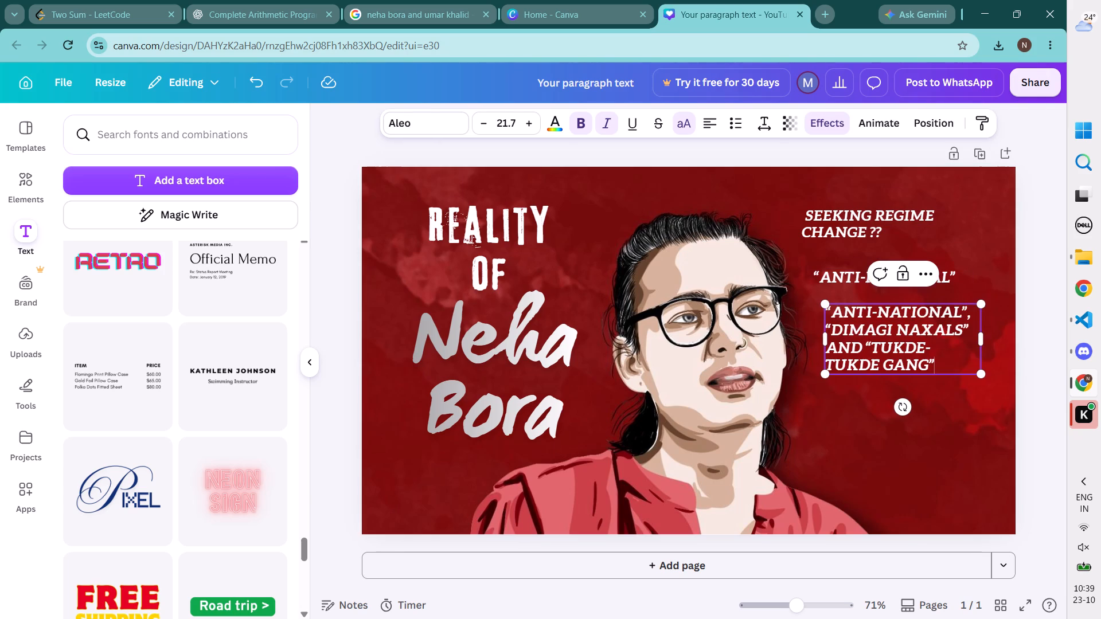
{"action": "left_click_drag", "start_coordinate": [973, 315], "coordinate": [852, 329]}
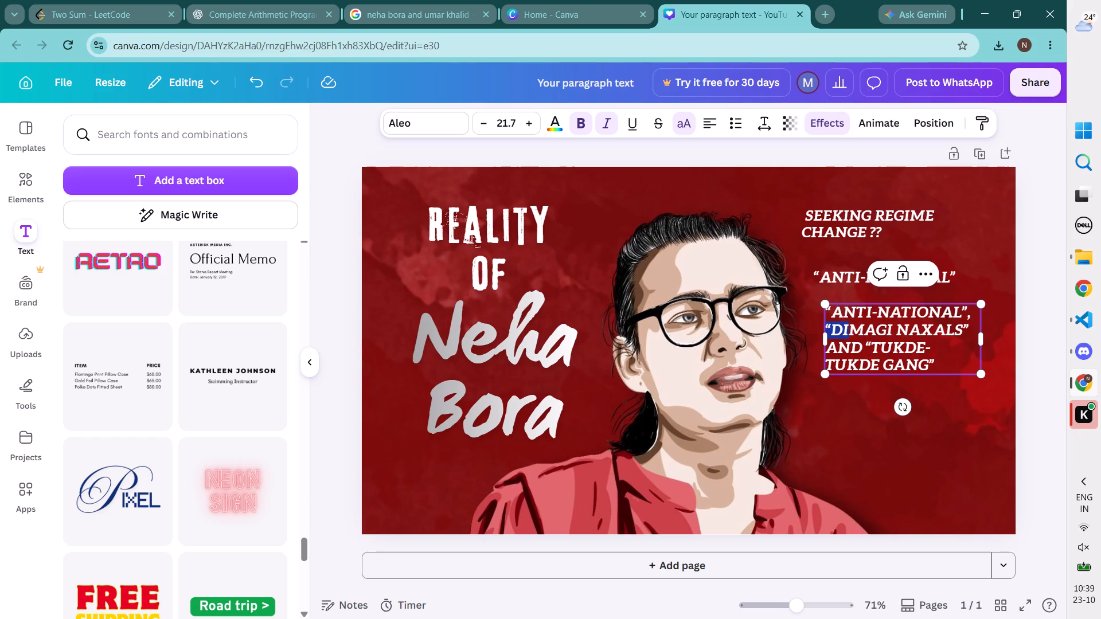
{"action": "left_click_drag", "start_coordinate": [852, 329], "coordinate": [832, 318]}
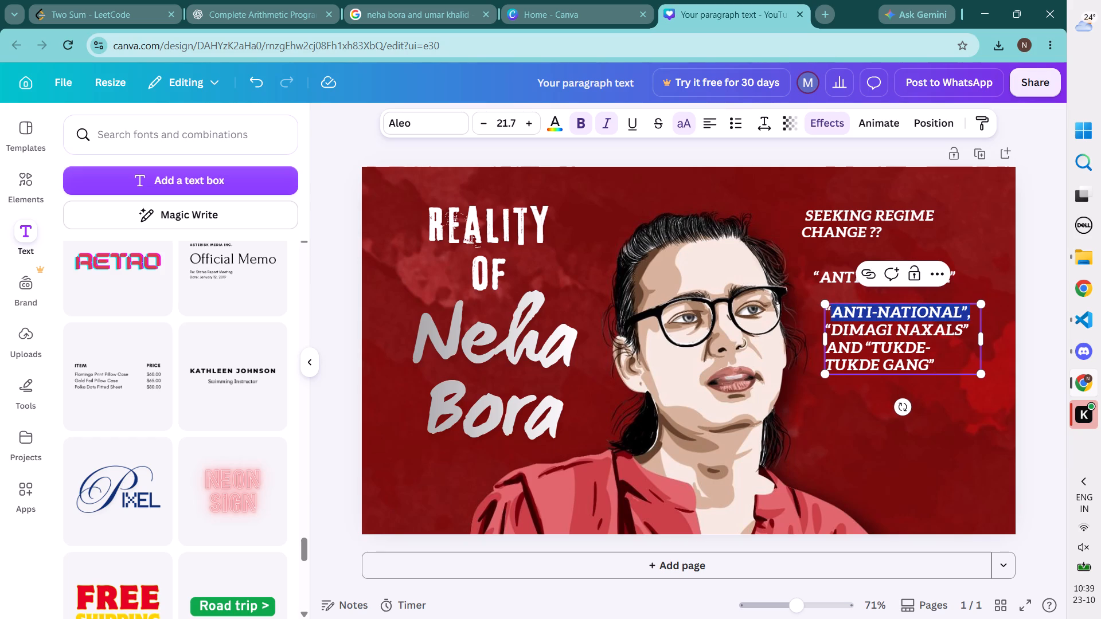
{"action": "key", "text": "BackSpace"}
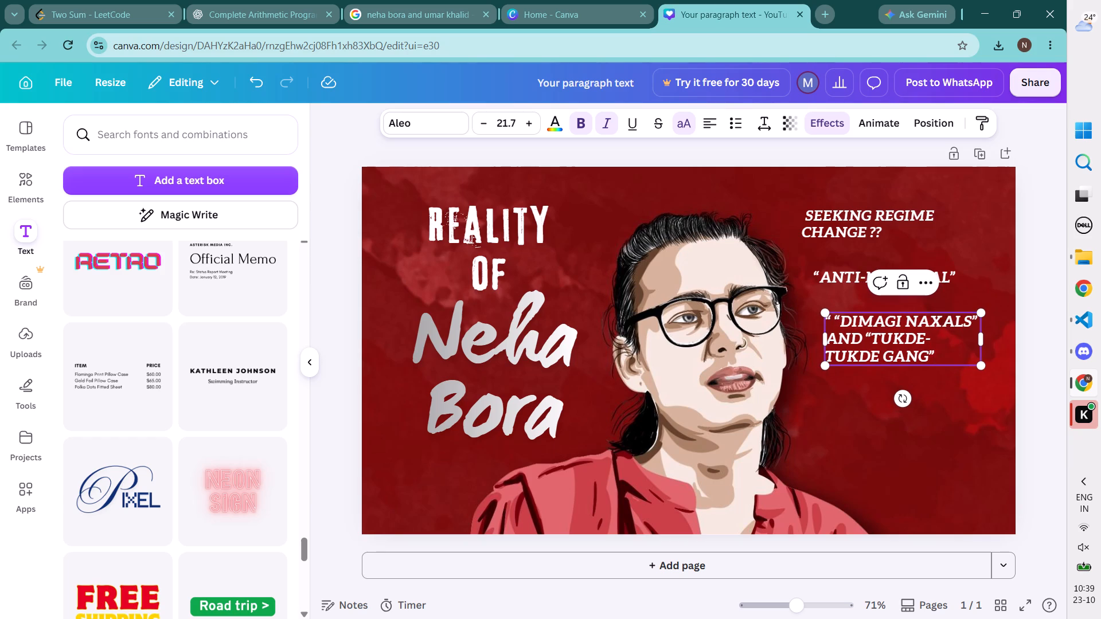
{"action": "left_click_drag", "start_coordinate": [939, 357], "coordinate": [823, 344]}
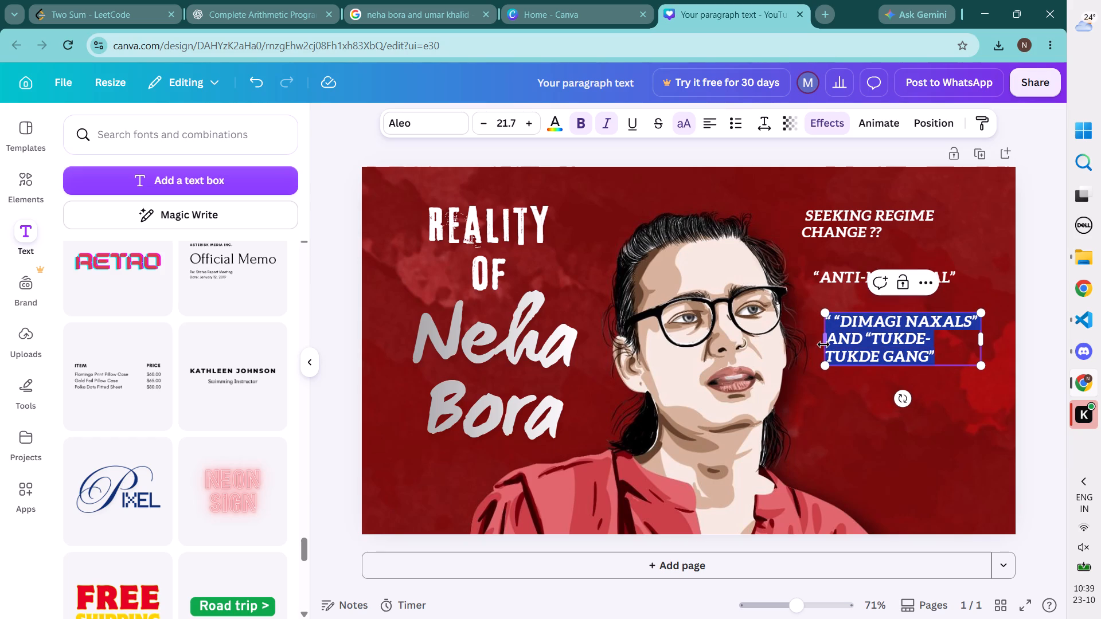
{"action": "left_click_drag", "start_coordinate": [823, 344], "coordinate": [827, 347]}
{"action": "key", "text": "BackSpace"}
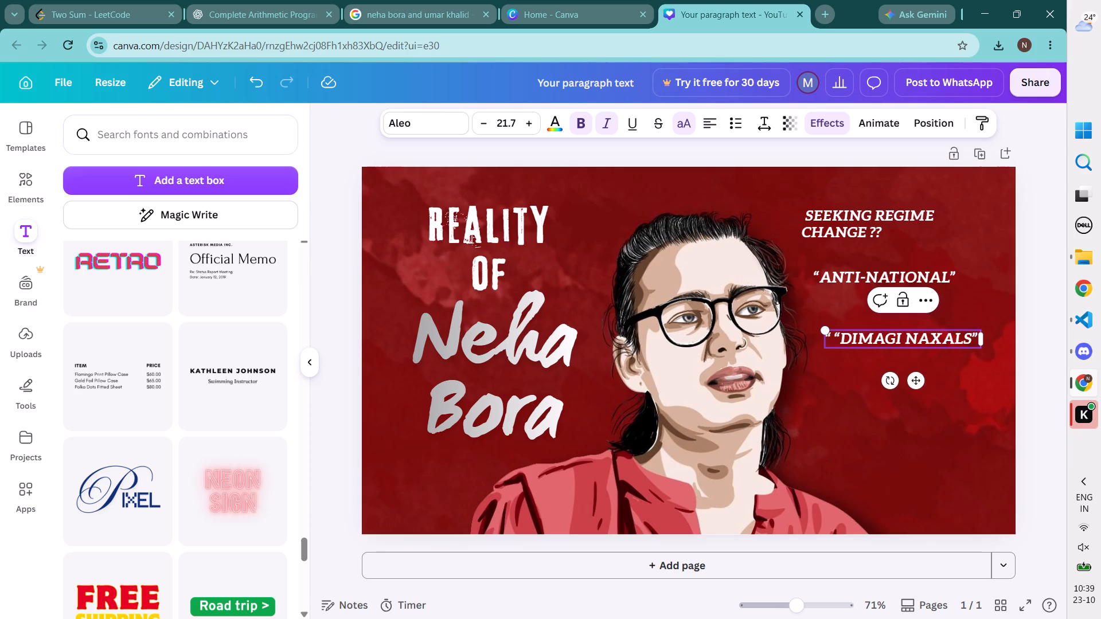
{"action": "left_click", "coordinate": [834, 333]}
{"action": "key", "text": "BackSpace"}
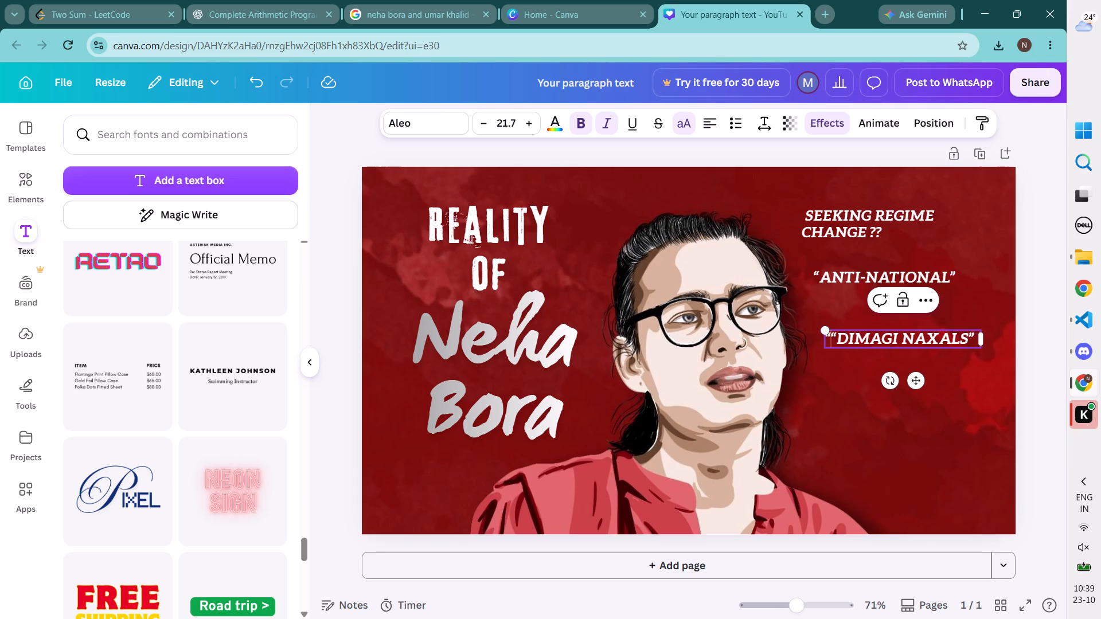
{"action": "key", "text": "BackSpace"}
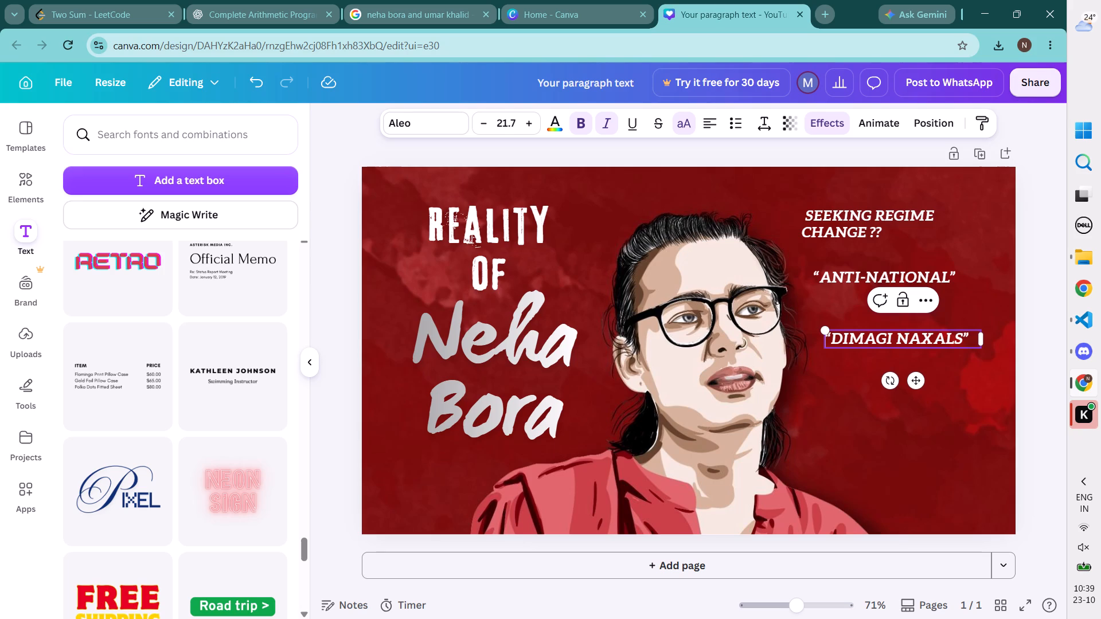
Duplicate the "Dimagi Naxals" text below itself, paste the copied labels into the copy and trim them to "Tukde-Tukde Gang" in quotation marks.
{"action": "left_click", "coordinate": [963, 374]}
{"action": "left_click", "coordinate": [921, 332]}
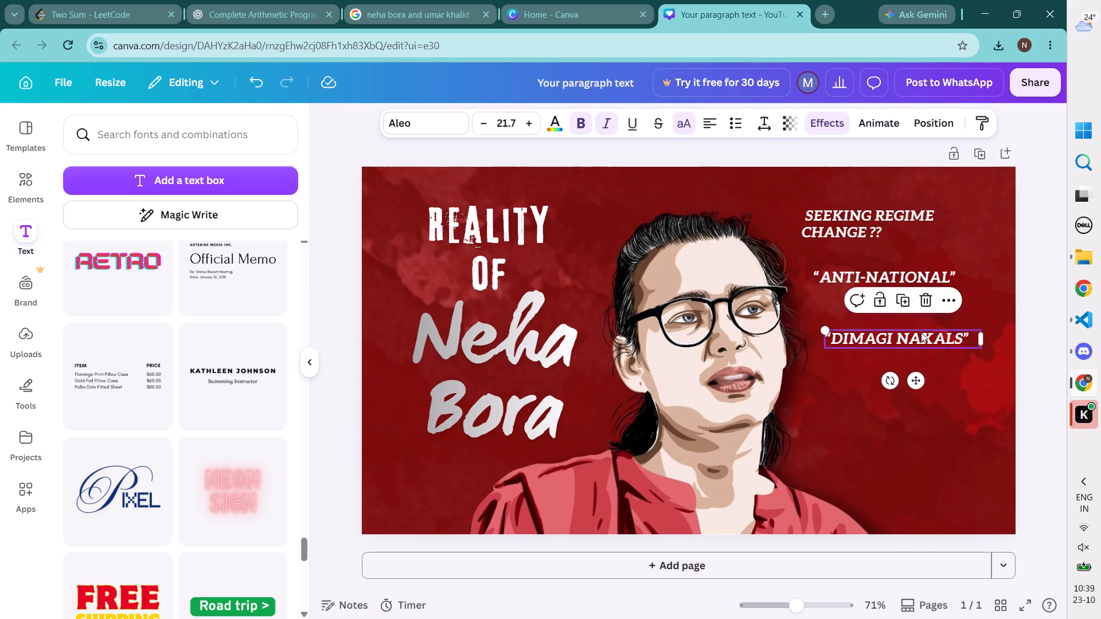
{"action": "left_click", "coordinate": [900, 300]}
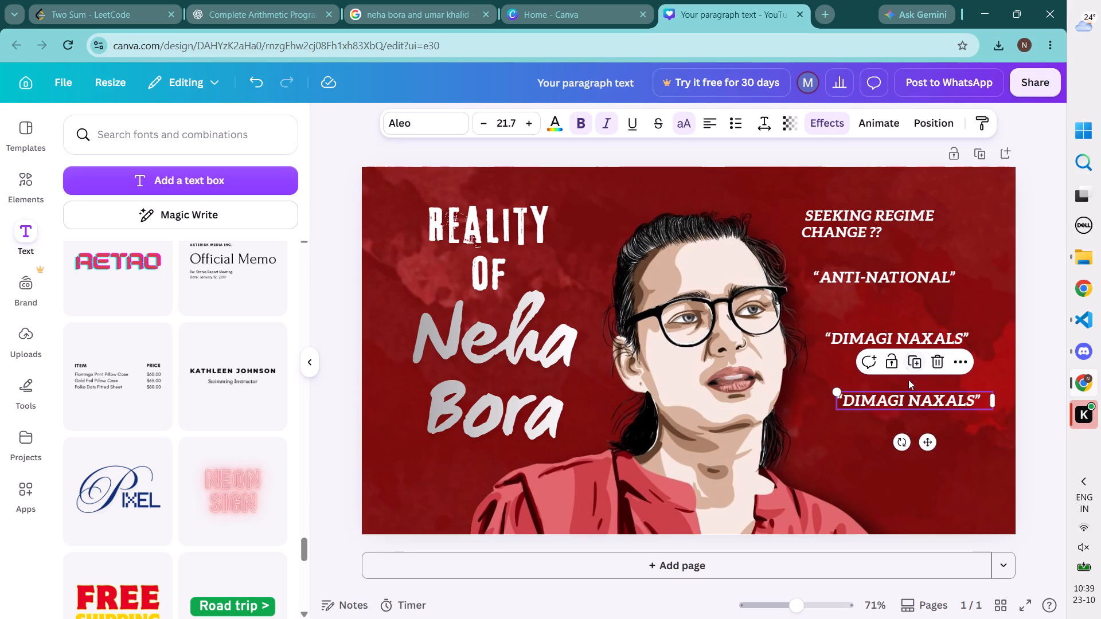
{"action": "double_click", "coordinate": [978, 395]}
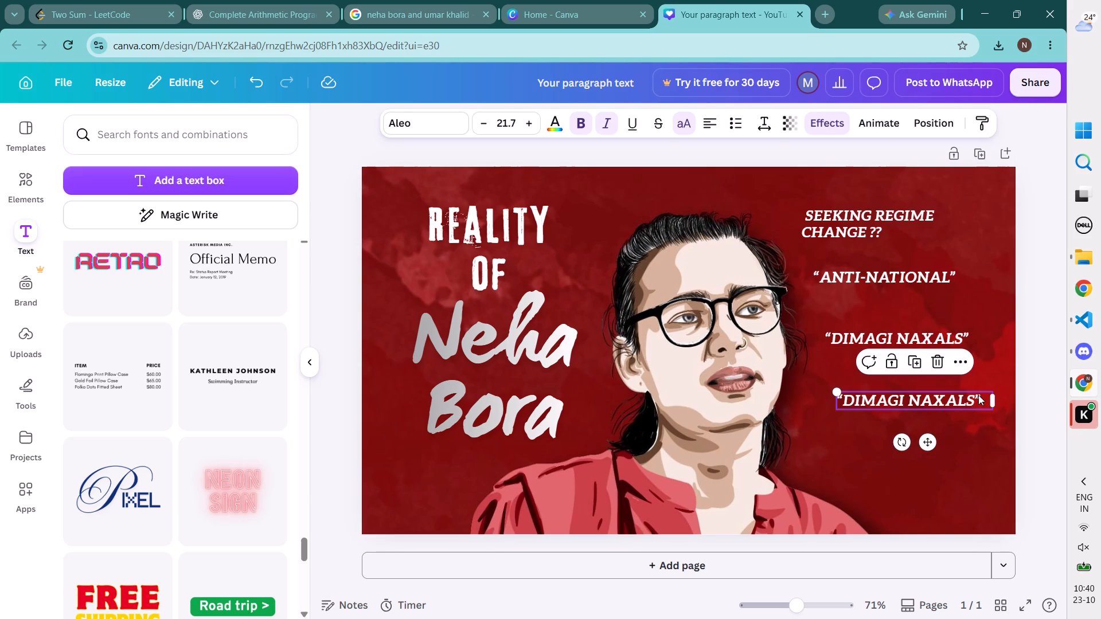
{"action": "key", "text": "ctrl+v"}
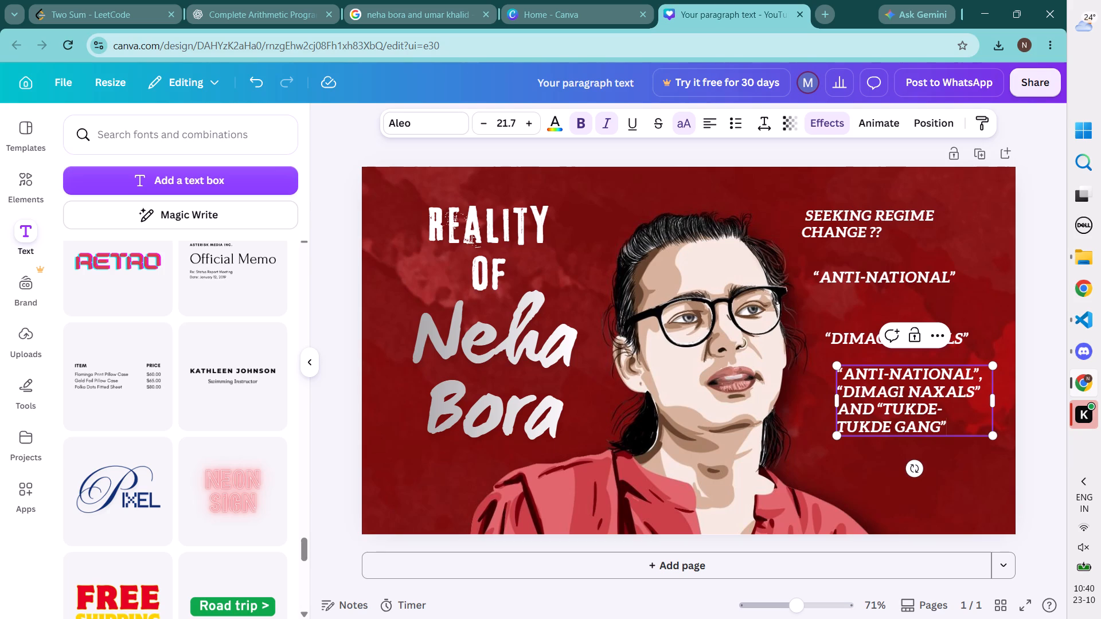
{"action": "left_click_drag", "start_coordinate": [879, 414], "coordinate": [845, 376]}
{"action": "key", "text": "BackSpace"}
{"action": "key", "text": "BackSpace"}
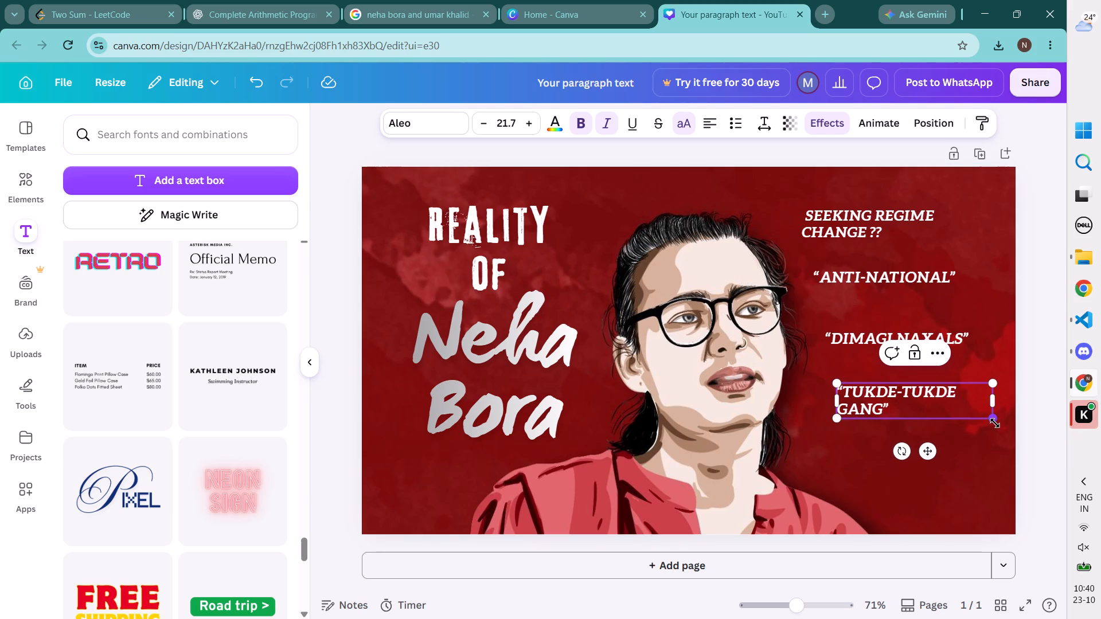
Enlarge the "Tukde-Tukde Gang" text to about font size 24.2 and move it slightly down and to the right on the thumbnail.
{"action": "left_click_drag", "start_coordinate": [995, 423], "coordinate": [1032, 445]}
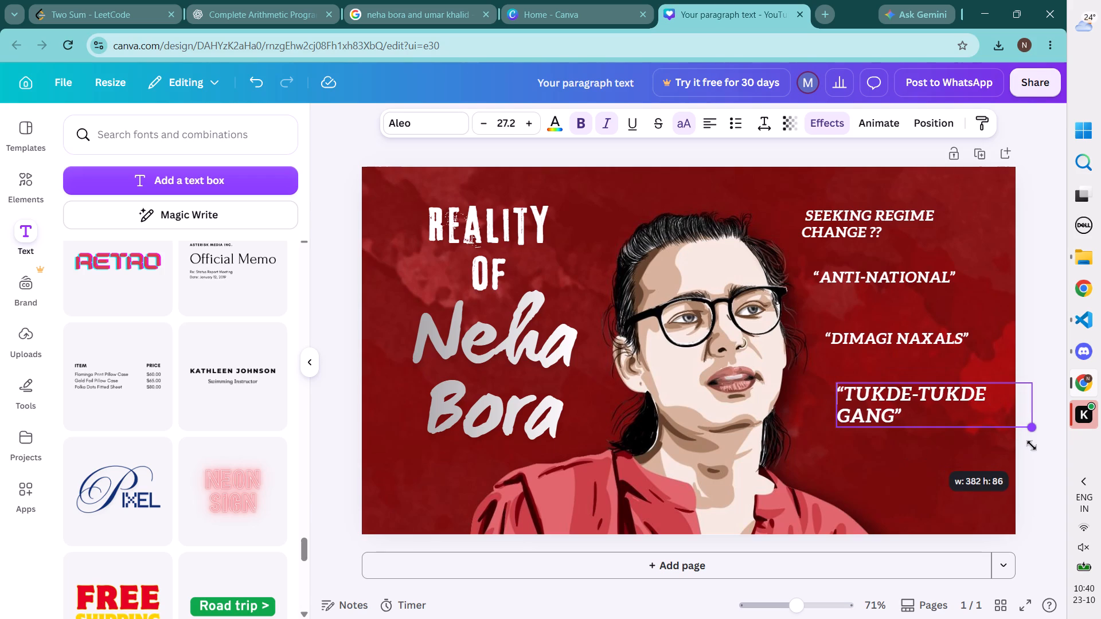
{"action": "left_click_drag", "start_coordinate": [1032, 445], "coordinate": [1010, 444]}
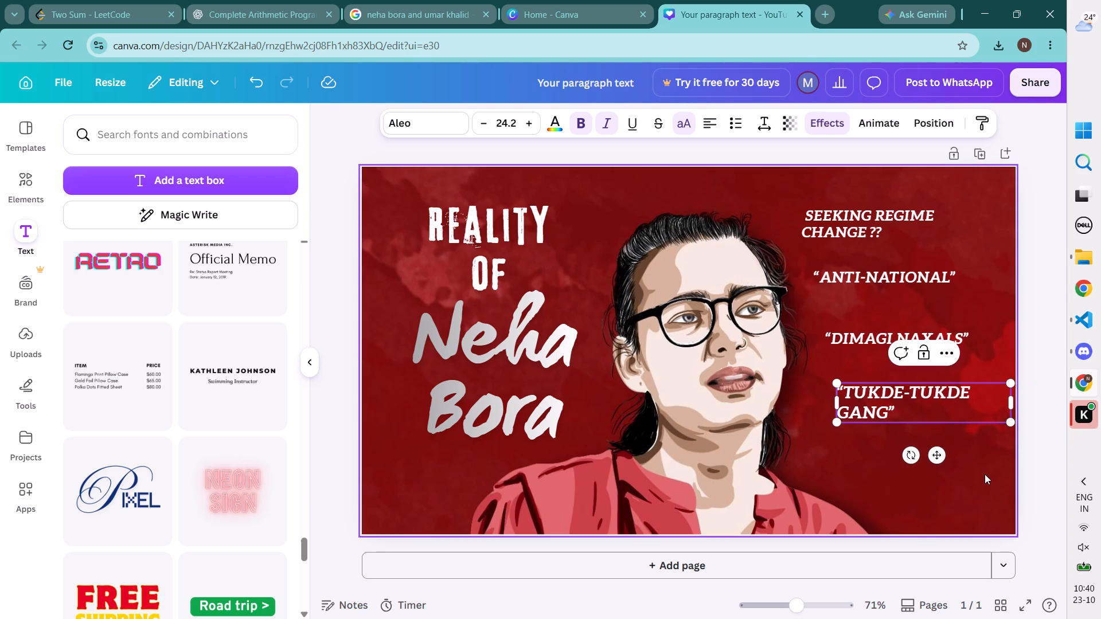
{"action": "left_click", "coordinate": [985, 474]}
{"action": "left_click_drag", "start_coordinate": [927, 387], "coordinate": [952, 408]}
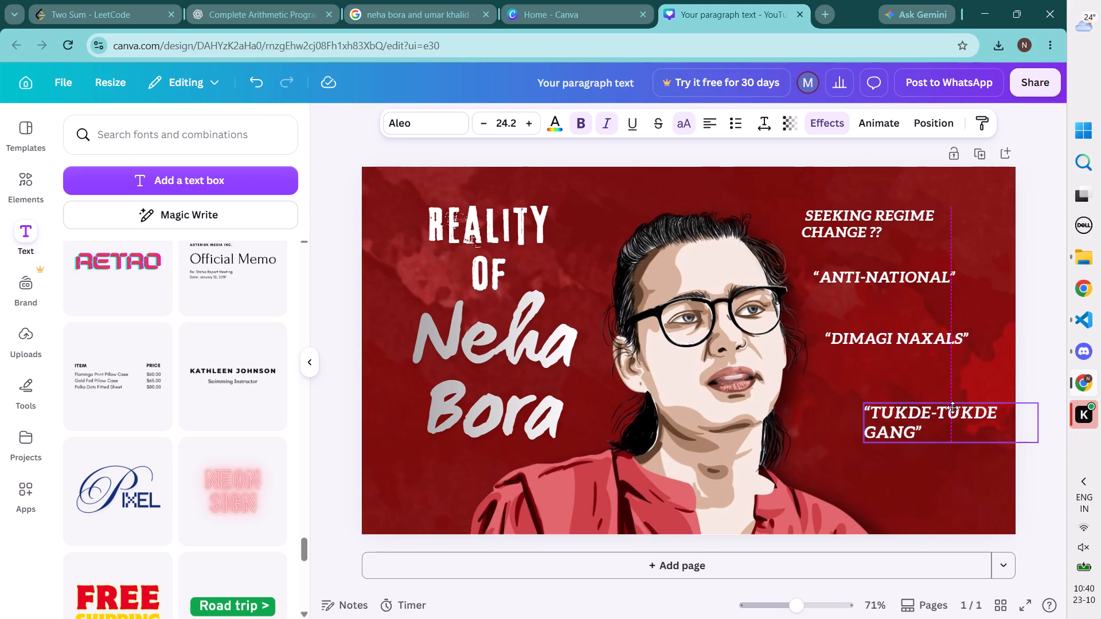
{"action": "left_click_drag", "start_coordinate": [952, 408], "coordinate": [952, 412]}
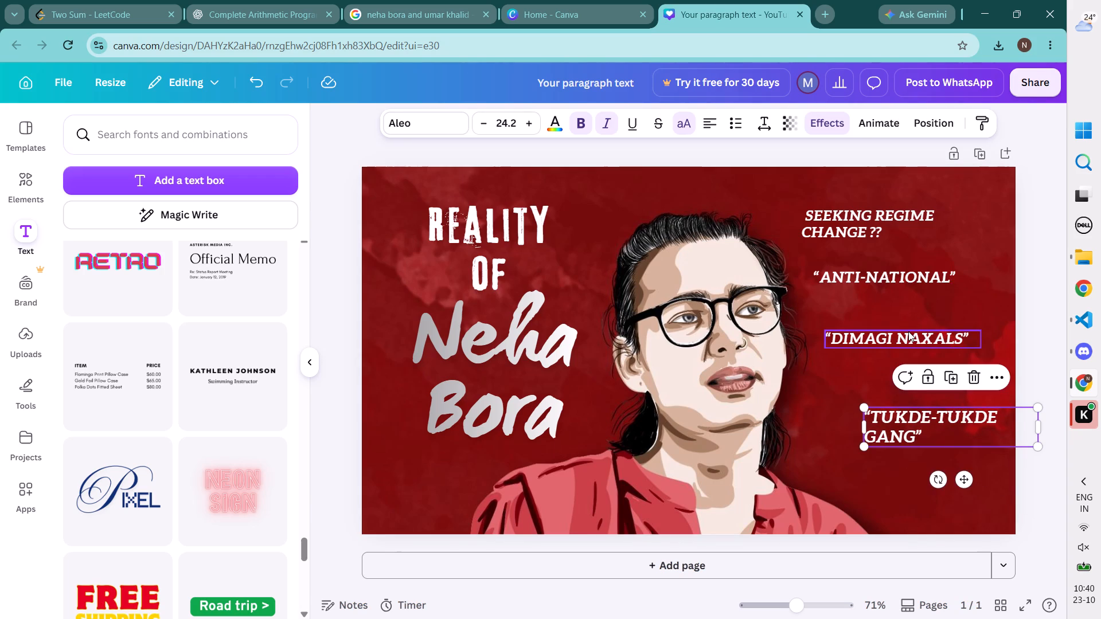
Enlarge the "Dimagi Naxals" text to about font size 22.6.
{"action": "left_click", "coordinate": [908, 331]}
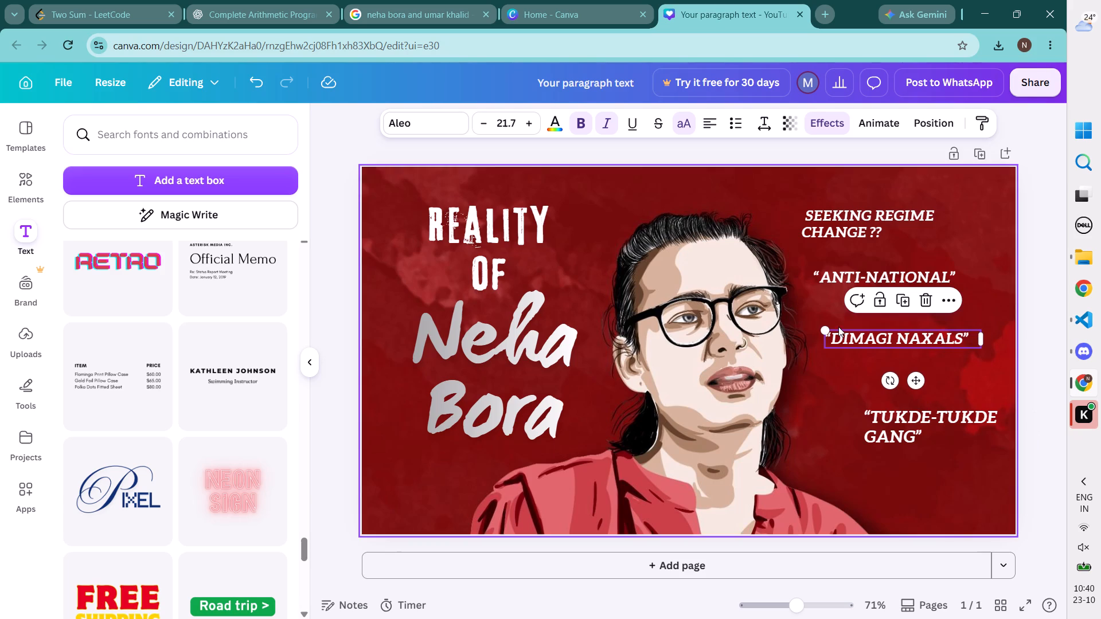
{"action": "left_click_drag", "start_coordinate": [826, 329], "coordinate": [818, 303]}
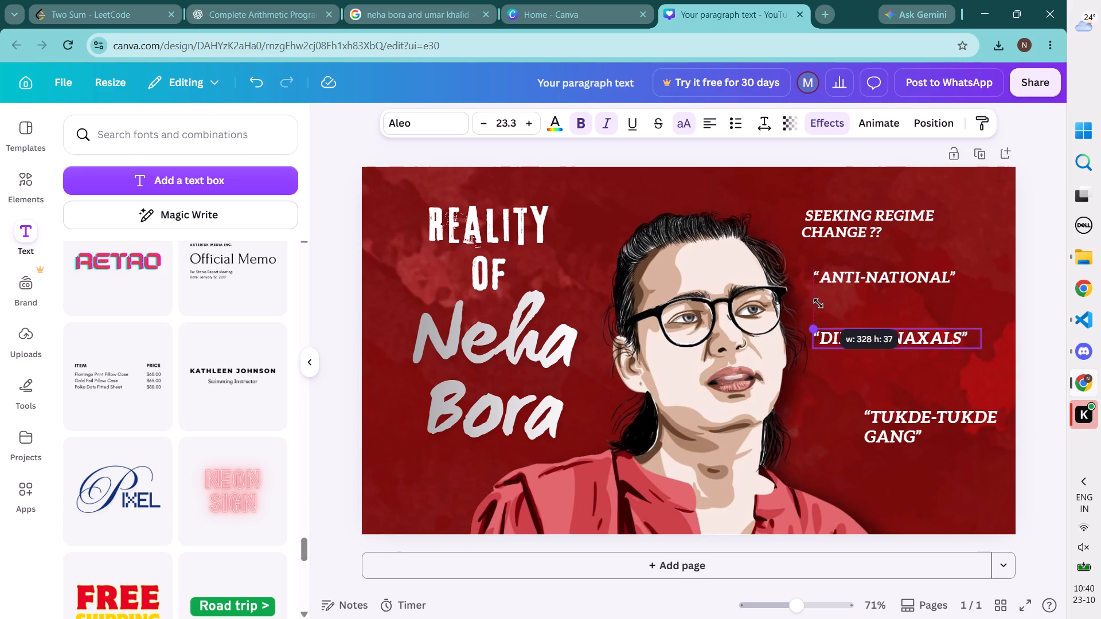
{"action": "left_click_drag", "start_coordinate": [818, 303], "coordinate": [822, 304]}
Set the "Anti-national" text to font size 23.7 and nudge it slightly to the right, keeping it on one line.
{"action": "left_click", "coordinate": [875, 270]}
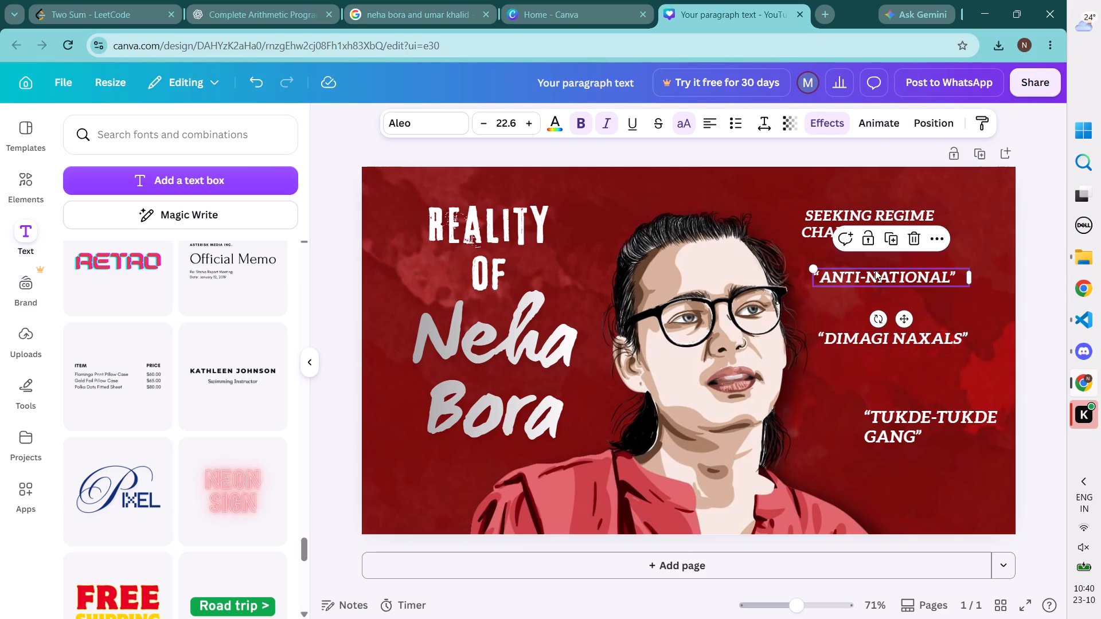
{"action": "left_click", "coordinate": [895, 339]}
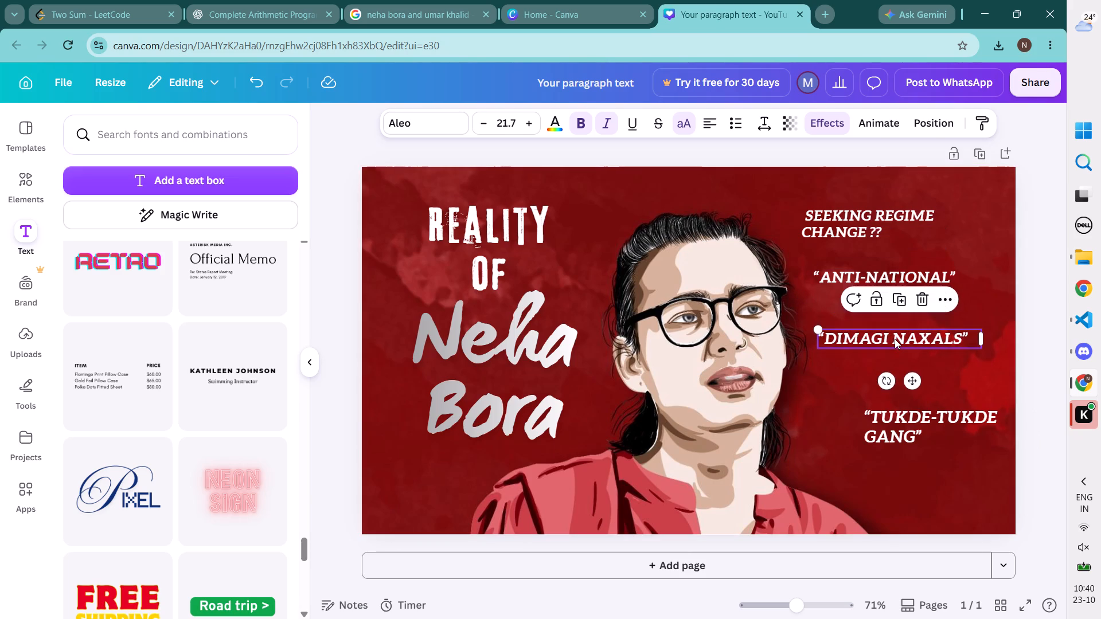
{"action": "left_click", "coordinate": [909, 273]}
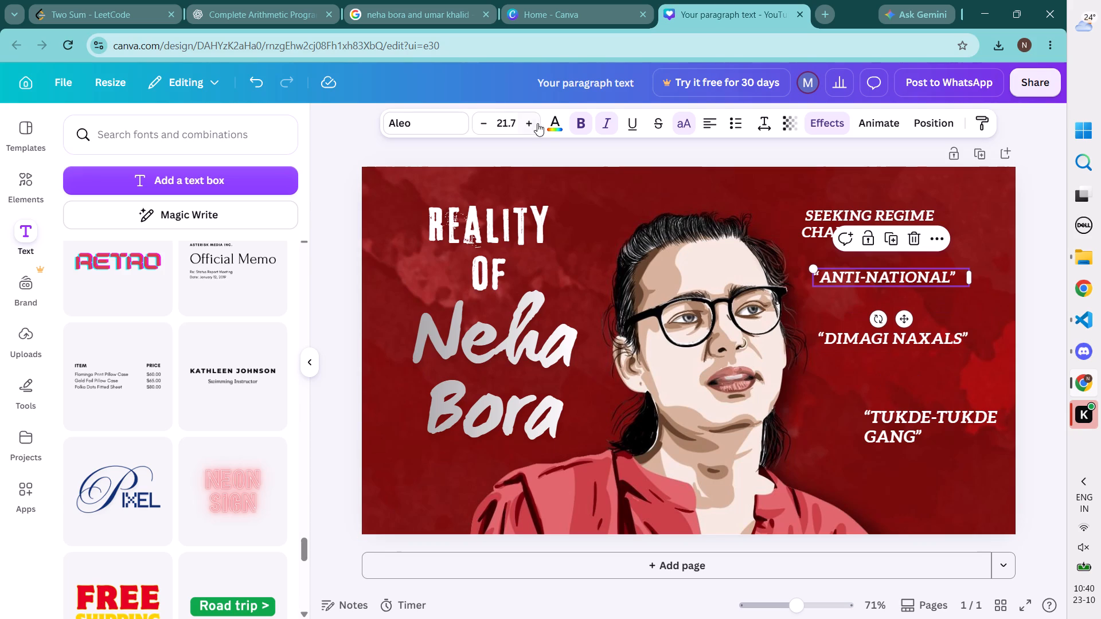
{"action": "triple_click", "coordinate": [531, 123]}
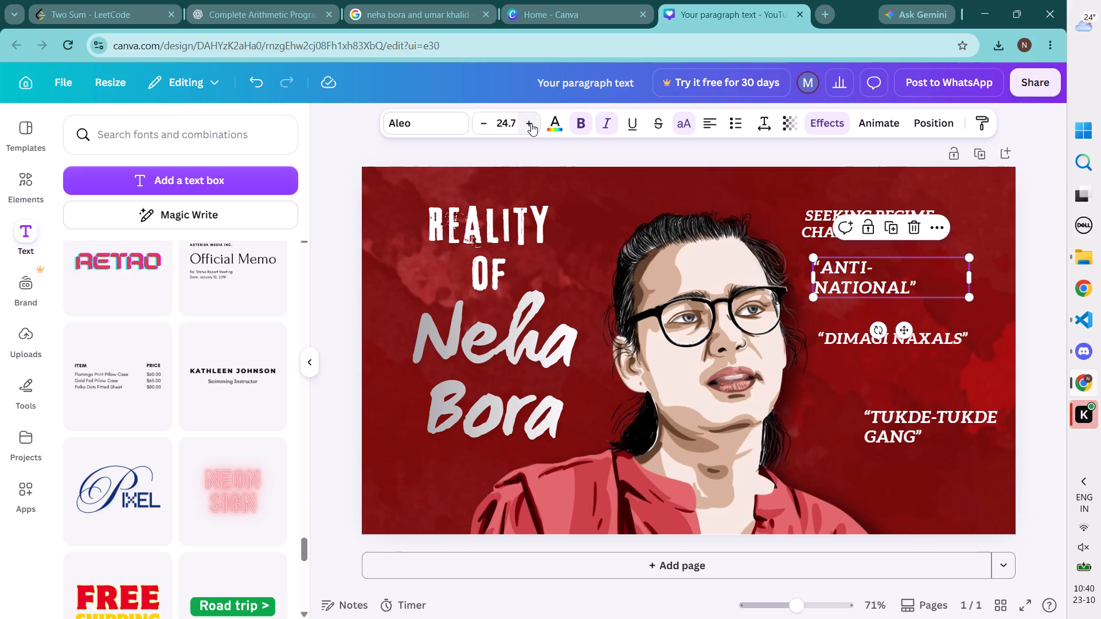
{"action": "left_click", "coordinate": [490, 124]}
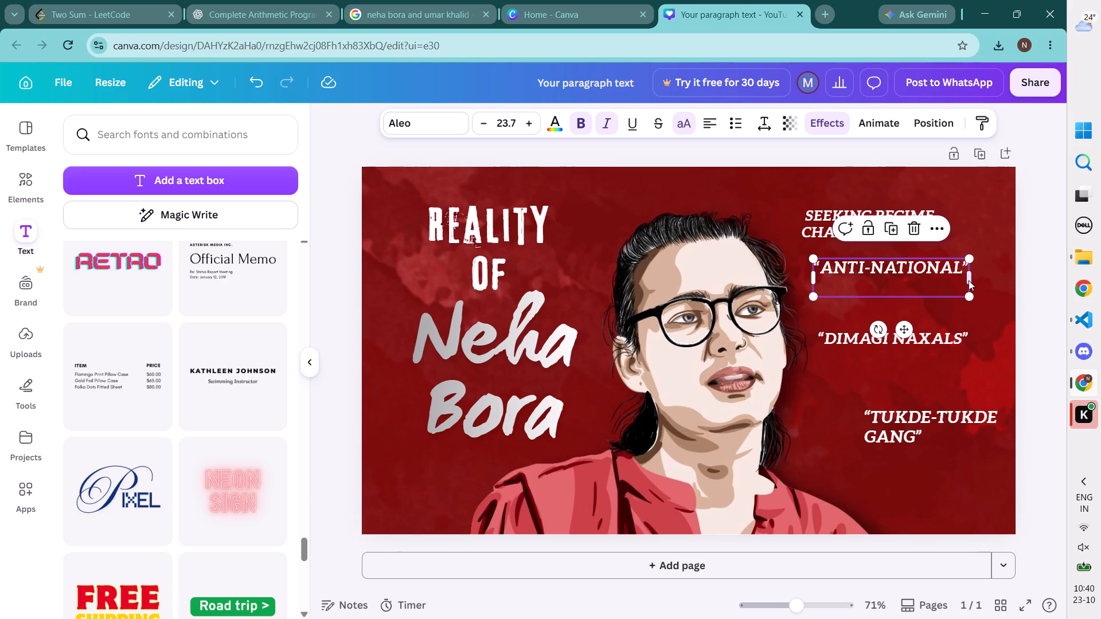
{"action": "left_click_drag", "start_coordinate": [969, 280], "coordinate": [977, 279]}
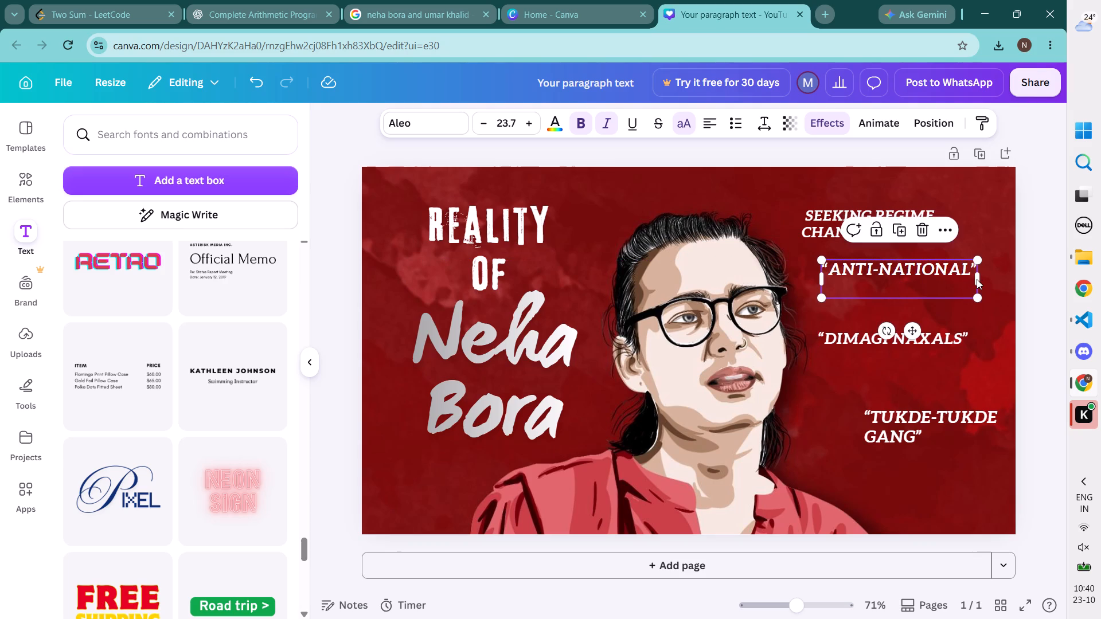
Widen the "Tukde-Tukde Gang" text box so it fits on one line and enlarge the text to about font size 24.7.
{"action": "left_click", "coordinate": [945, 338]}
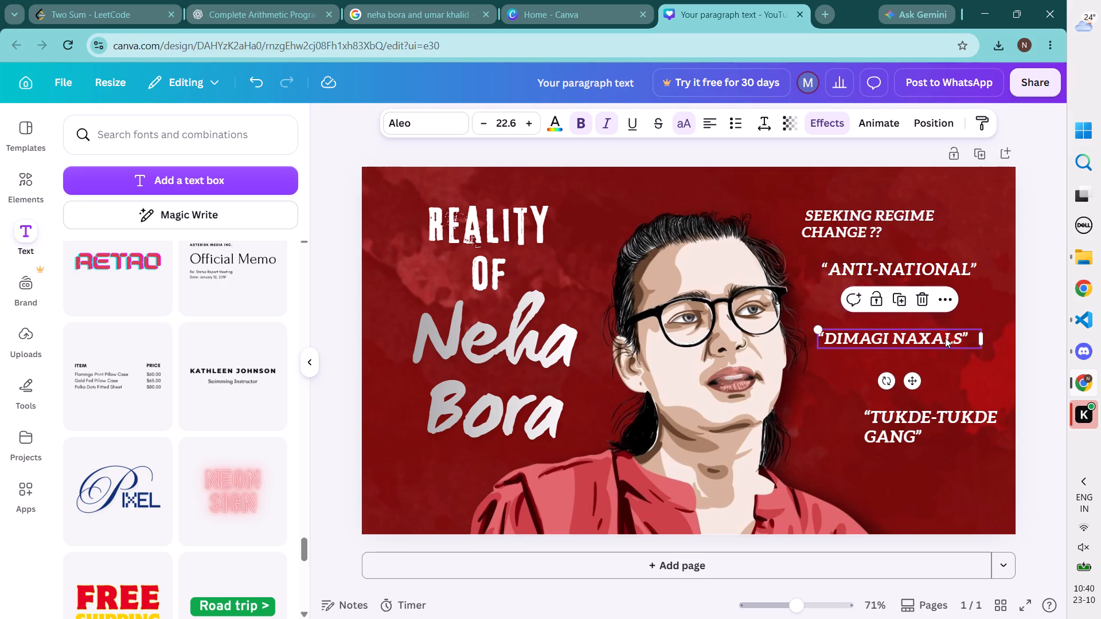
{"action": "left_click", "coordinate": [927, 425]}
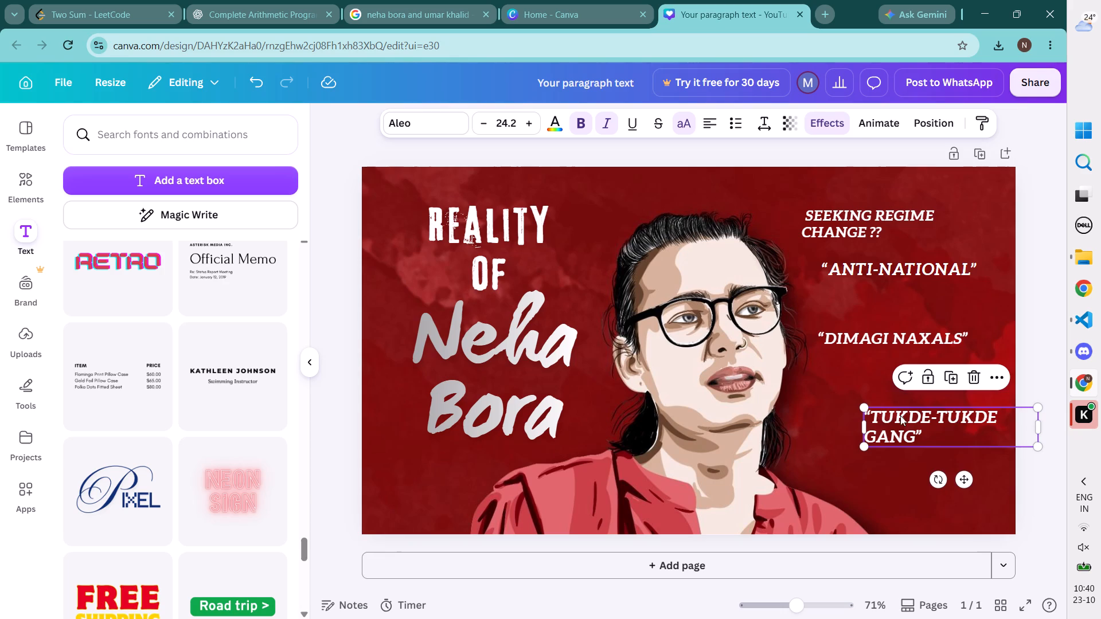
{"action": "left_click_drag", "start_coordinate": [862, 425], "coordinate": [813, 421]}
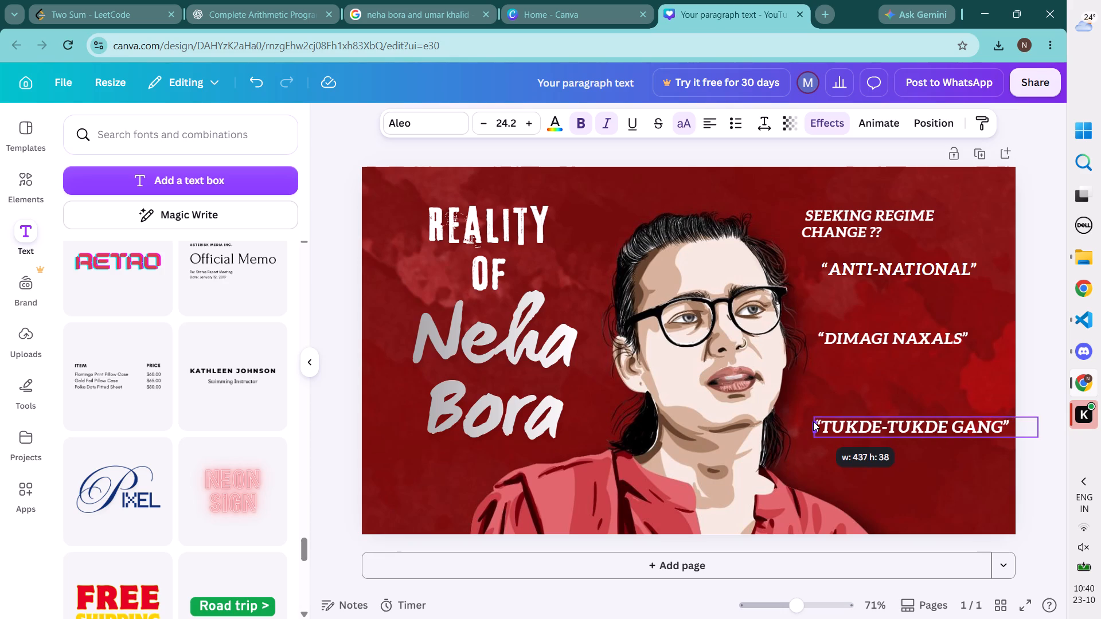
{"action": "left_click_drag", "start_coordinate": [813, 421], "coordinate": [815, 421]}
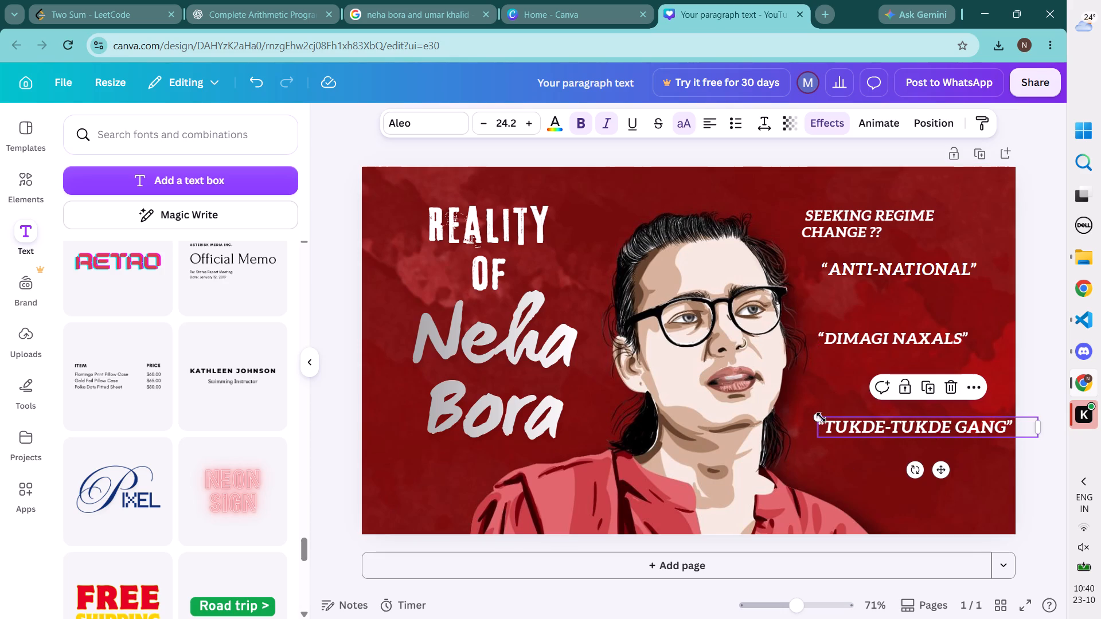
{"action": "left_click_drag", "start_coordinate": [818, 417], "coordinate": [809, 404]}
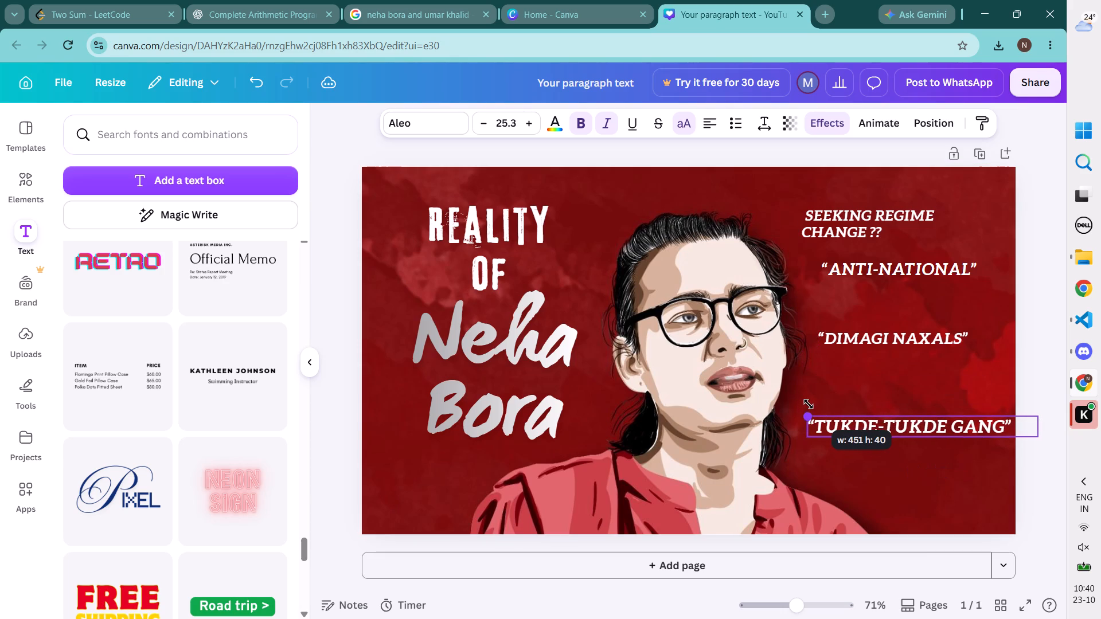
{"action": "left_click_drag", "start_coordinate": [809, 404], "coordinate": [814, 405]}
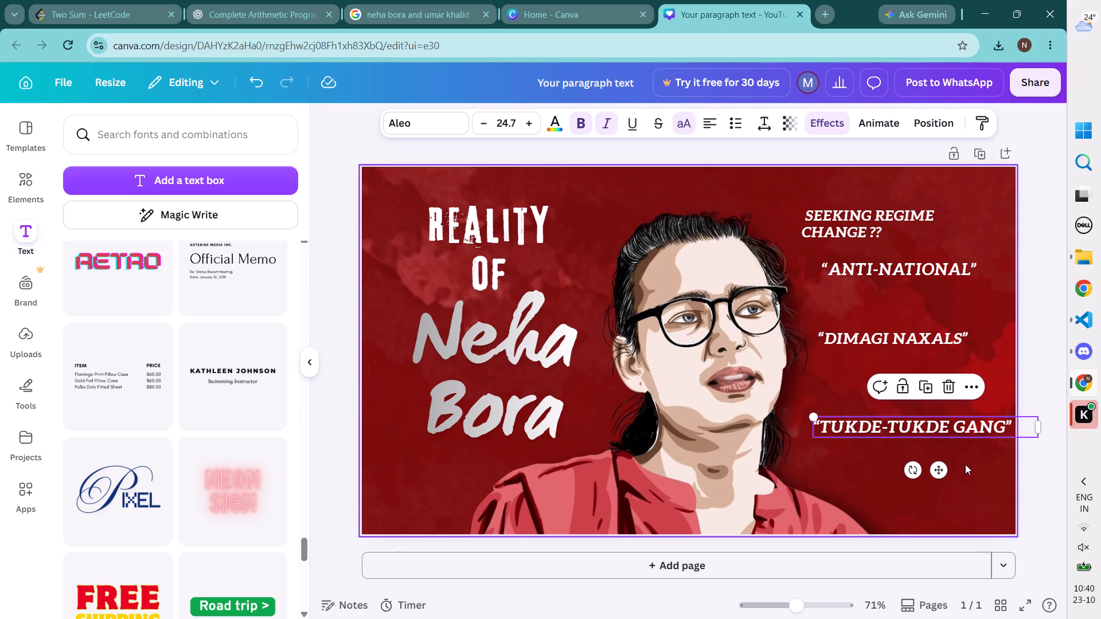
Reposition the "Anti-national", "Dimagi Naxals" and "Tukde-Tukde Gang" labels so they are spaced roughly evenly below the regime-change question.
{"action": "left_click", "coordinate": [965, 464]}
{"action": "left_click", "coordinate": [922, 268]}
{"action": "left_click_drag", "start_coordinate": [920, 267], "coordinate": [924, 276]}
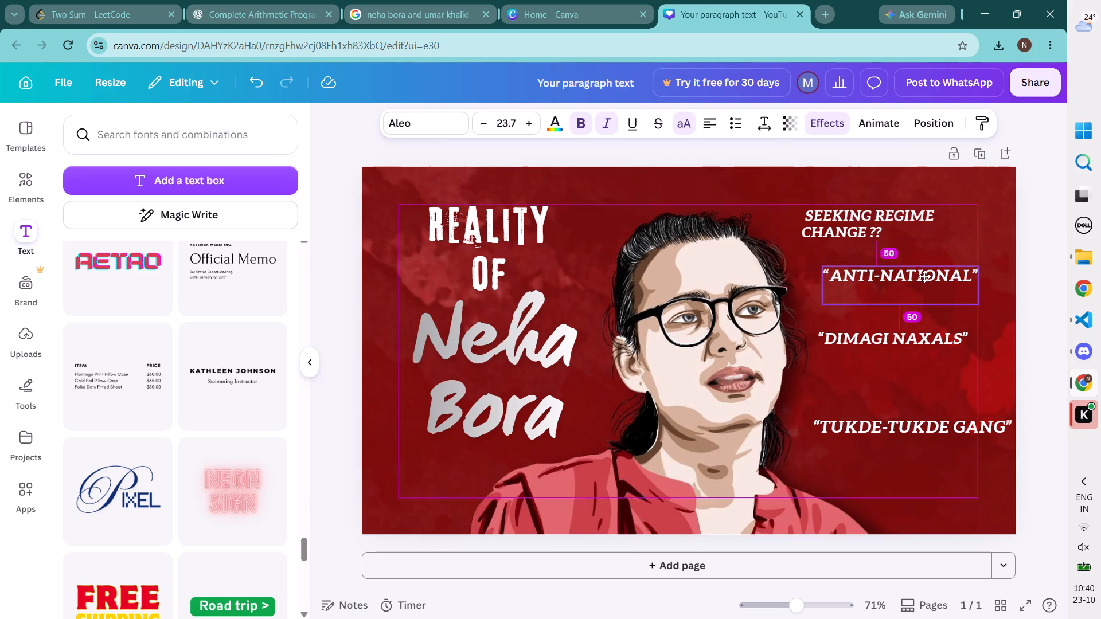
{"action": "left_click_drag", "start_coordinate": [924, 276], "coordinate": [924, 295]}
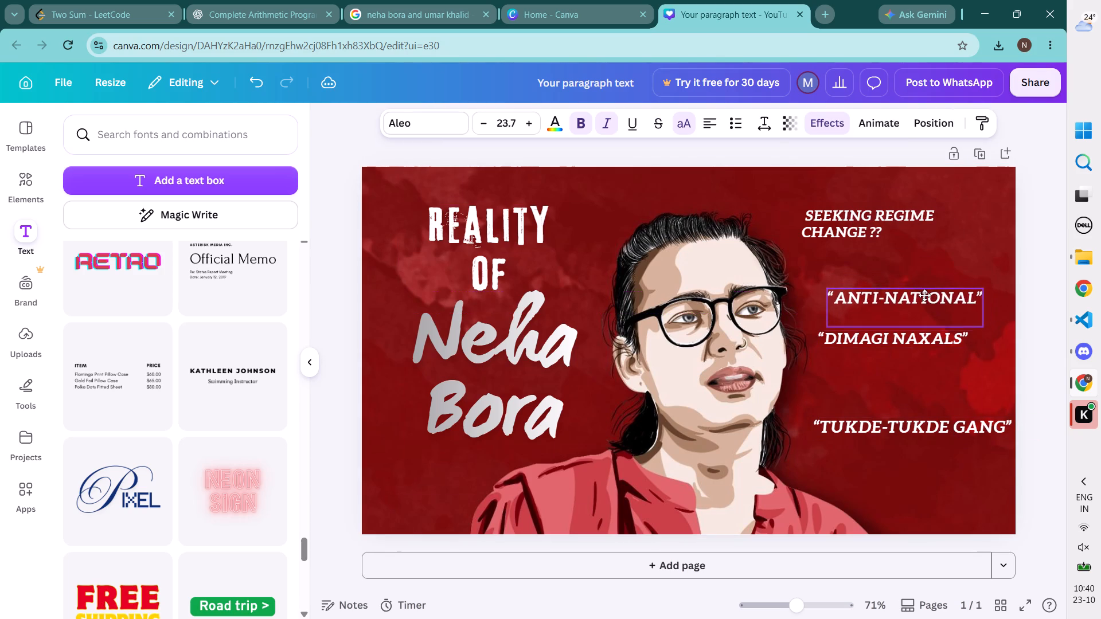
{"action": "left_click_drag", "start_coordinate": [924, 295], "coordinate": [926, 287]}
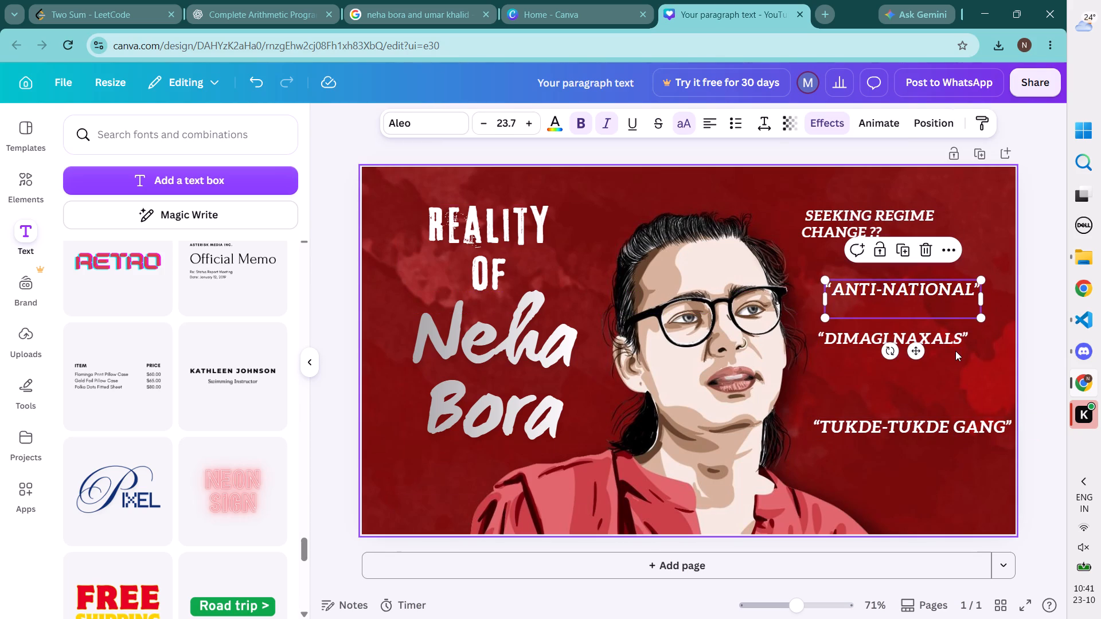
{"action": "left_click", "coordinate": [955, 351]}
{"action": "left_click_drag", "start_coordinate": [929, 338], "coordinate": [943, 365]}
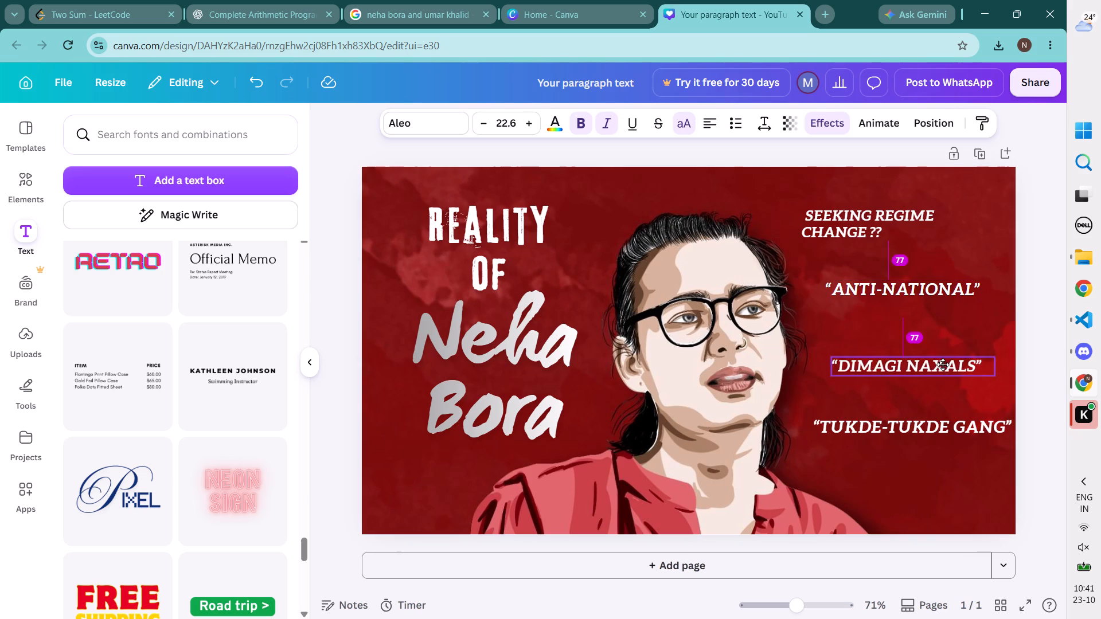
{"action": "left_click_drag", "start_coordinate": [943, 365], "coordinate": [940, 354]}
{"action": "left_click", "coordinate": [943, 421]}
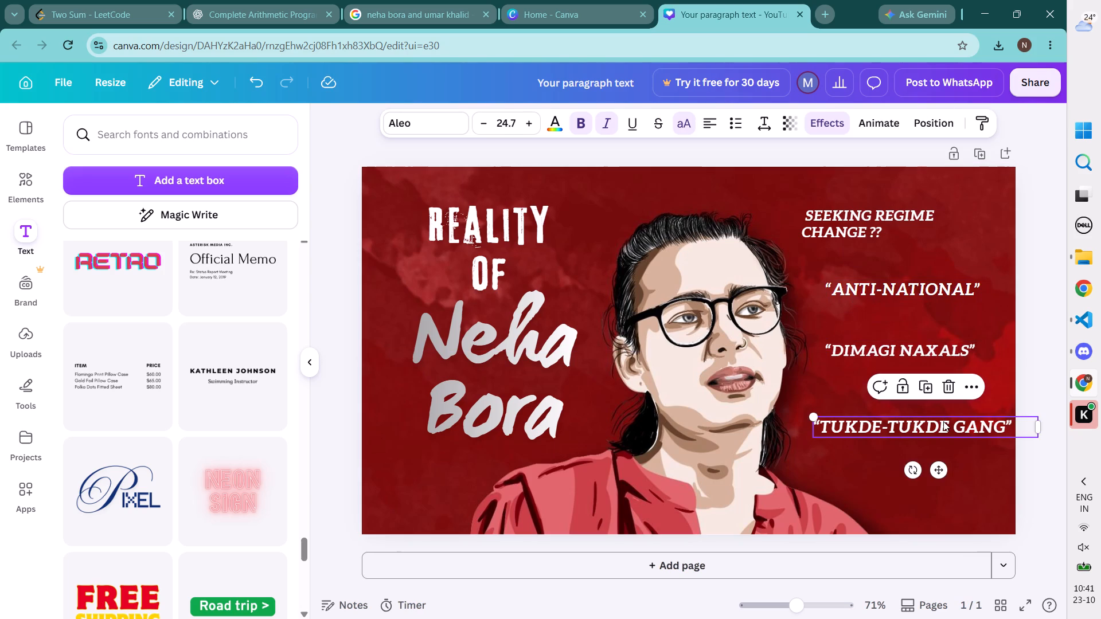
{"action": "left_click_drag", "start_coordinate": [943, 421], "coordinate": [940, 406]}
{"action": "left_click", "coordinate": [1031, 464]}
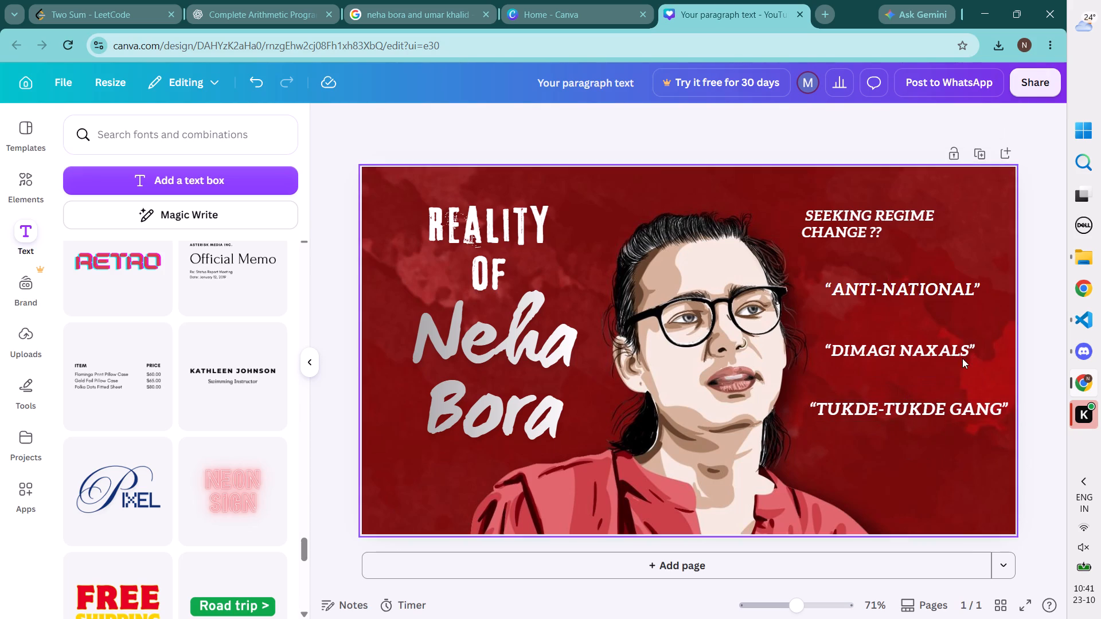
Set the "Seeking regime change ??" text to font size 24.8 and widen its box to about 345 so it wraps onto two lines.
{"action": "left_click", "coordinate": [842, 217]}
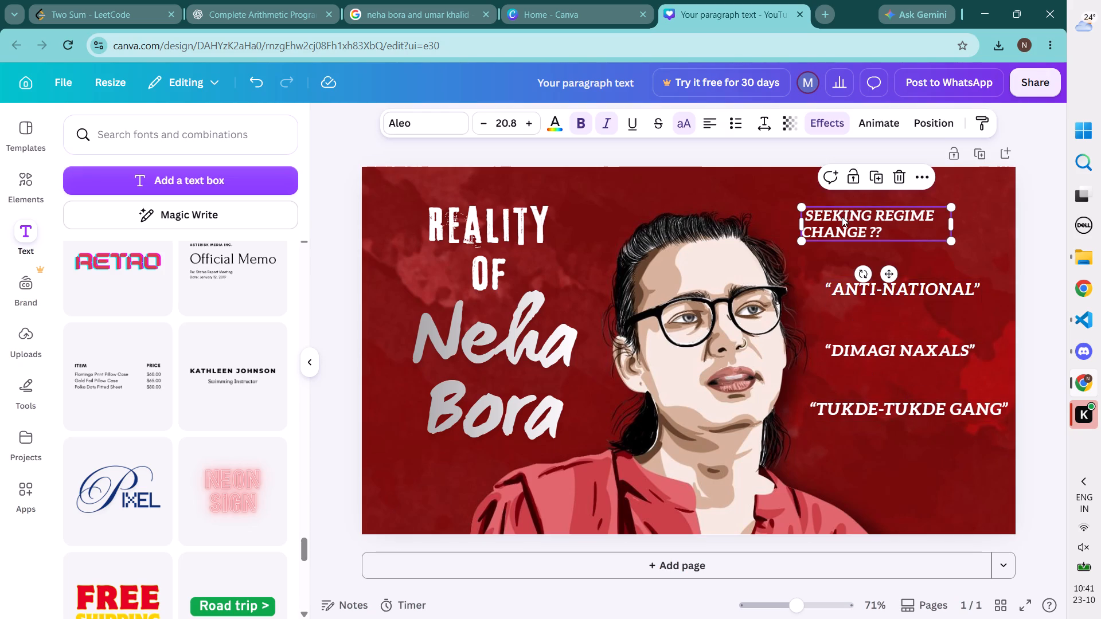
{"action": "triple_click", "coordinate": [531, 123]}
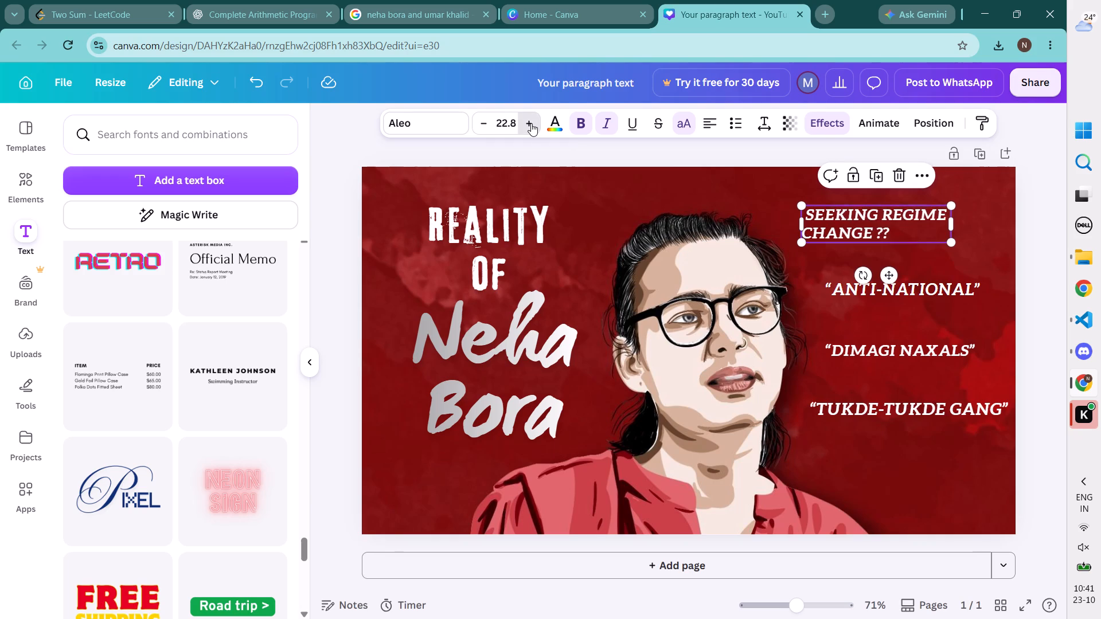
{"action": "left_click", "coordinate": [531, 123]}
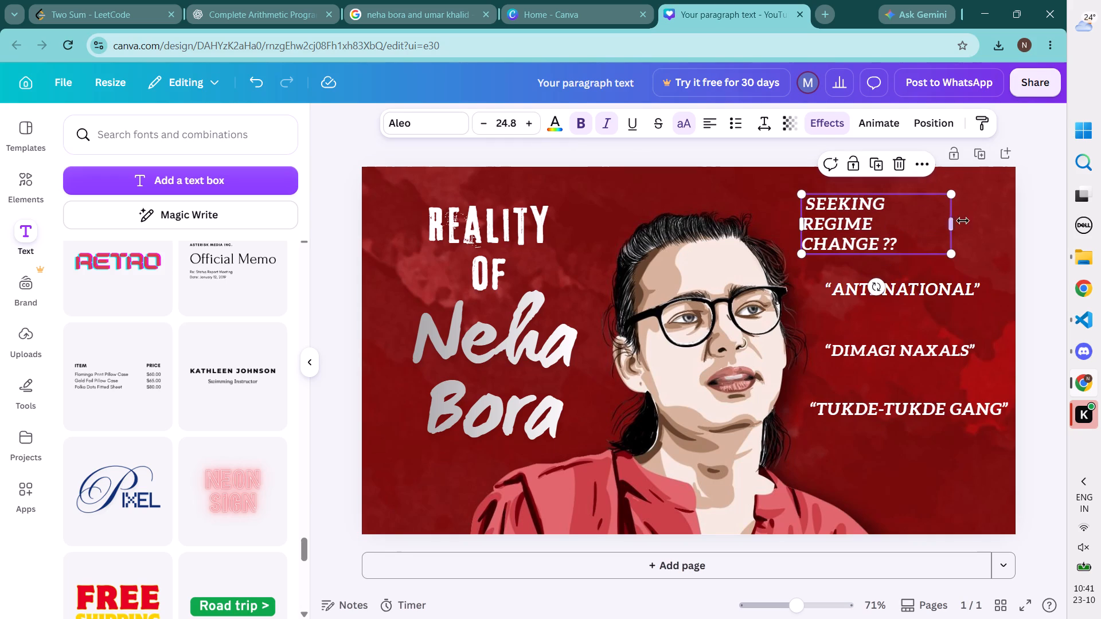
{"action": "left_click_drag", "start_coordinate": [951, 222], "coordinate": [980, 226]}
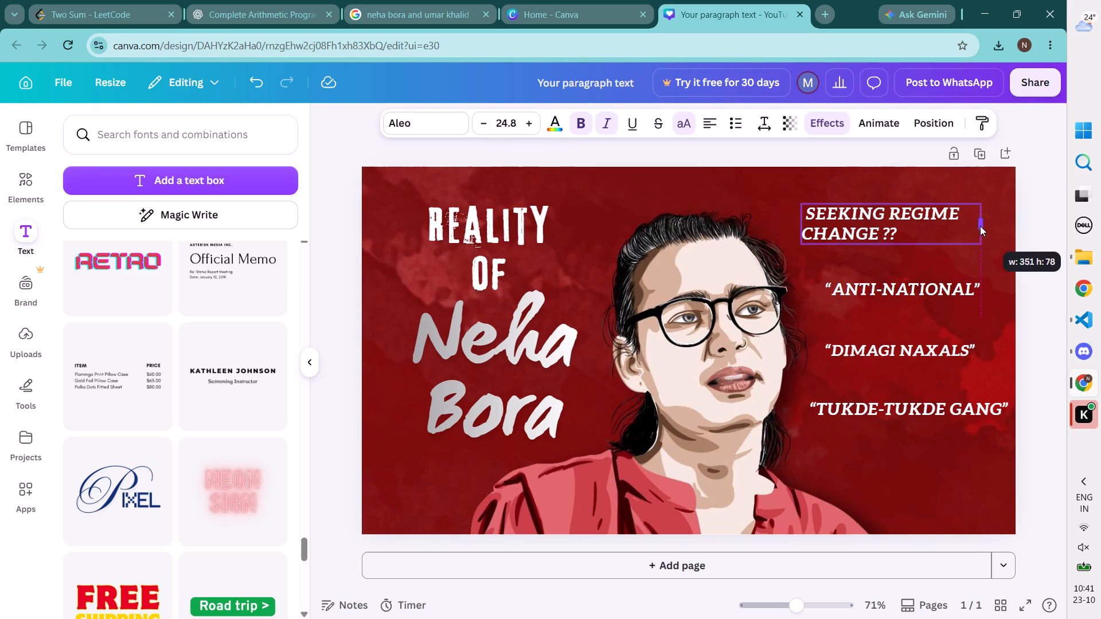
{"action": "left_click_drag", "start_coordinate": [980, 226], "coordinate": [973, 232]}
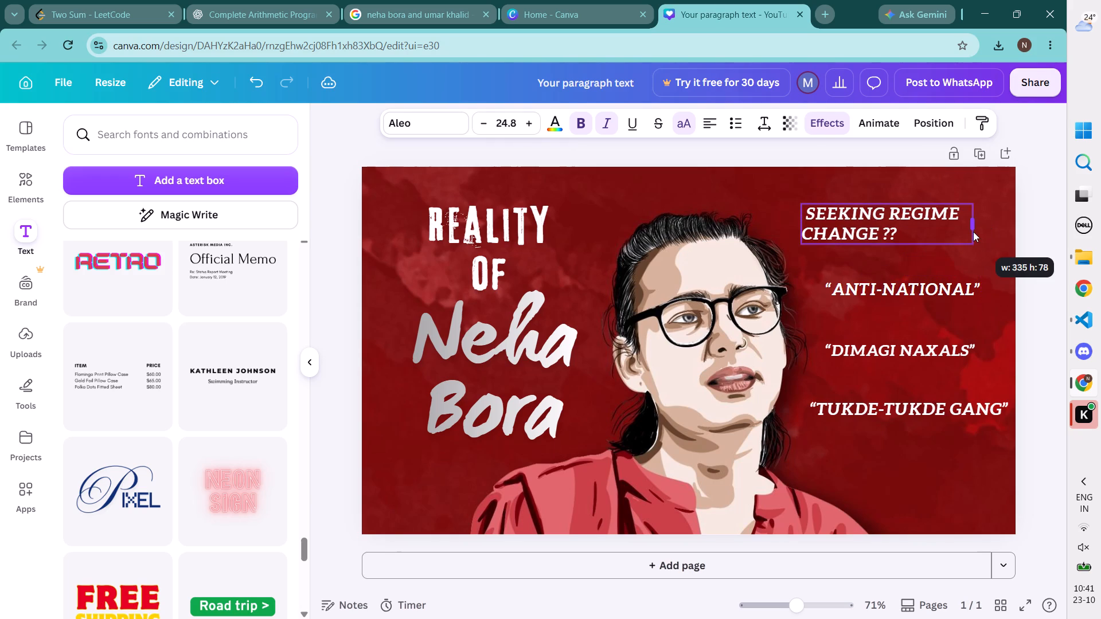
{"action": "left_click_drag", "start_coordinate": [973, 232], "coordinate": [977, 233]}
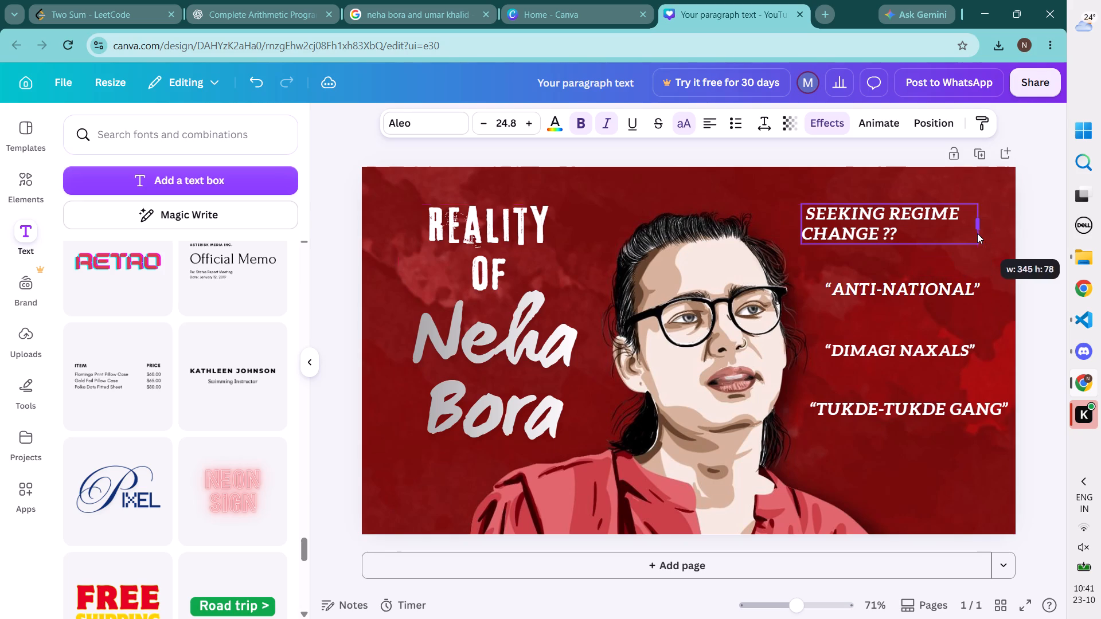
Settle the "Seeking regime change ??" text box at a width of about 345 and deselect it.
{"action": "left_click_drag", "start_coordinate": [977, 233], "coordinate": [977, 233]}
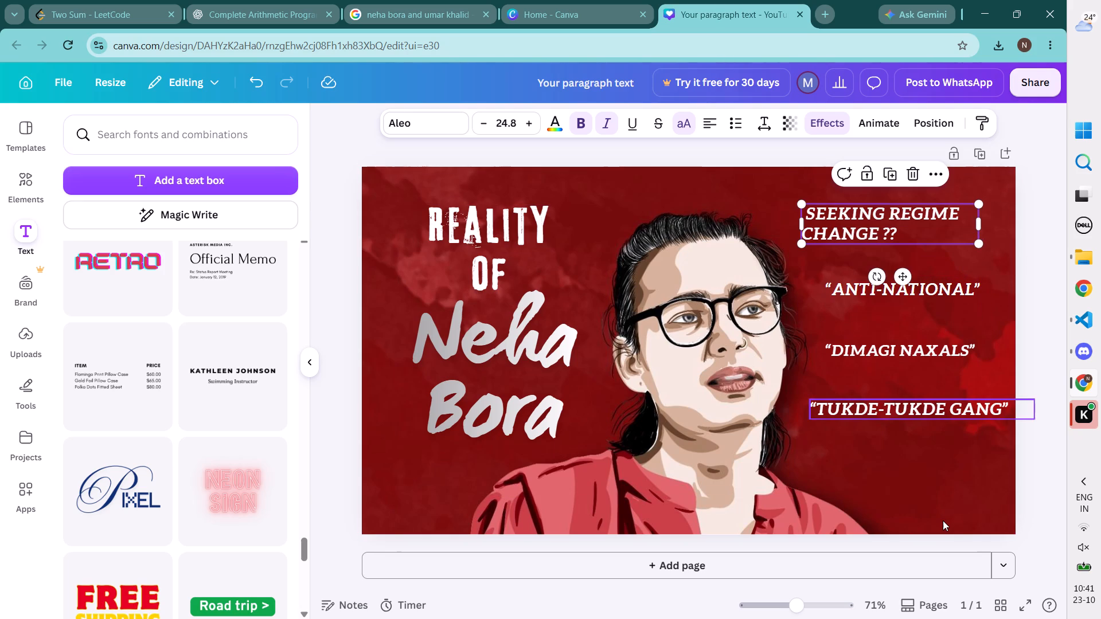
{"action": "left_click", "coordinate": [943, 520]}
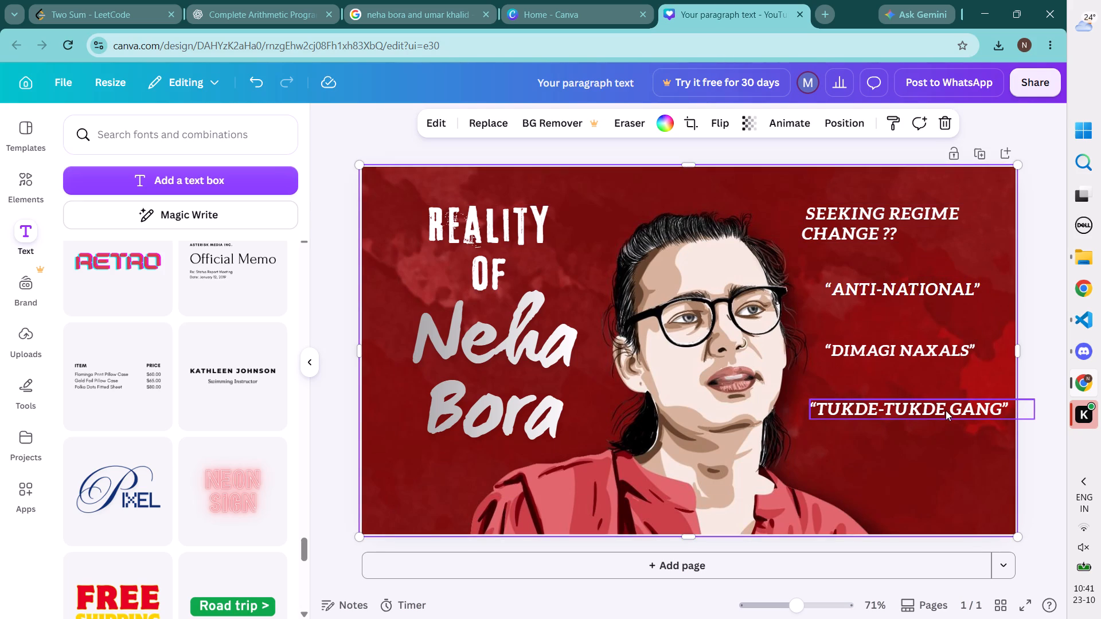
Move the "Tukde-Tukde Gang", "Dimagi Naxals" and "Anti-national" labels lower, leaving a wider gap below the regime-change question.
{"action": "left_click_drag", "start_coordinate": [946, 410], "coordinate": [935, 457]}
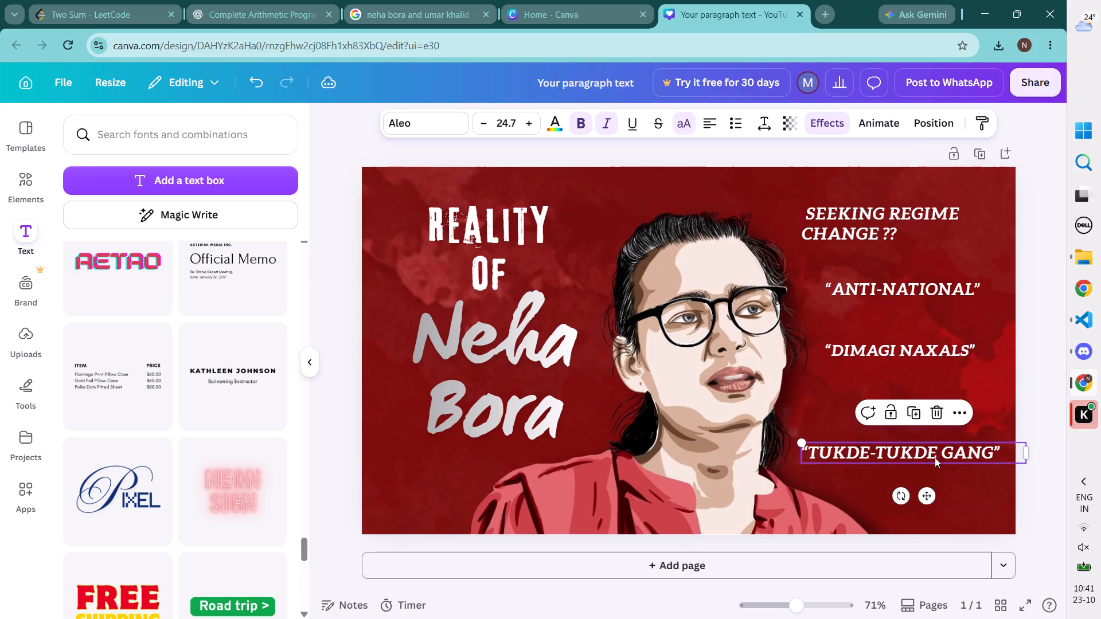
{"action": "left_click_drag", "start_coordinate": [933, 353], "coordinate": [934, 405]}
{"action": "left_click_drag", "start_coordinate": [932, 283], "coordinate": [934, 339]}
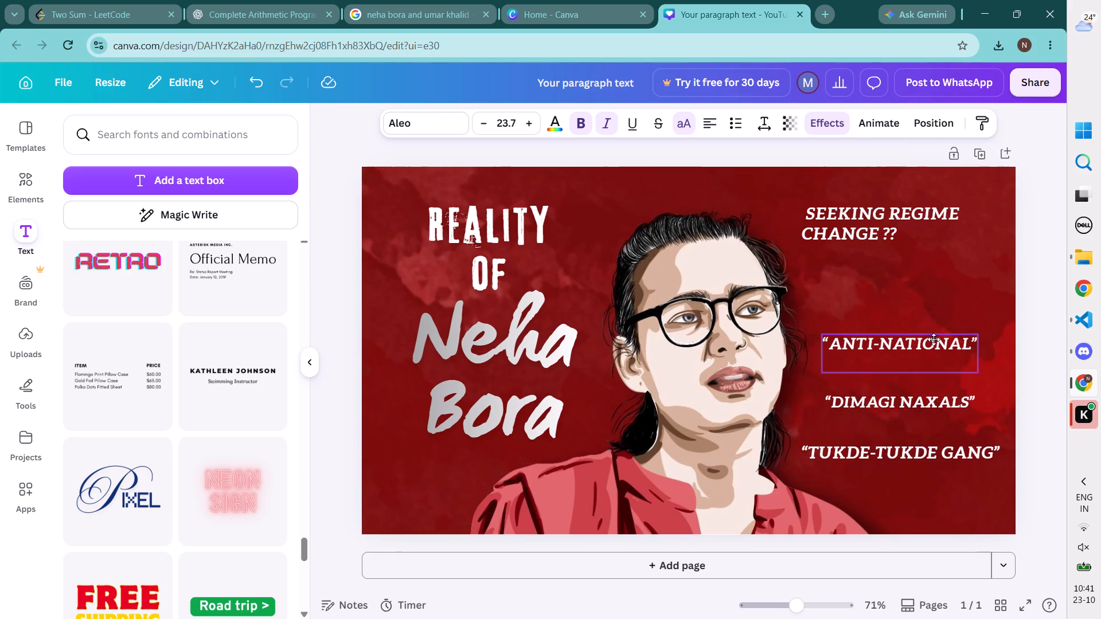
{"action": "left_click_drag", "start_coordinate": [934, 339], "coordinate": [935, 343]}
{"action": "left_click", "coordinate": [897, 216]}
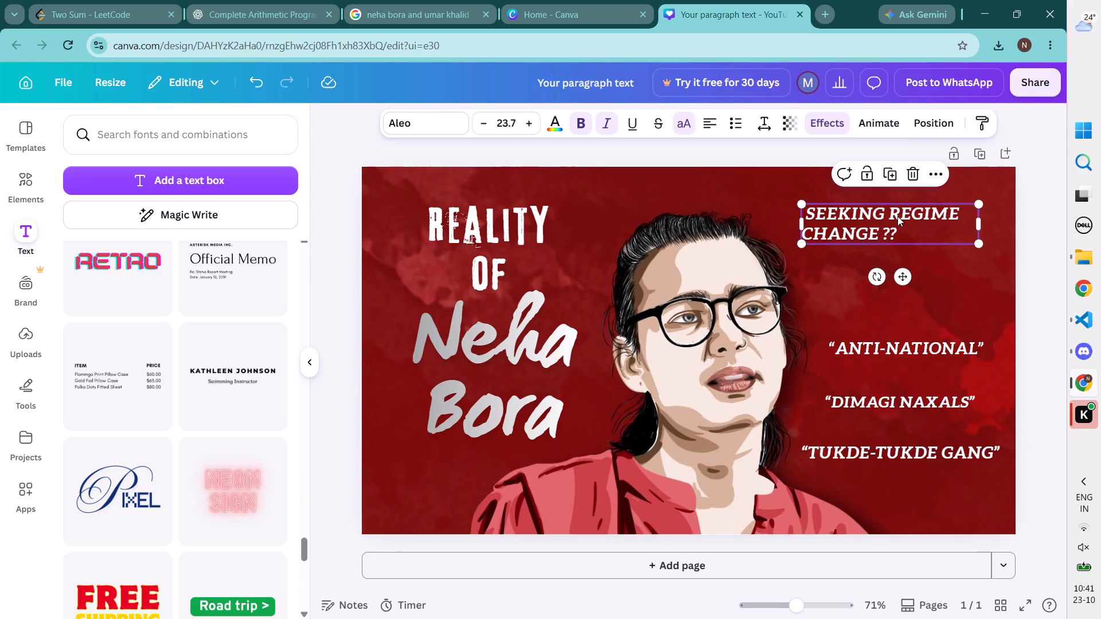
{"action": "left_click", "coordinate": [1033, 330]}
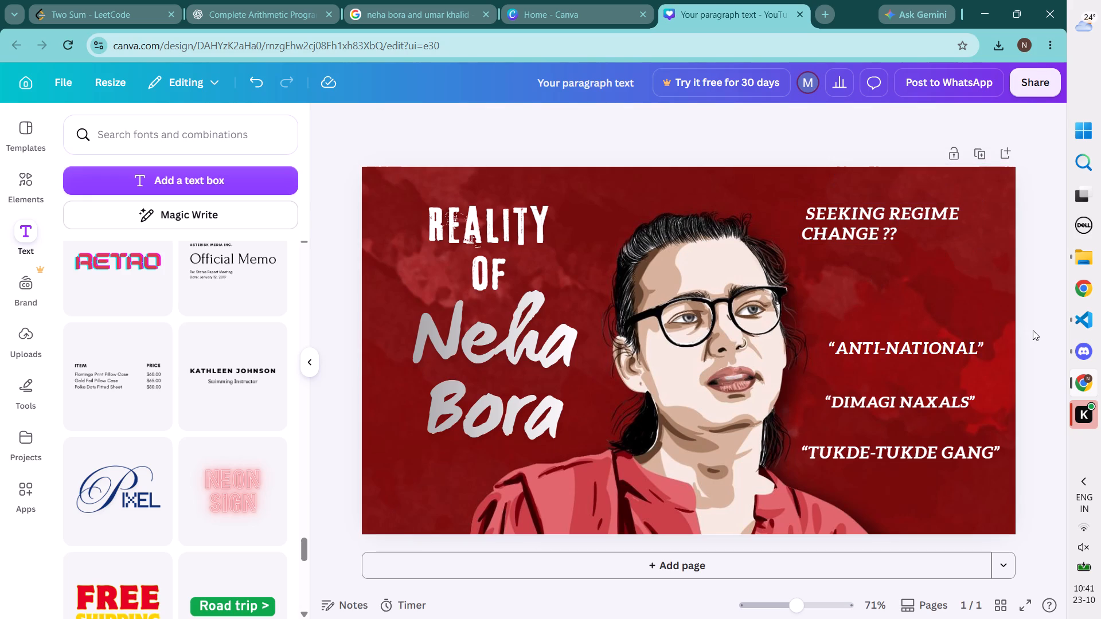
Set the "Anti-national" text to font size 28.7 and widen its box so it fits on one line.
{"action": "left_click", "coordinate": [905, 344]}
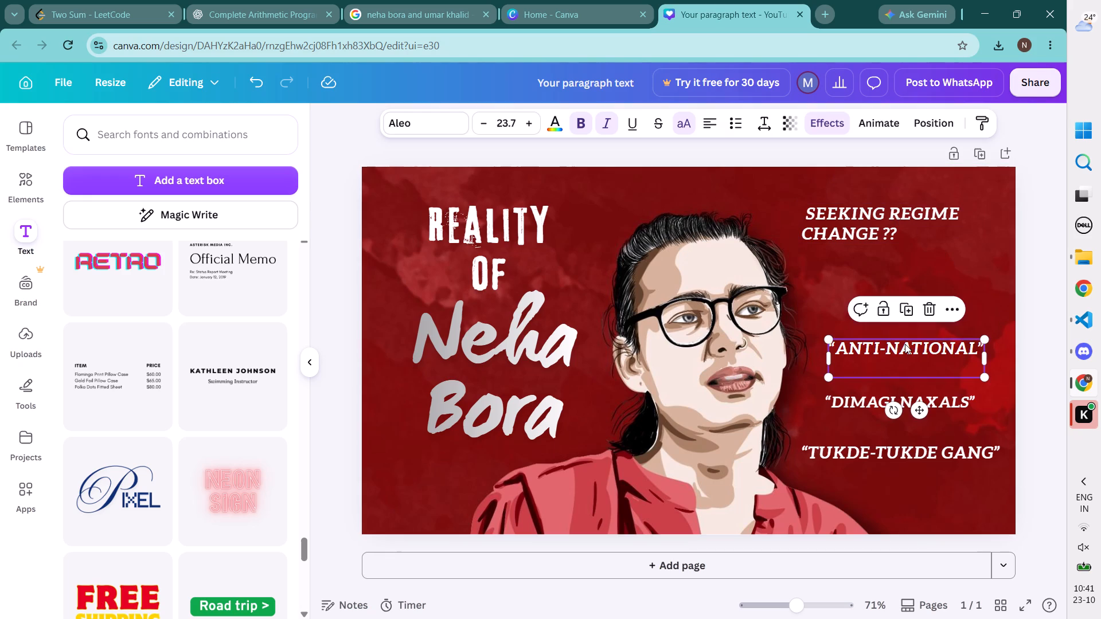
{"action": "triple_click", "coordinate": [529, 126]}
{"action": "left_click", "coordinate": [529, 126]}
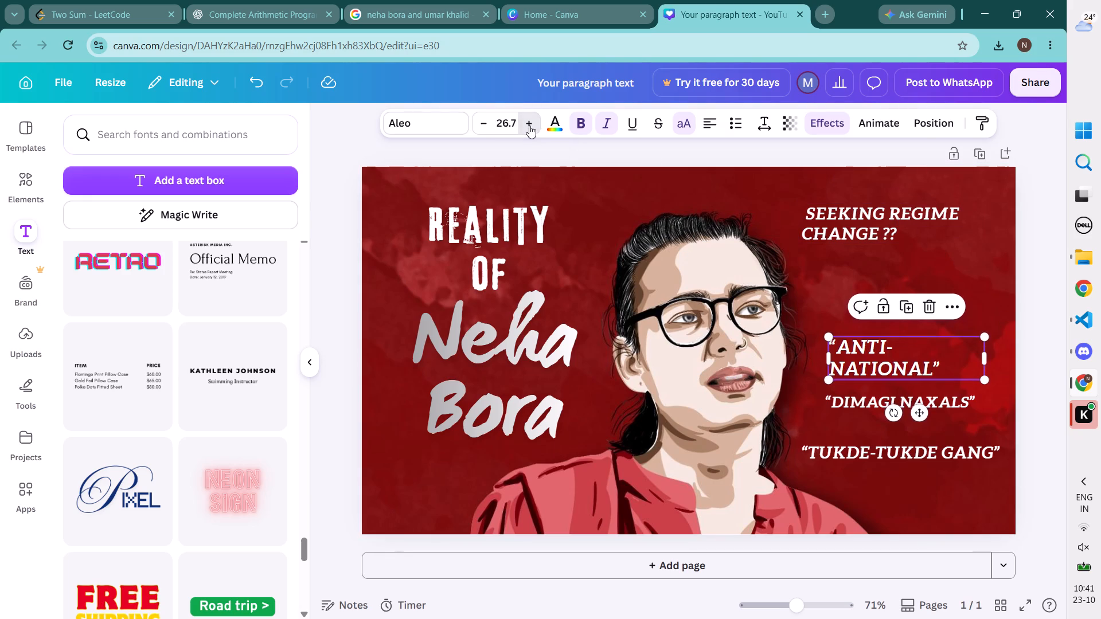
{"action": "left_click", "coordinate": [529, 126]}
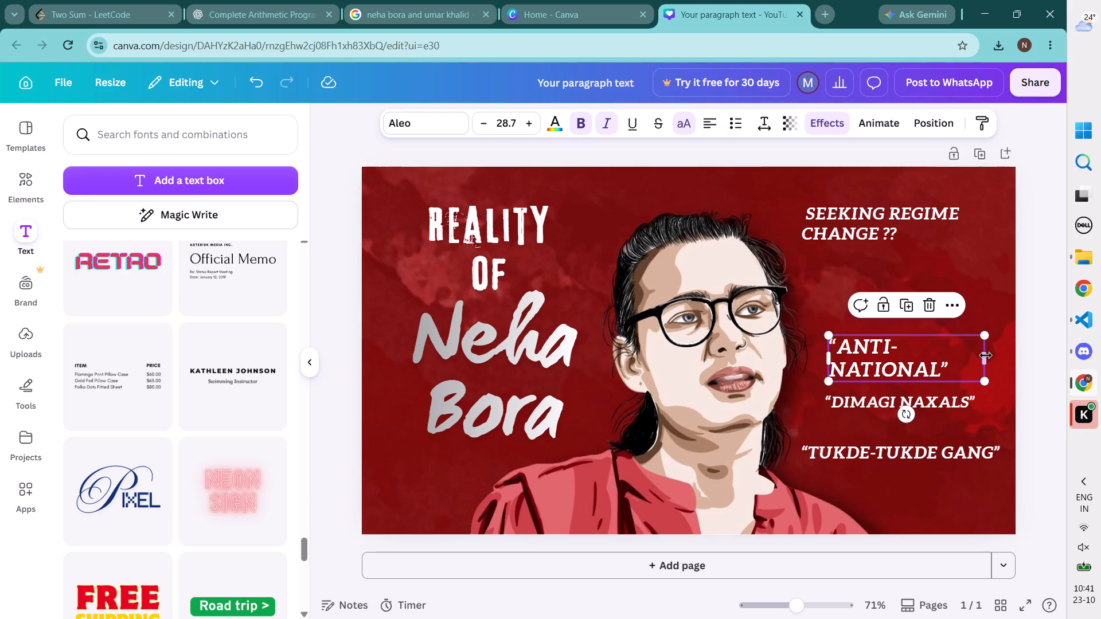
{"action": "left_click_drag", "start_coordinate": [985, 355], "coordinate": [1028, 349]}
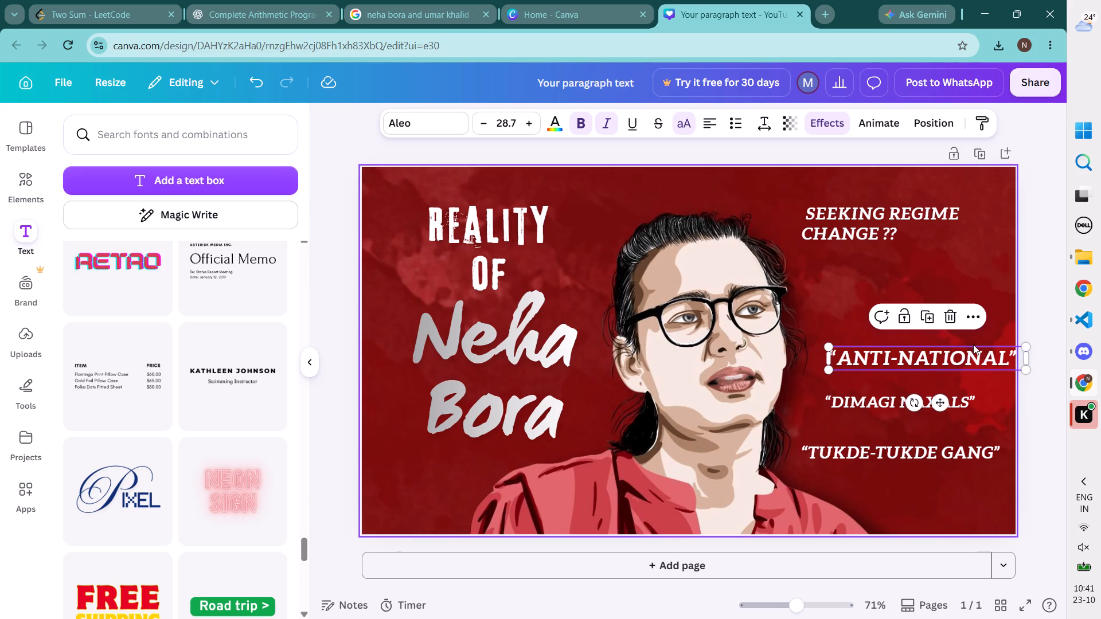
{"action": "left_click", "coordinate": [1006, 314]}
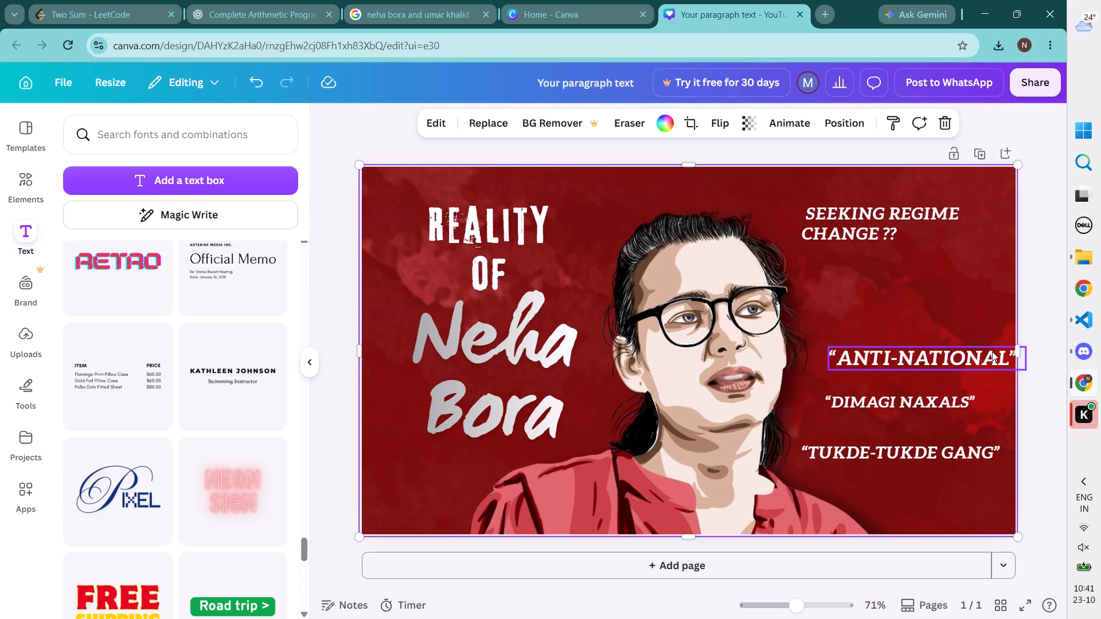
{"action": "left_click", "coordinate": [969, 350]}
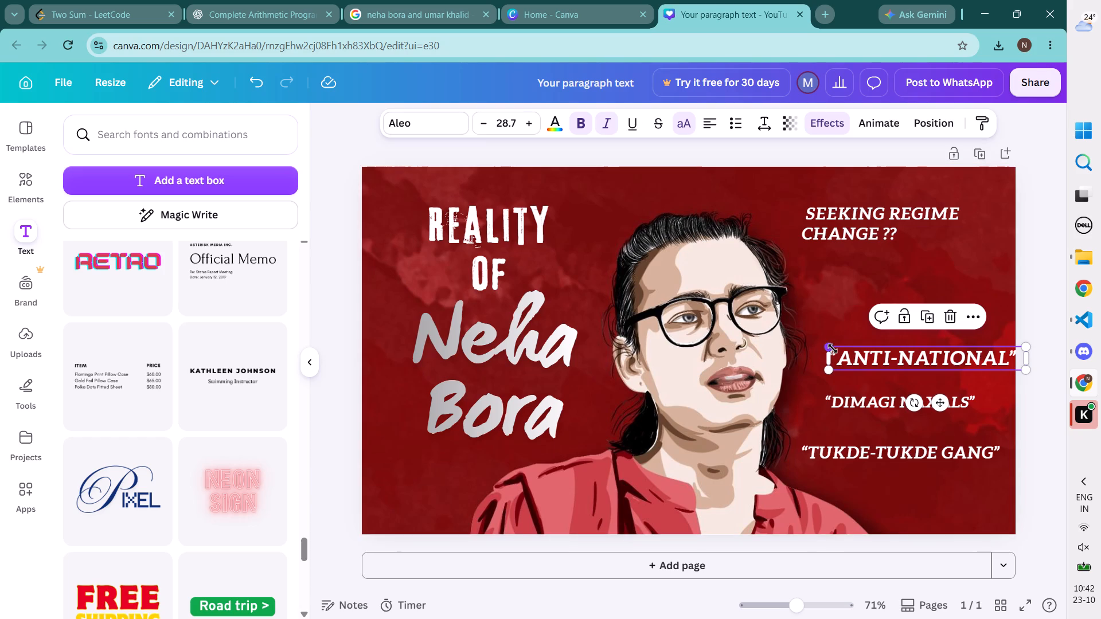
{"action": "left_click", "coordinate": [853, 312]}
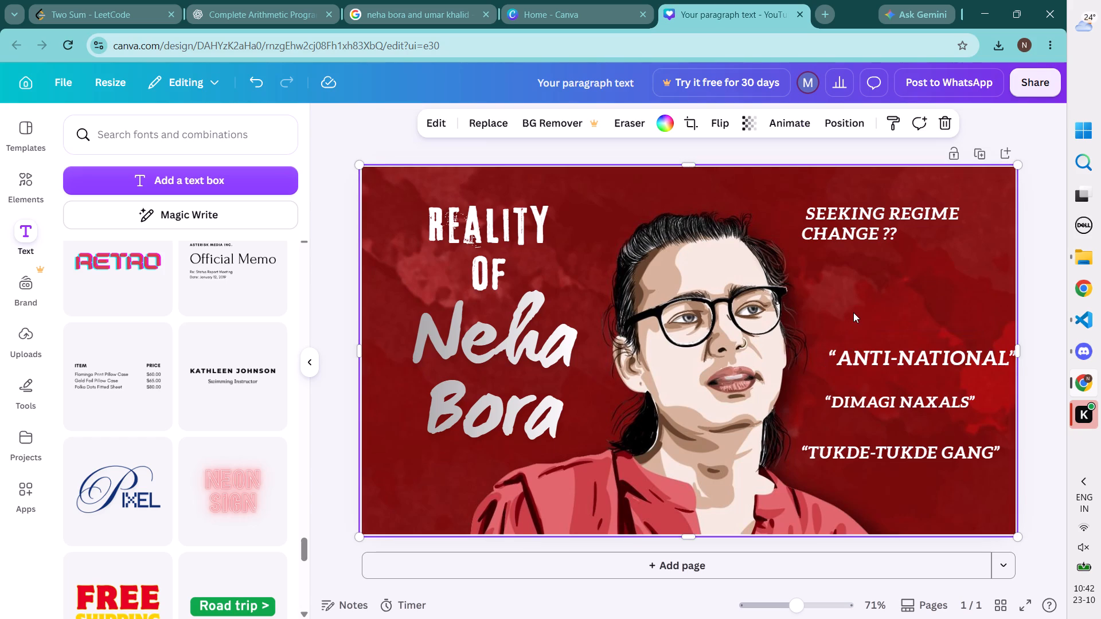
Move the "Anti-national", "Dimagi Naxals" and "Tukde-Tukde Gang" labels back up below the regime-change question, shifting "Anti-national" left to keep it inside the page.
{"action": "left_click", "coordinate": [881, 355]}
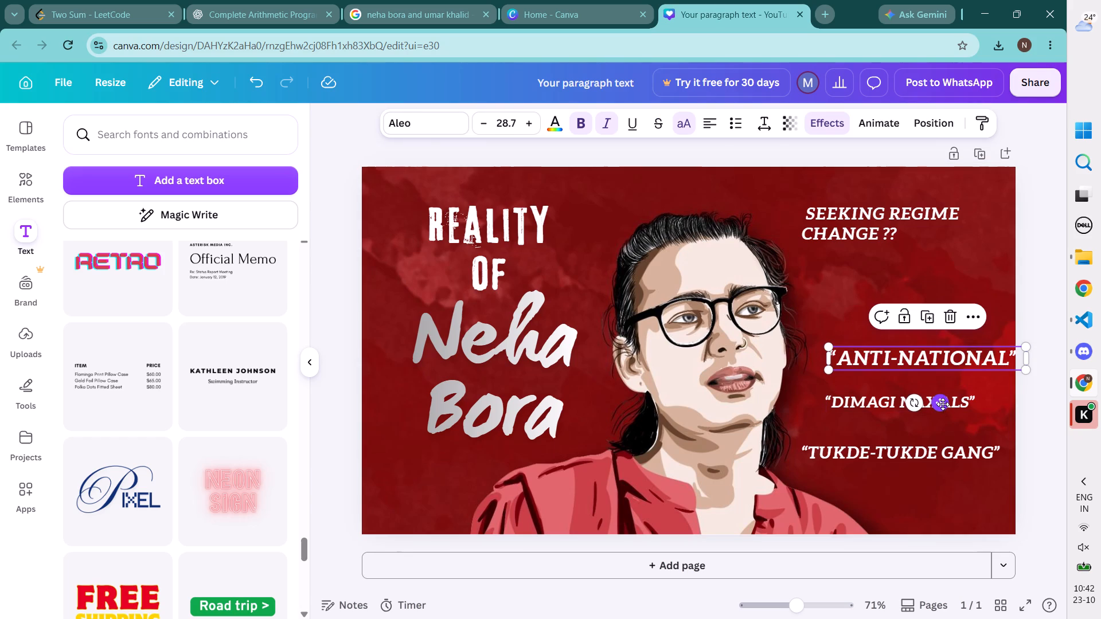
{"action": "left_click_drag", "start_coordinate": [943, 404], "coordinate": [923, 337]}
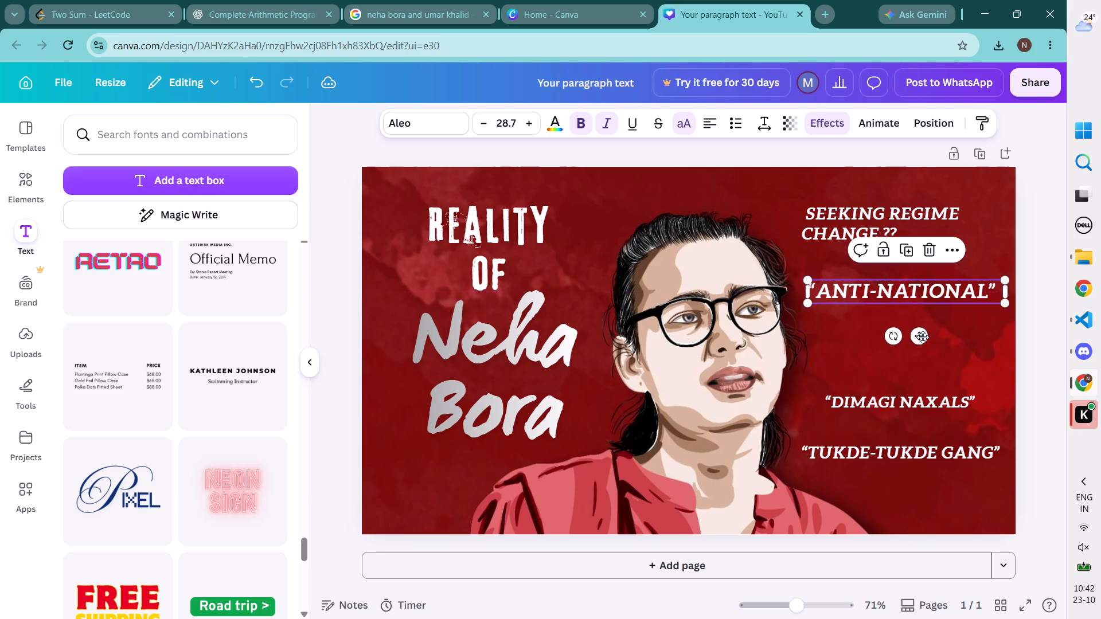
{"action": "left_click", "coordinate": [924, 405]}
{"action": "left_click_drag", "start_coordinate": [924, 405], "coordinate": [922, 365]}
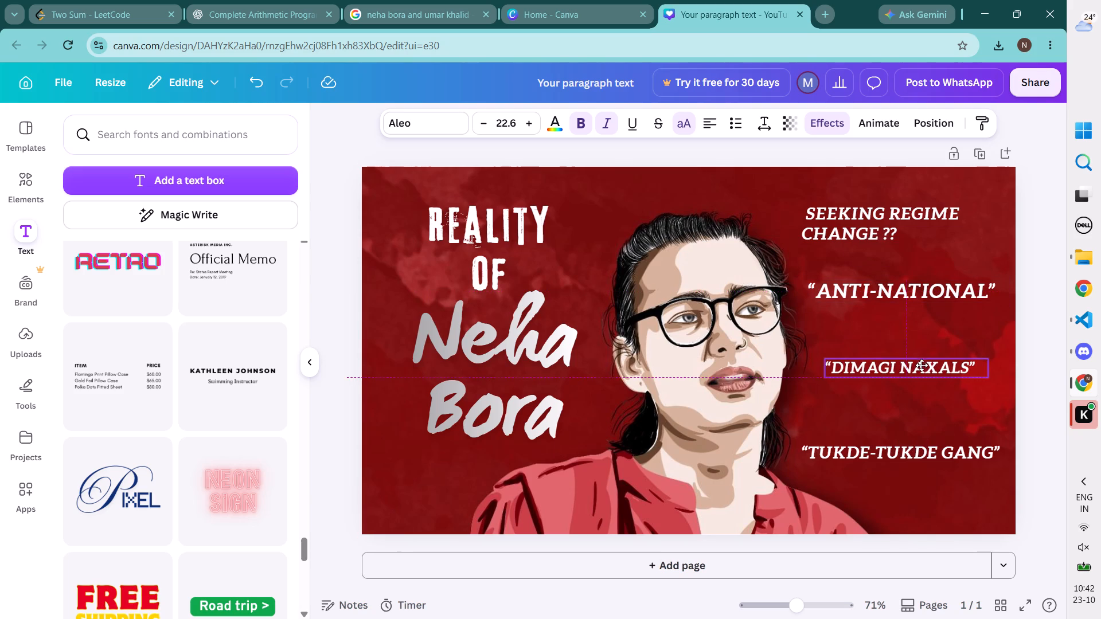
{"action": "left_click_drag", "start_coordinate": [922, 365], "coordinate": [926, 353]}
{"action": "left_click", "coordinate": [922, 448]}
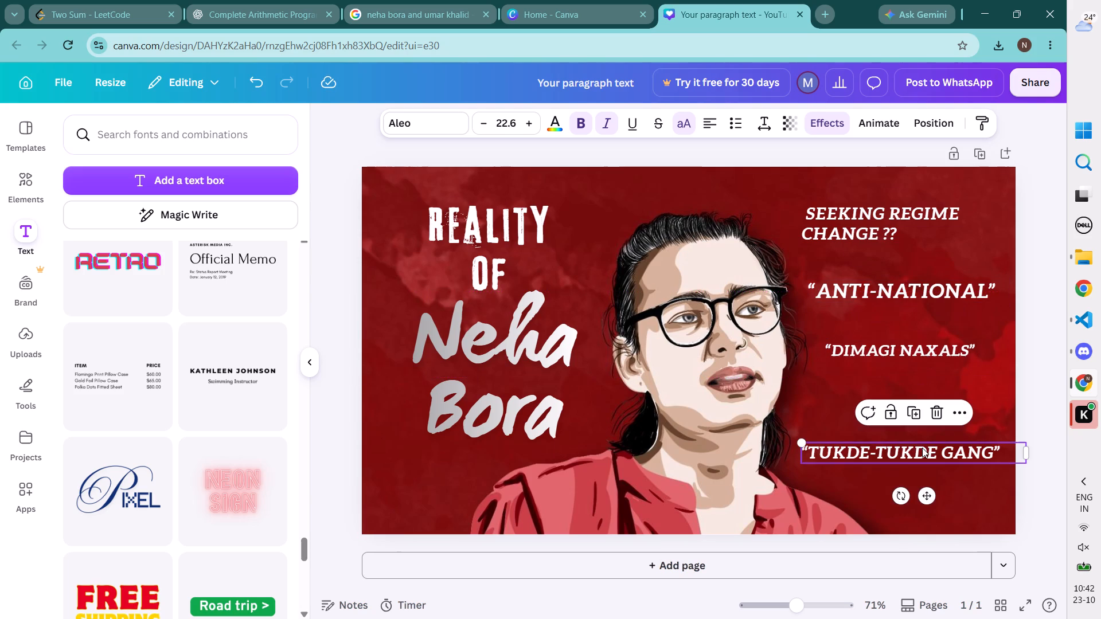
{"action": "left_click", "coordinate": [922, 425]}
{"action": "left_click_drag", "start_coordinate": [918, 452], "coordinate": [919, 399]}
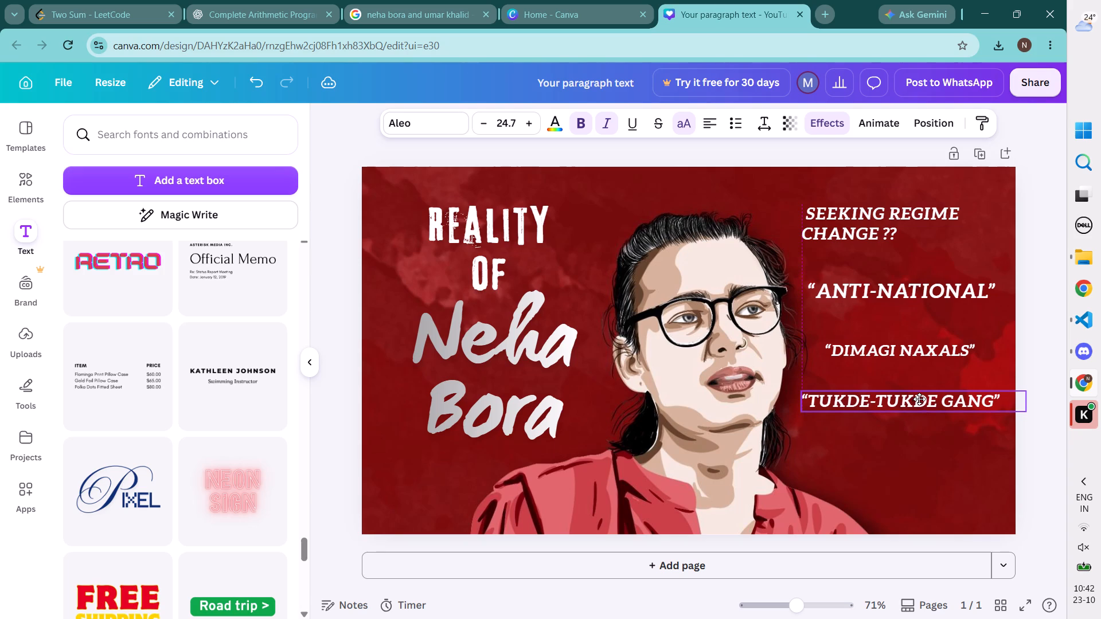
{"action": "left_click_drag", "start_coordinate": [919, 399], "coordinate": [920, 398]}
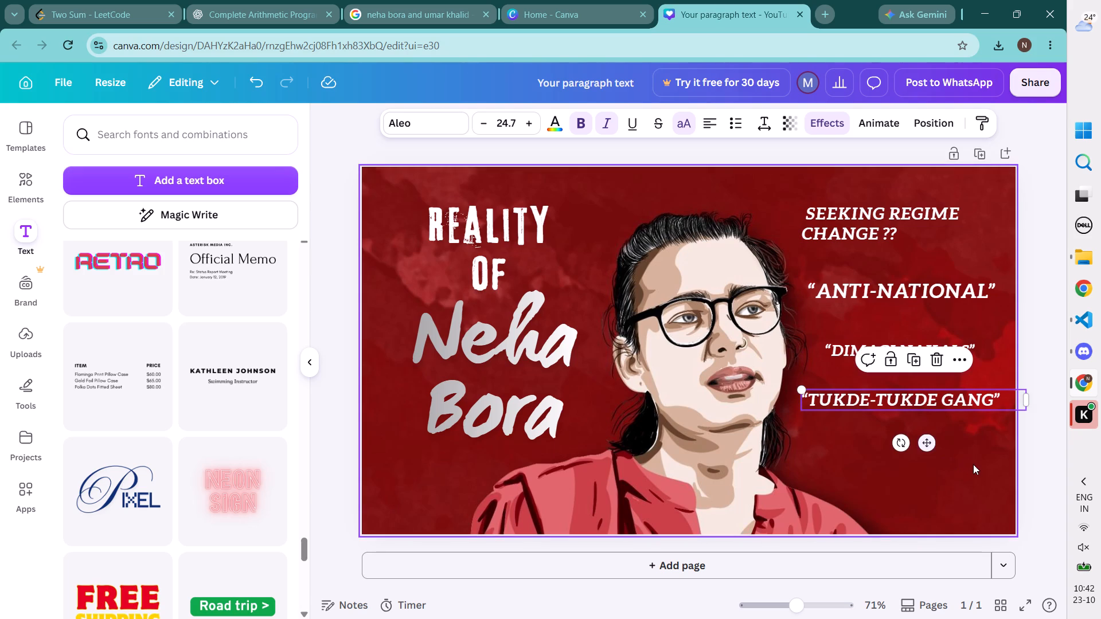
{"action": "left_click", "coordinate": [976, 466]}
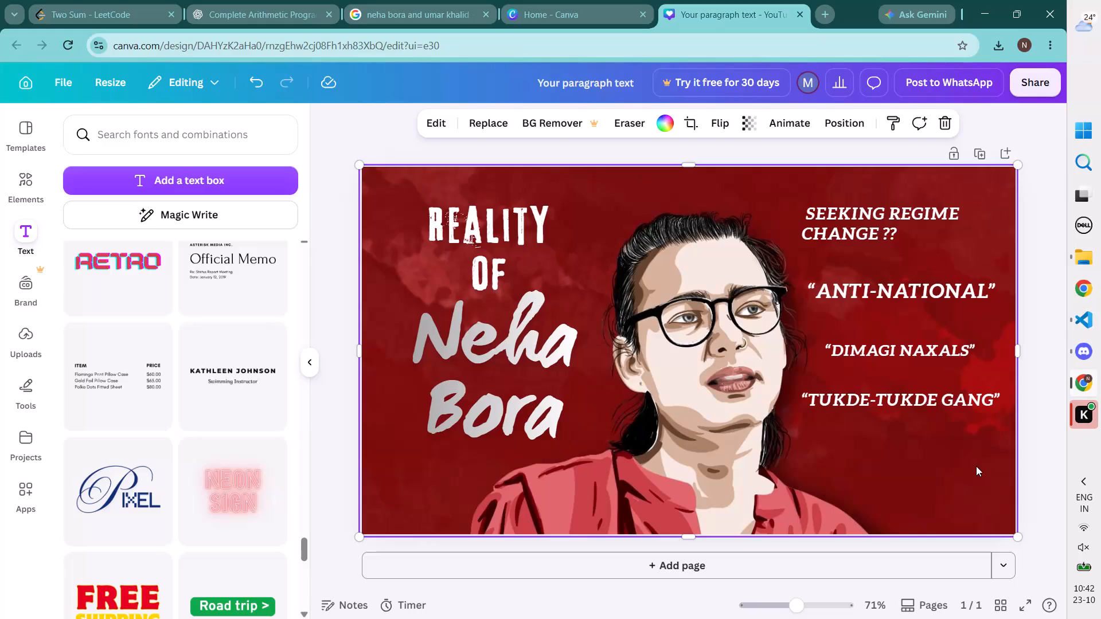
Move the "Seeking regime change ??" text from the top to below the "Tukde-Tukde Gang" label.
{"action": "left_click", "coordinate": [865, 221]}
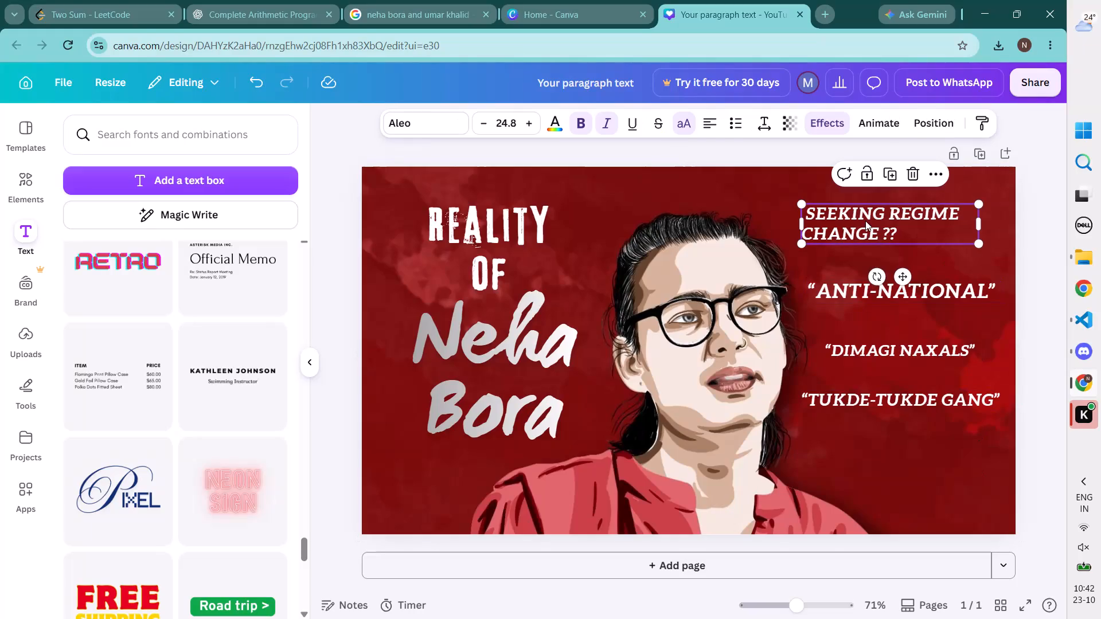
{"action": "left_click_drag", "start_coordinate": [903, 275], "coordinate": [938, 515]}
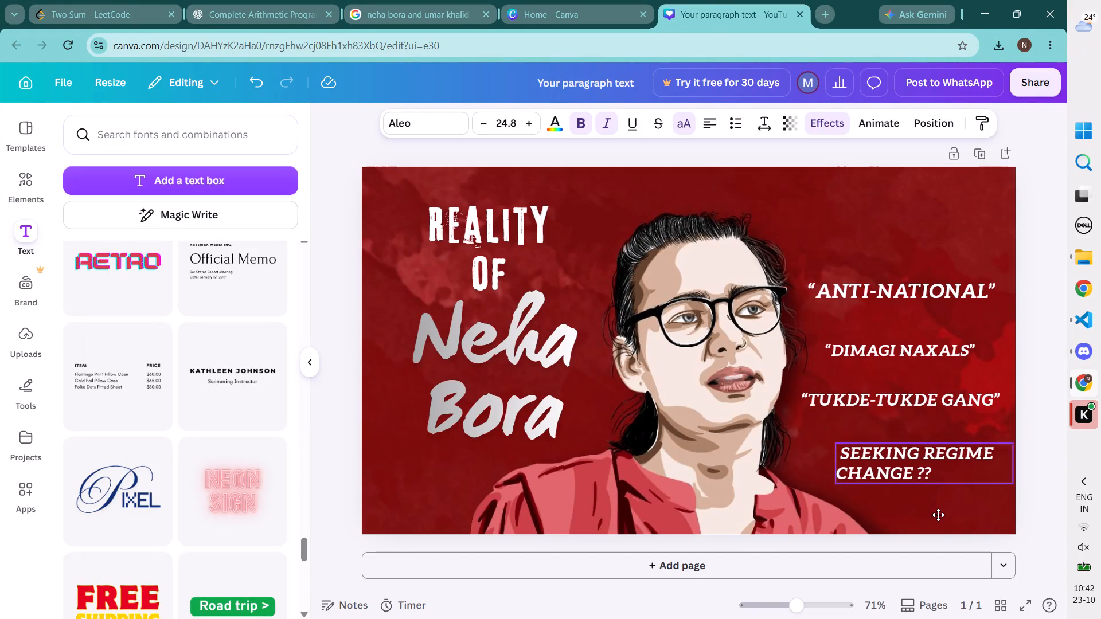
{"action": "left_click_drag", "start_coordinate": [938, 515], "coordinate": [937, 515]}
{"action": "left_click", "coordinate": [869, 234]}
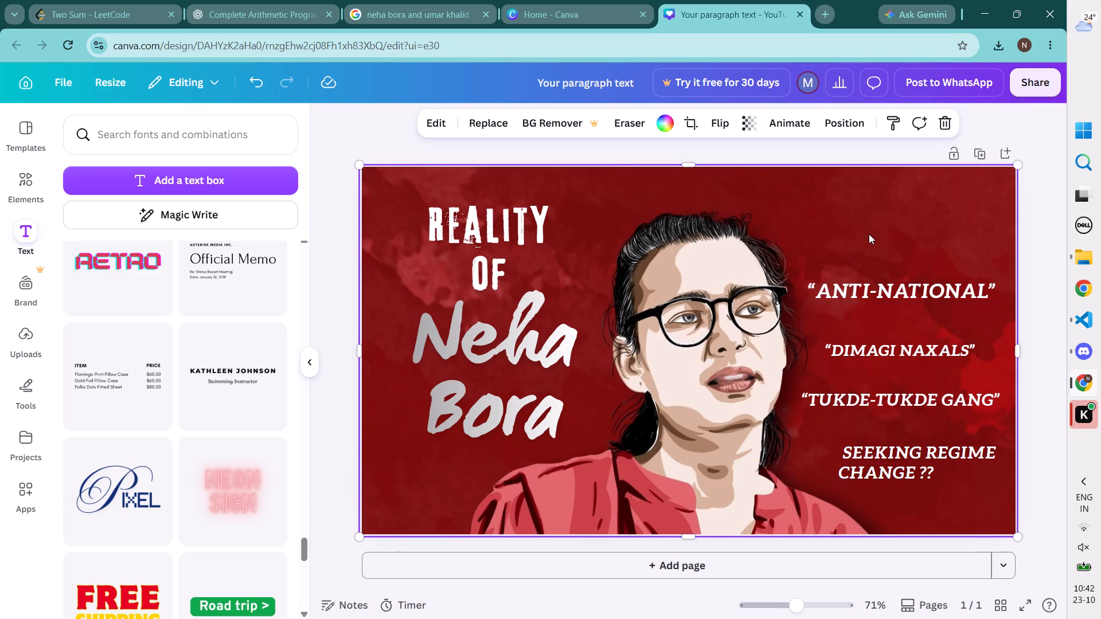
Delete the "Seeking regime change ??" text from the thumbnail.
{"action": "left_click", "coordinate": [897, 466]}
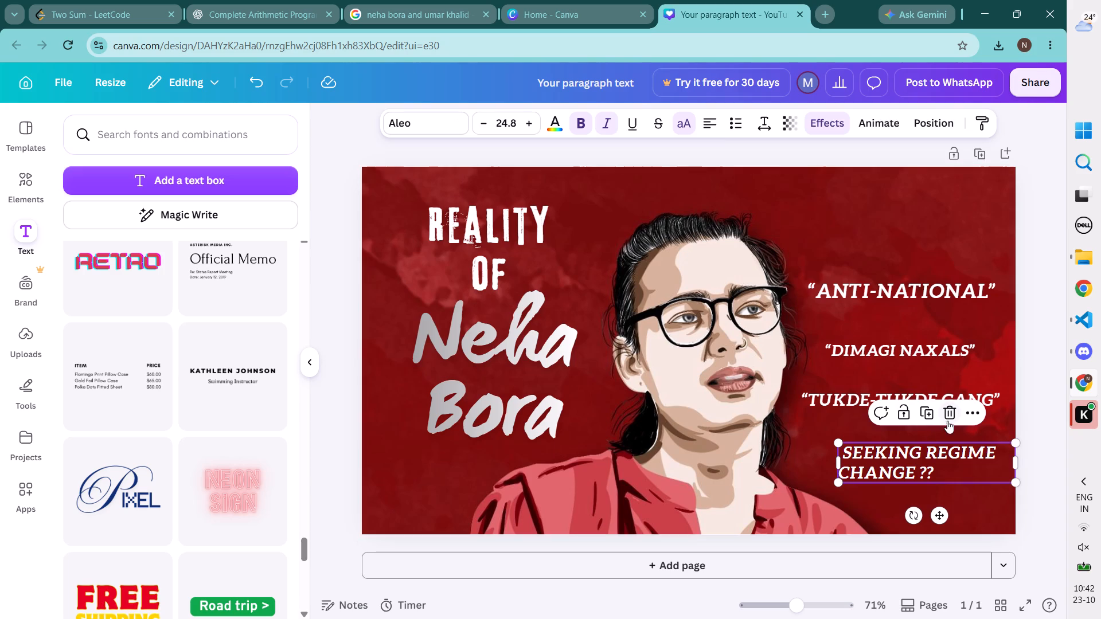
{"action": "left_click", "coordinate": [949, 414]}
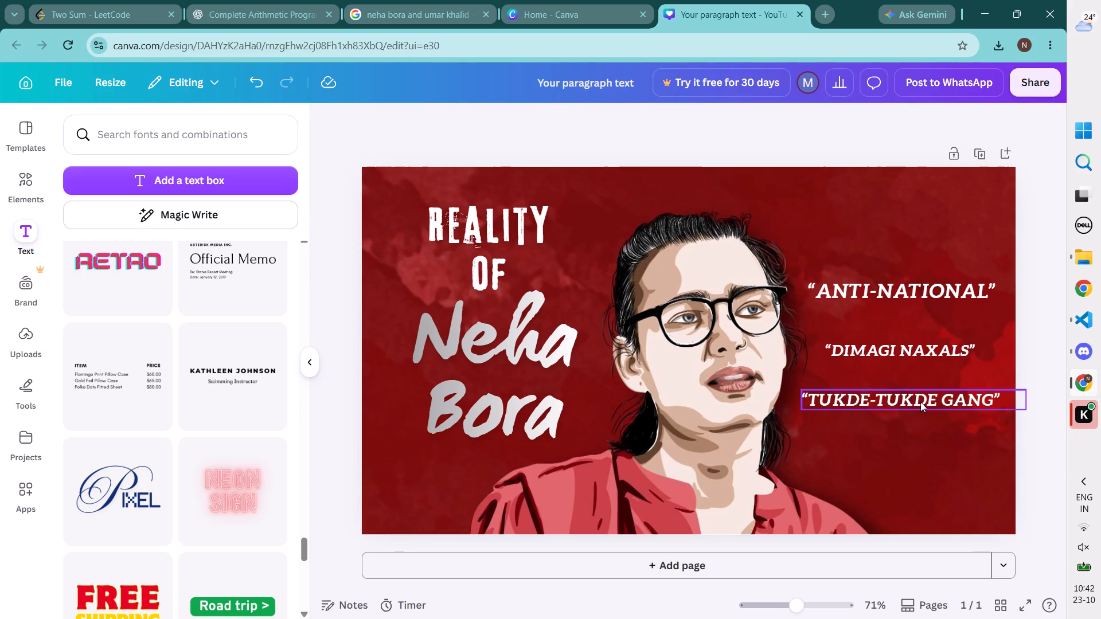
Lower the "Tukde-Tukde Gang" and "Dimagi Naxals" labels toward the bottom of the thumbnail and shift "Anti-national" slightly down.
{"action": "left_click", "coordinate": [920, 402]}
{"action": "left_click_drag", "start_coordinate": [920, 402], "coordinate": [919, 463]}
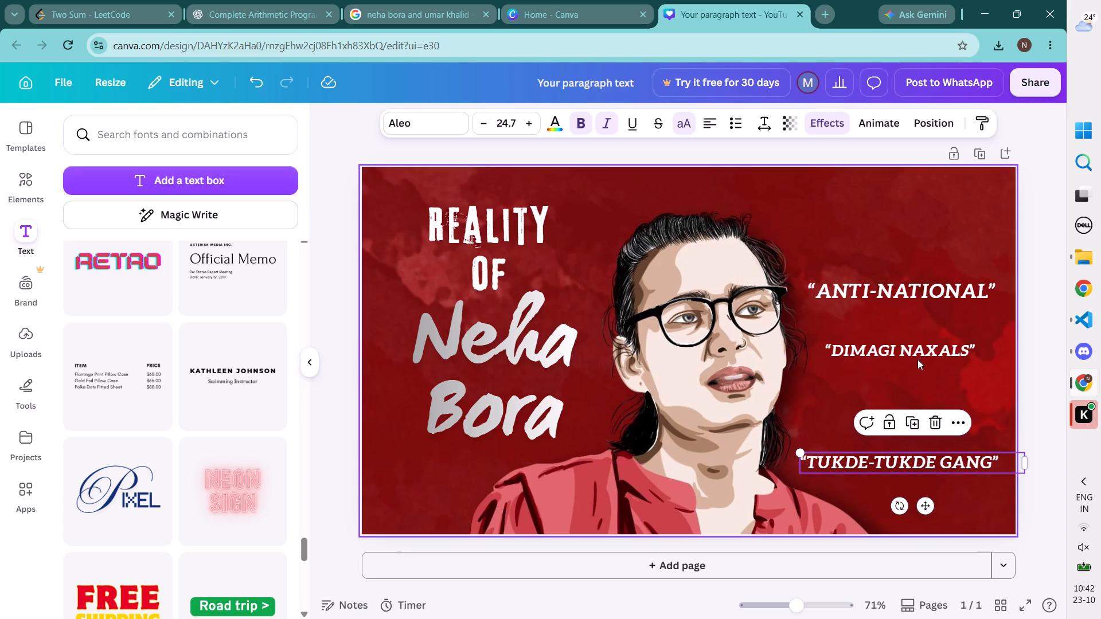
{"action": "left_click", "coordinate": [916, 350]}
{"action": "left_click_drag", "start_coordinate": [916, 350], "coordinate": [916, 415]}
{"action": "left_click", "coordinate": [926, 292]}
{"action": "left_click_drag", "start_coordinate": [926, 292], "coordinate": [928, 303]}
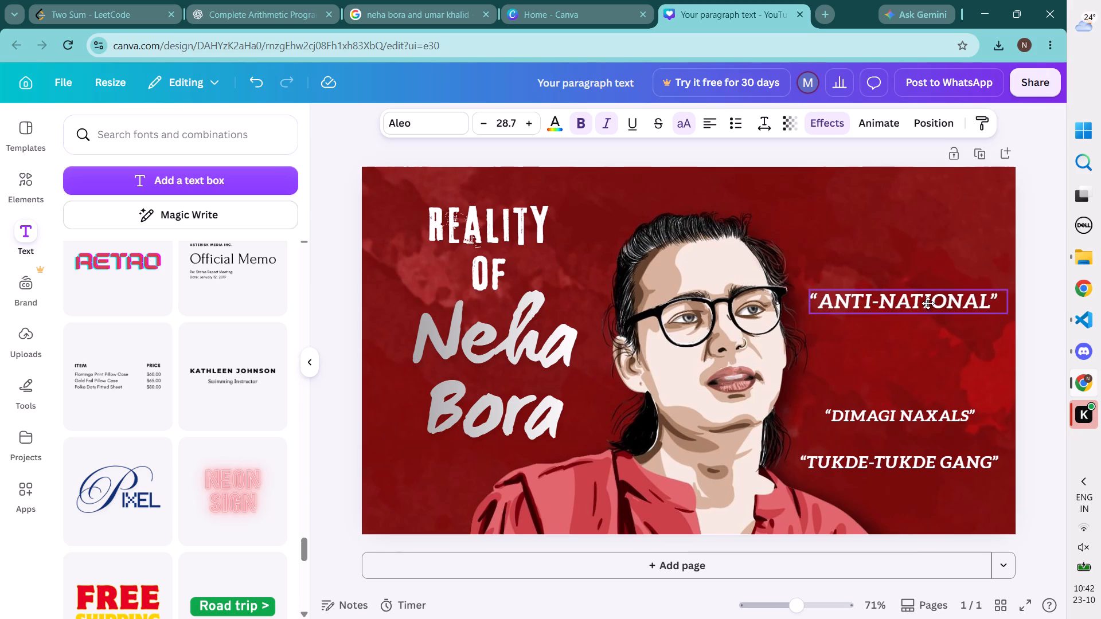
{"action": "left_click_drag", "start_coordinate": [928, 303], "coordinate": [928, 311]}
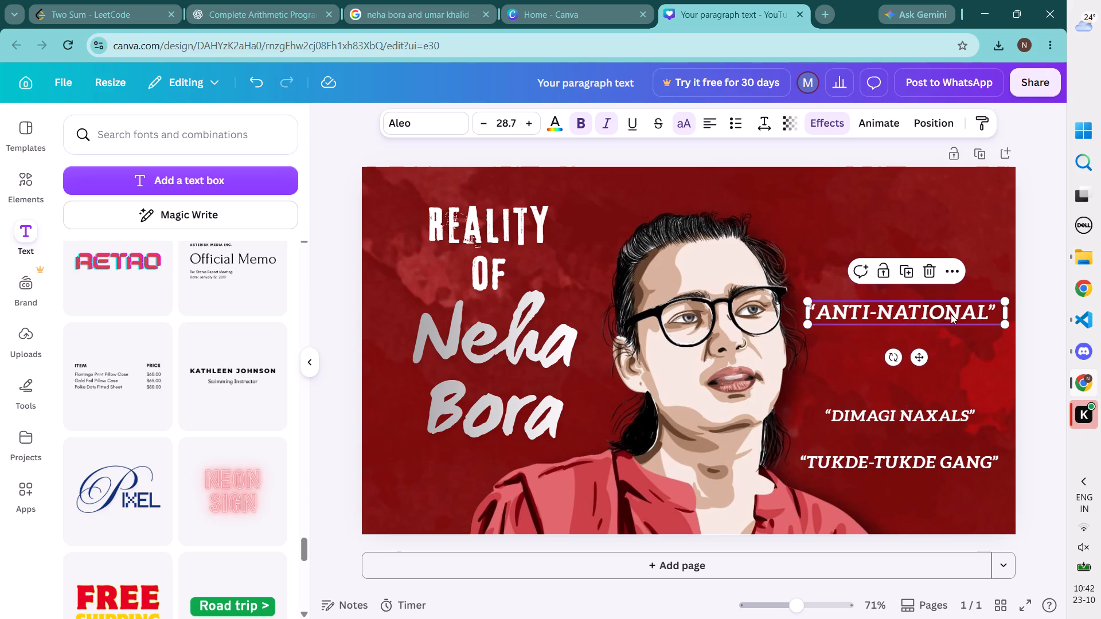
Enlarge the "Anti-national" label to font size 31.7 and widen its text box to the page edge, keeping the text on one line.
{"action": "triple_click", "coordinate": [530, 124]}
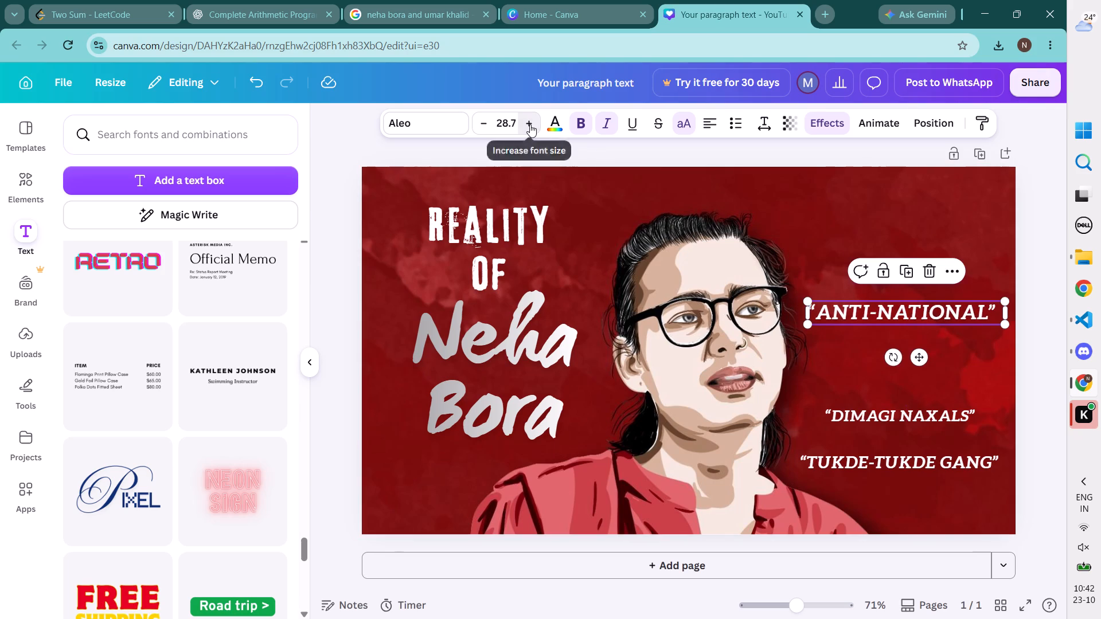
{"action": "triple_click", "coordinate": [530, 124]}
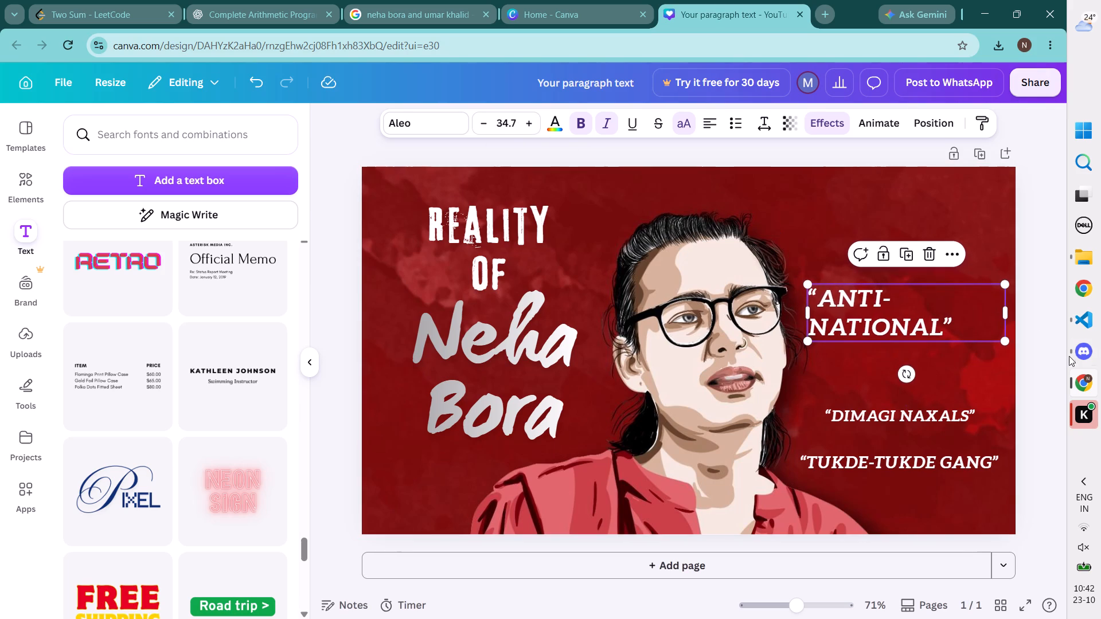
{"action": "left_click_drag", "start_coordinate": [1008, 308], "coordinate": [1053, 305]}
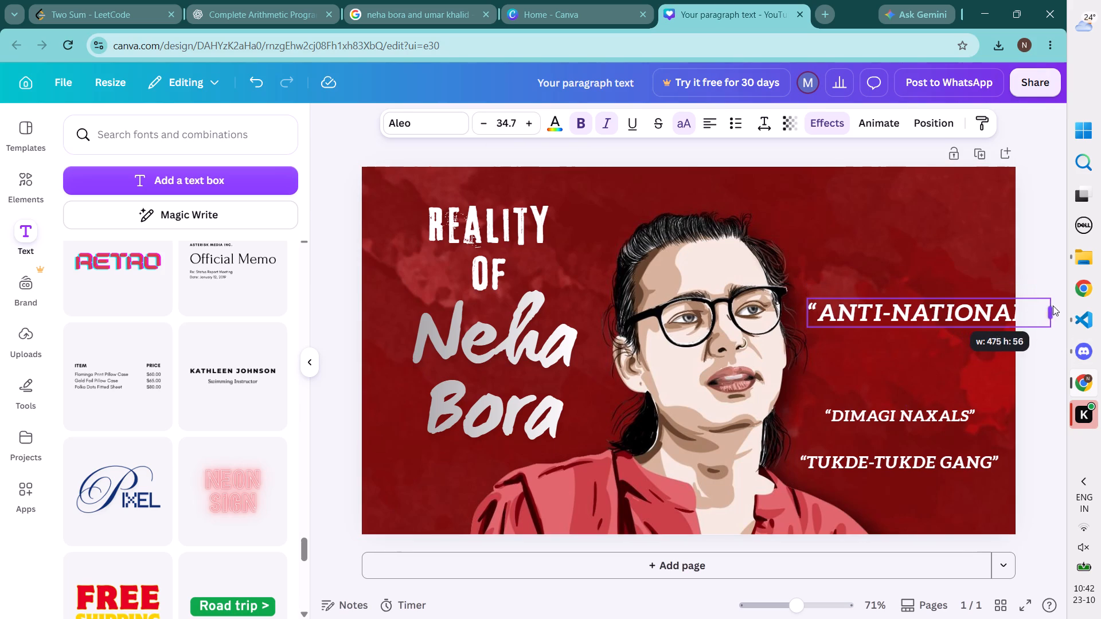
{"action": "left_click_drag", "start_coordinate": [1053, 305], "coordinate": [1033, 308]}
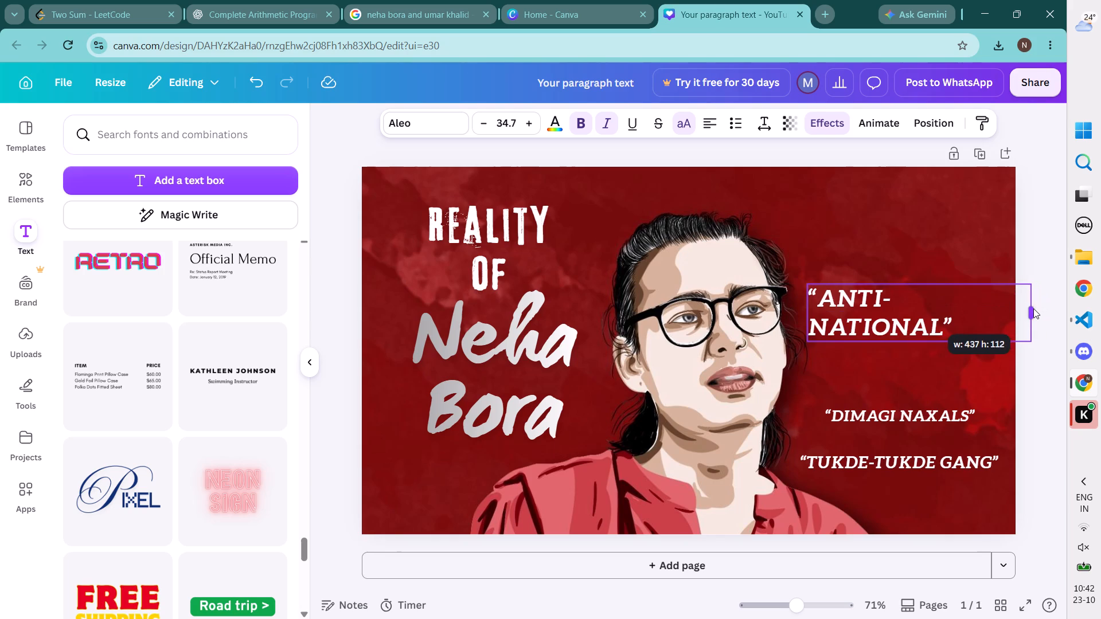
{"action": "left_click_drag", "start_coordinate": [1033, 308], "coordinate": [1018, 324]}
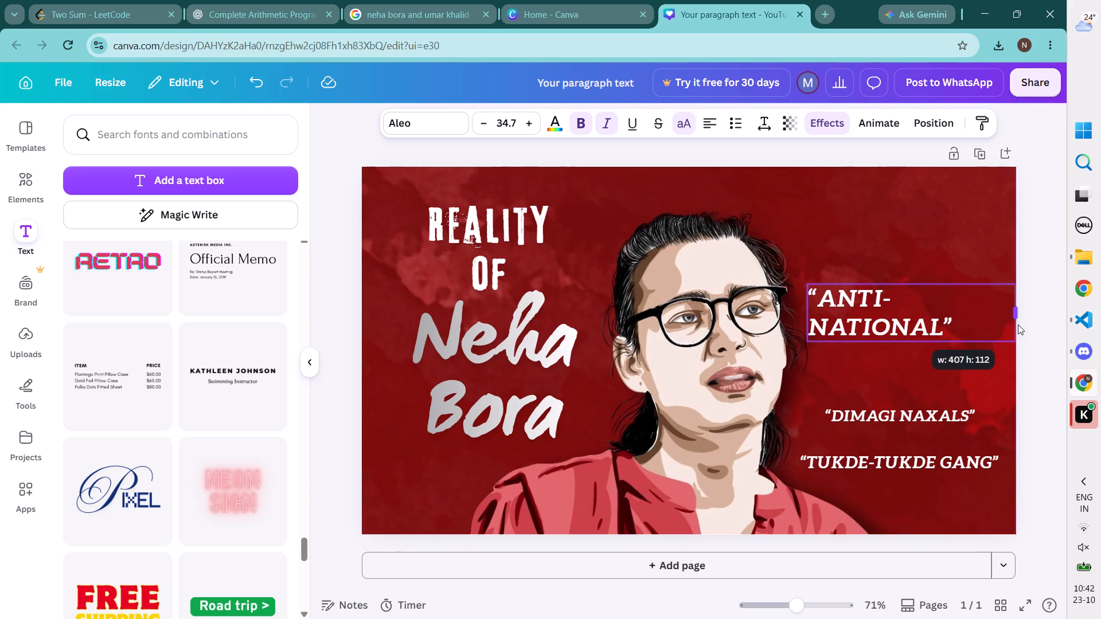
{"action": "left_click_drag", "start_coordinate": [1018, 324], "coordinate": [1019, 320]}
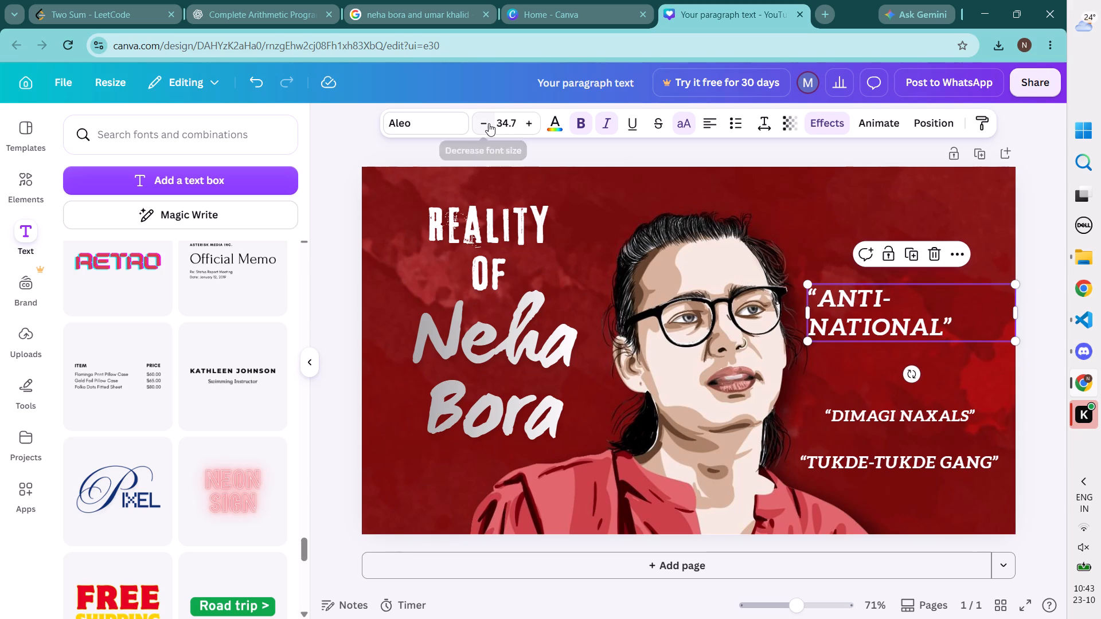
{"action": "left_click", "coordinate": [489, 123]}
{"action": "left_click", "coordinate": [489, 123]}
{"action": "left_click", "coordinate": [489, 123]}
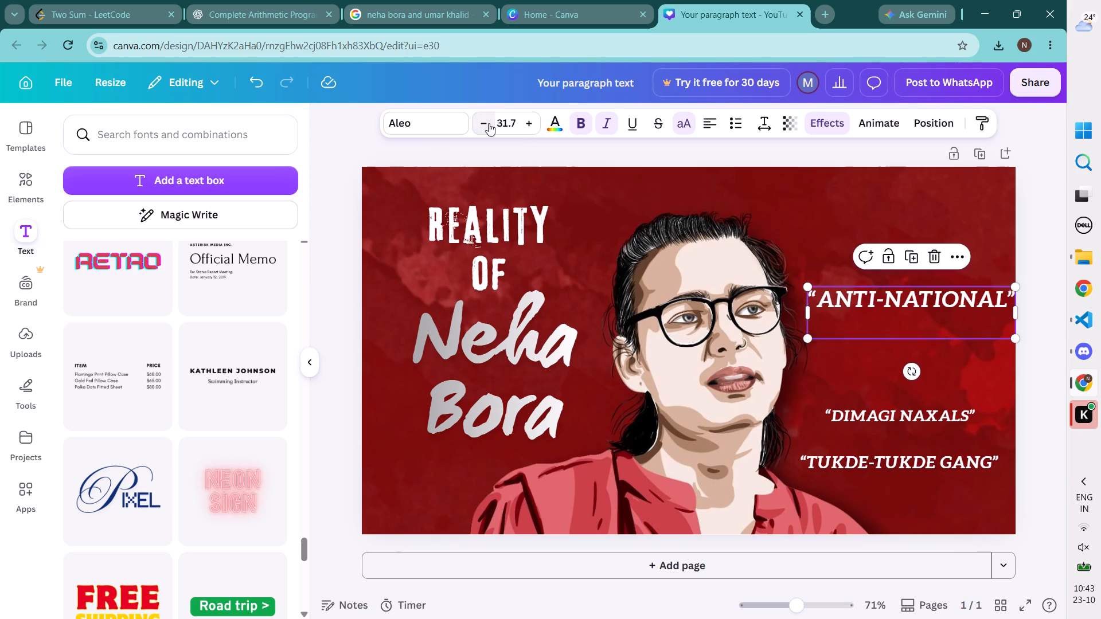
{"action": "left_click", "coordinate": [1027, 402]}
Shift the "Dimagi Naxals" label slightly up and lower the enlarged "Anti-national" label toward it.
{"action": "left_click_drag", "start_coordinate": [923, 416], "coordinate": [937, 393]}
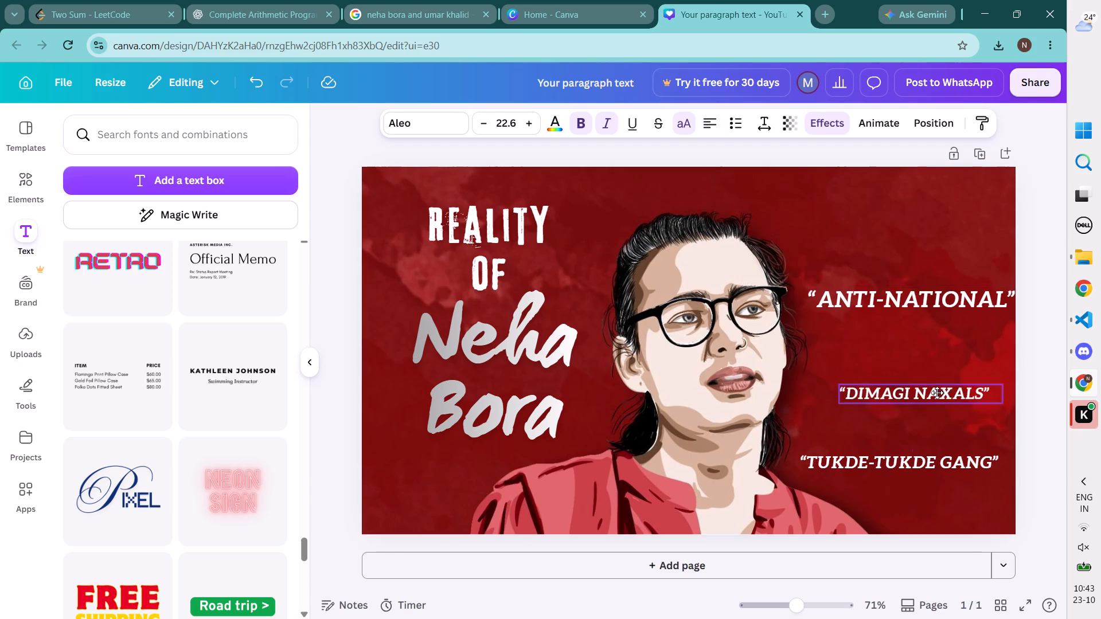
{"action": "left_click_drag", "start_coordinate": [937, 393], "coordinate": [936, 379]}
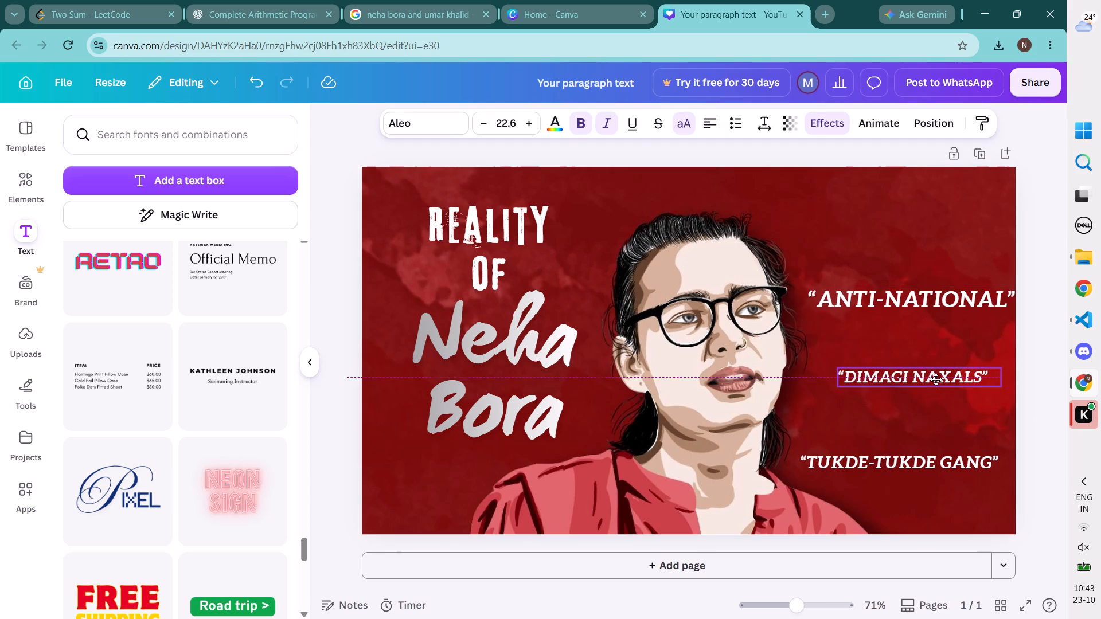
{"action": "left_click_drag", "start_coordinate": [936, 379], "coordinate": [931, 406]}
{"action": "left_click_drag", "start_coordinate": [945, 304], "coordinate": [944, 319]}
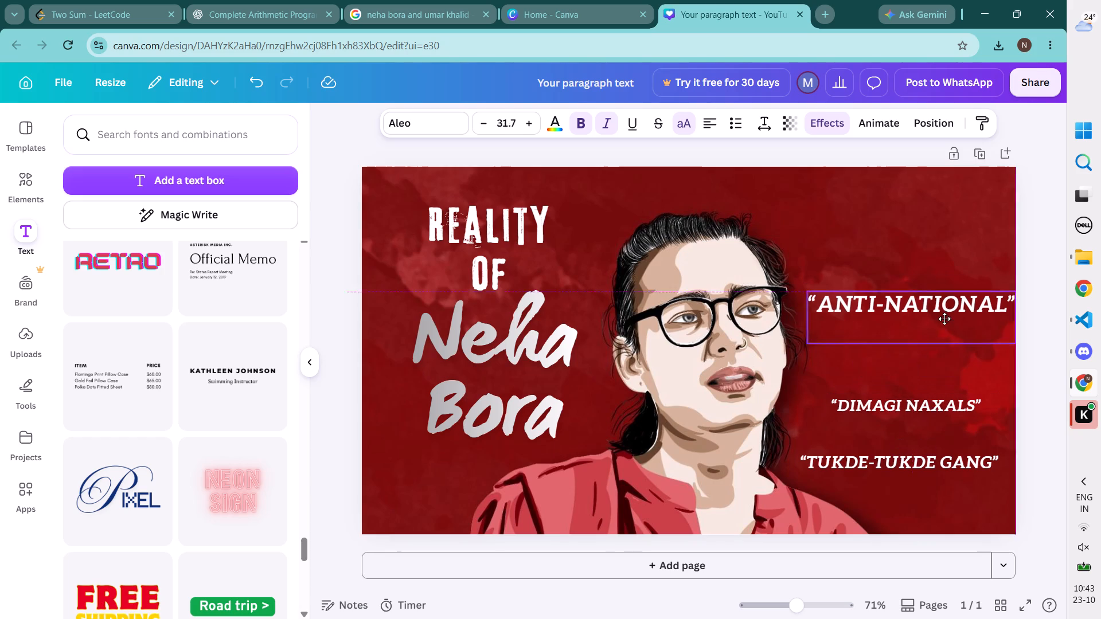
Lower the large "Anti-national" label closer to "Dimagi Naxals" and nudge it slightly inward from the page edge.
{"action": "left_click_drag", "start_coordinate": [944, 319], "coordinate": [943, 332]}
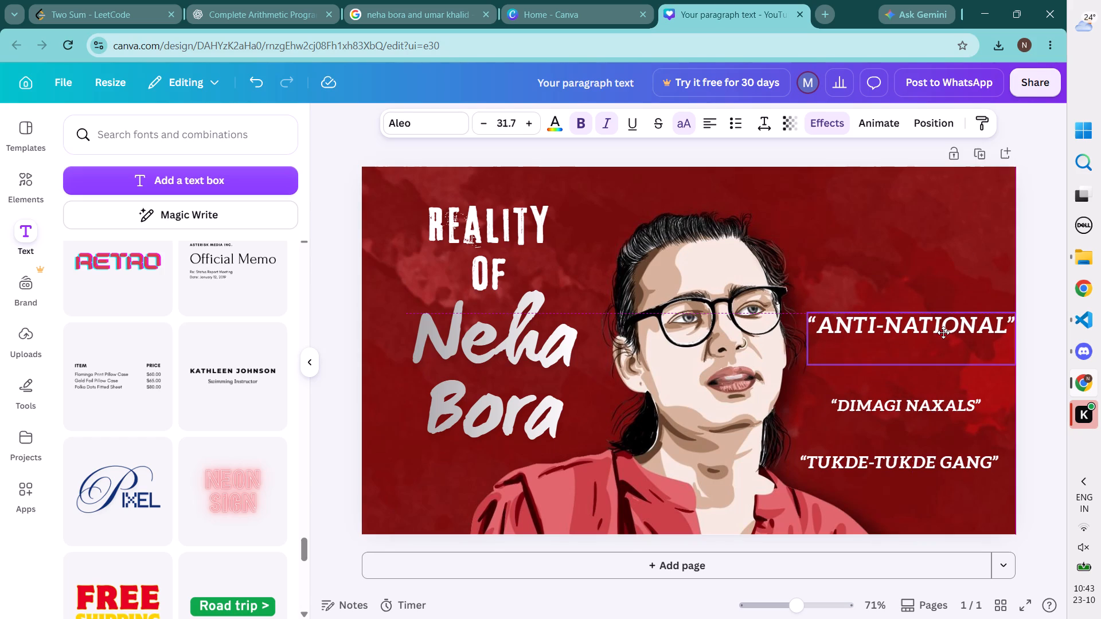
{"action": "left_click_drag", "start_coordinate": [943, 332], "coordinate": [943, 333]}
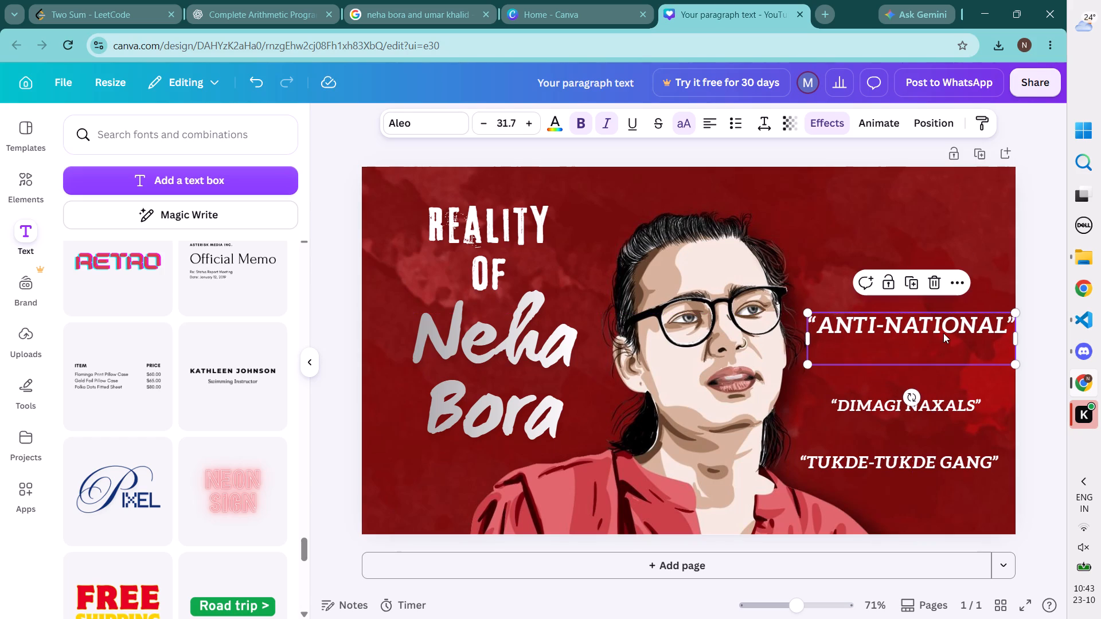
{"action": "left_click_drag", "start_coordinate": [951, 329], "coordinate": [948, 334]}
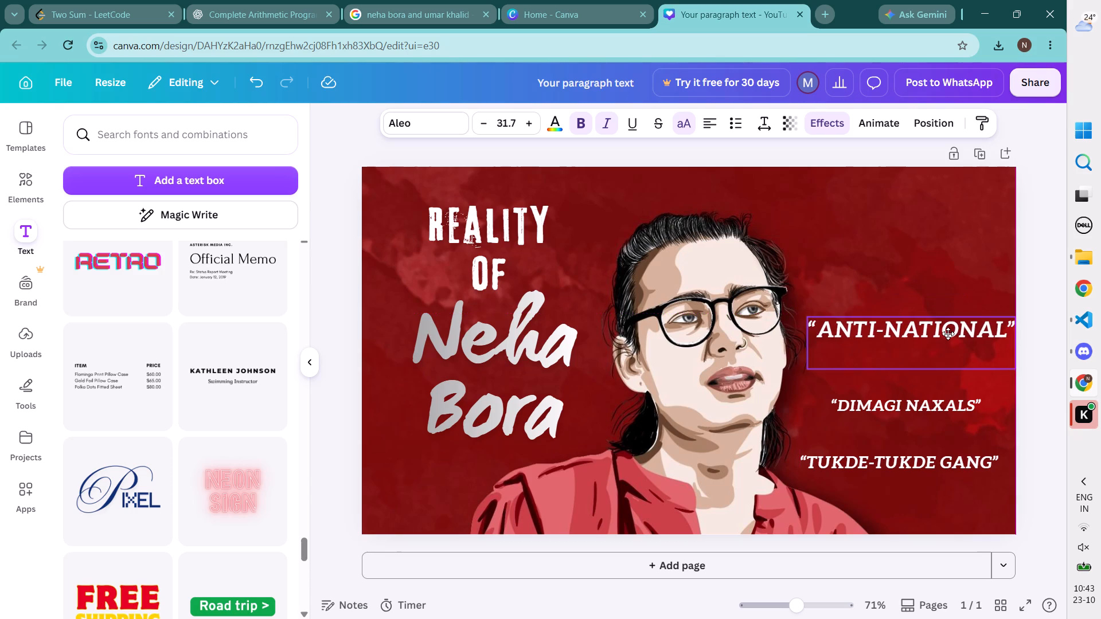
{"action": "left_click_drag", "start_coordinate": [948, 334], "coordinate": [942, 334]}
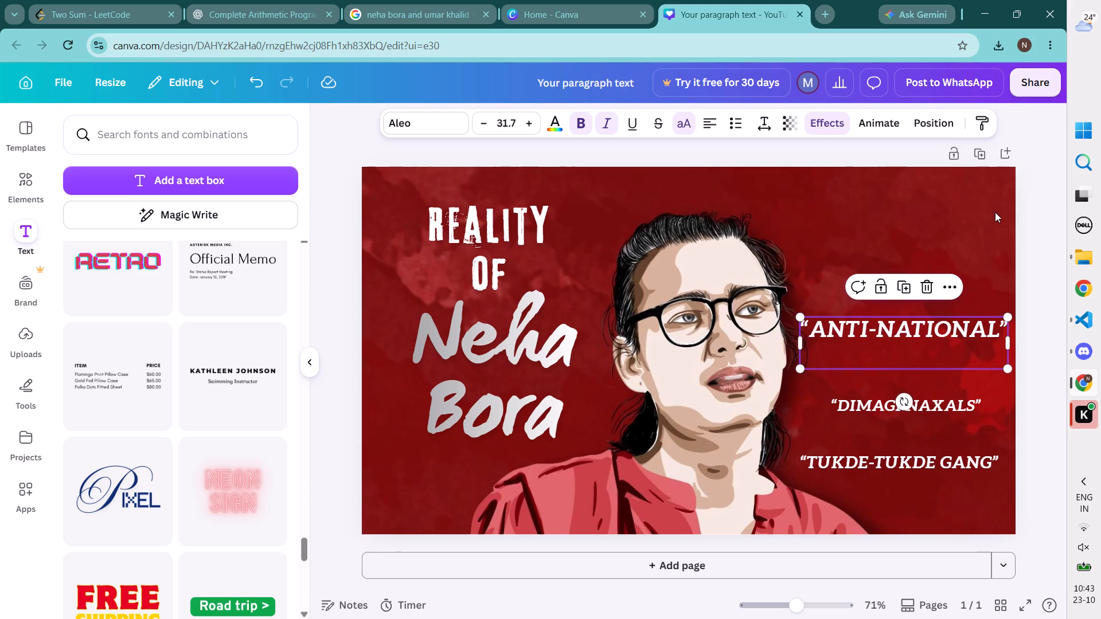
{"action": "left_click", "coordinate": [995, 212]}
Browse the Google image results for "neha bora and umar khalid" for more headline wording ideas.
{"action": "left_click", "coordinate": [447, 3]}
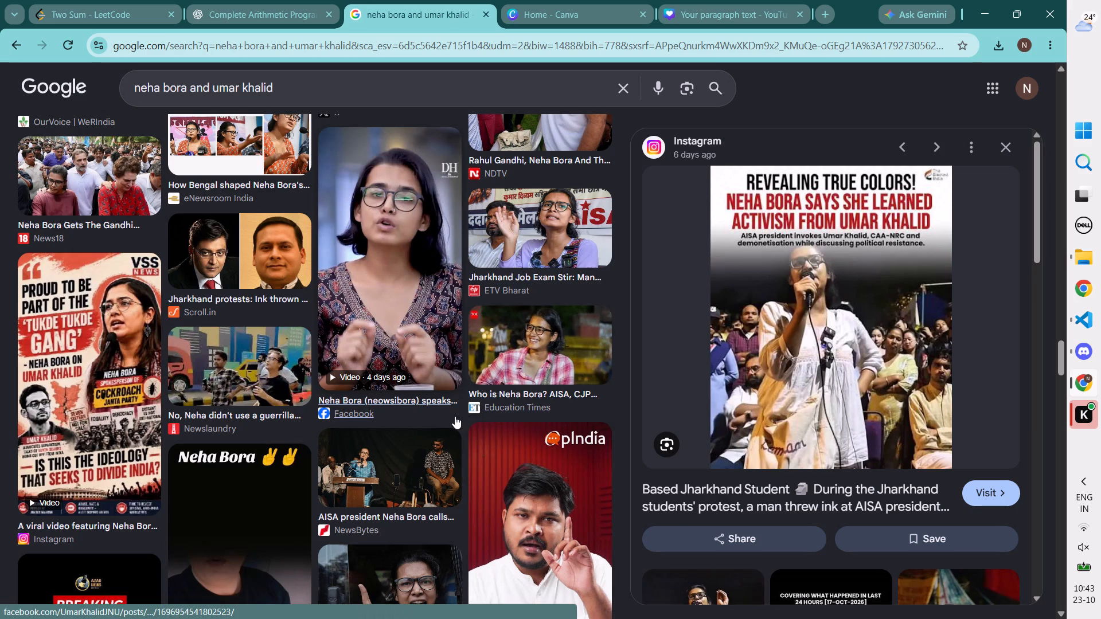
{"action": "scroll", "coordinate": [455, 416], "scroll_direction": "up", "scroll_amount": 5}
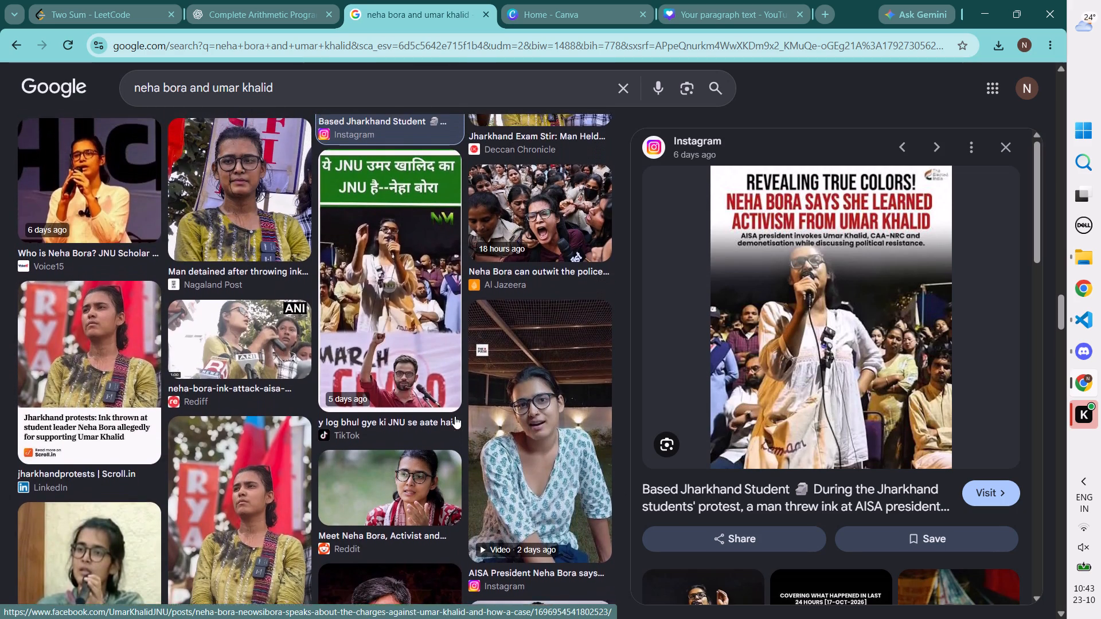
{"action": "scroll", "coordinate": [455, 416], "scroll_direction": "up", "scroll_amount": 4}
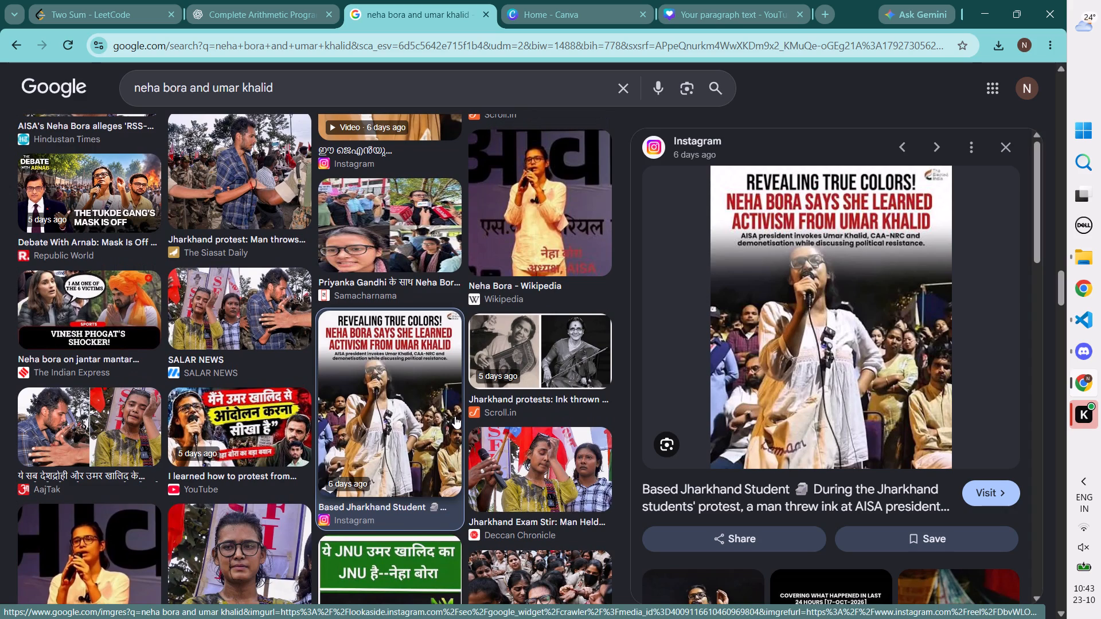
{"action": "scroll", "coordinate": [455, 416], "scroll_direction": "up", "scroll_amount": 2}
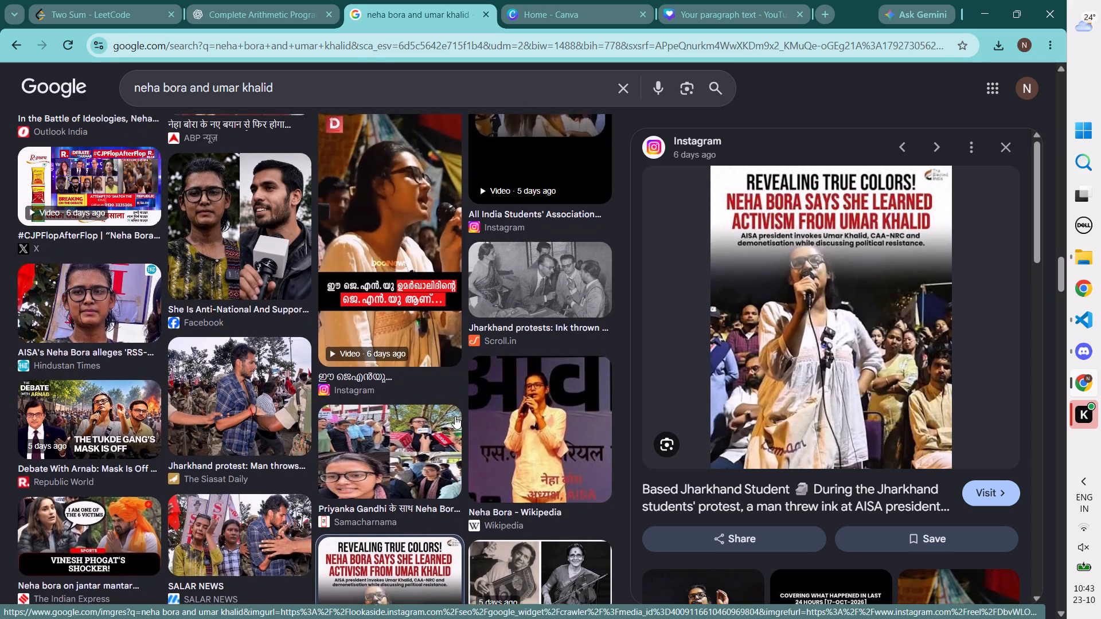
{"action": "scroll", "coordinate": [455, 416], "scroll_direction": "up", "scroll_amount": 2}
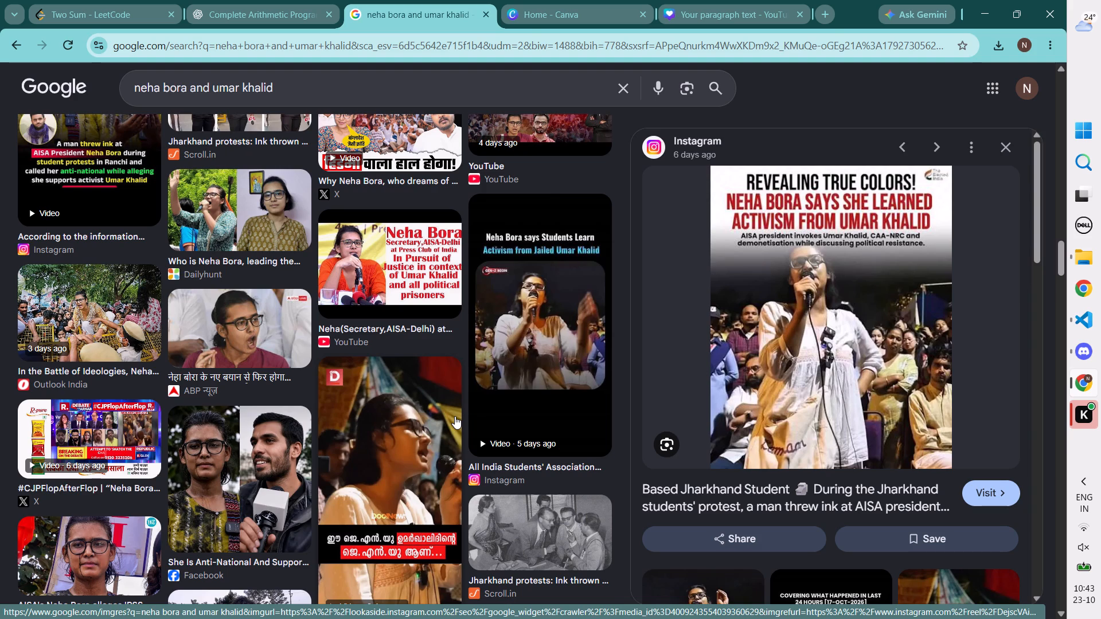
{"action": "scroll", "coordinate": [455, 416], "scroll_direction": "up", "scroll_amount": 3}
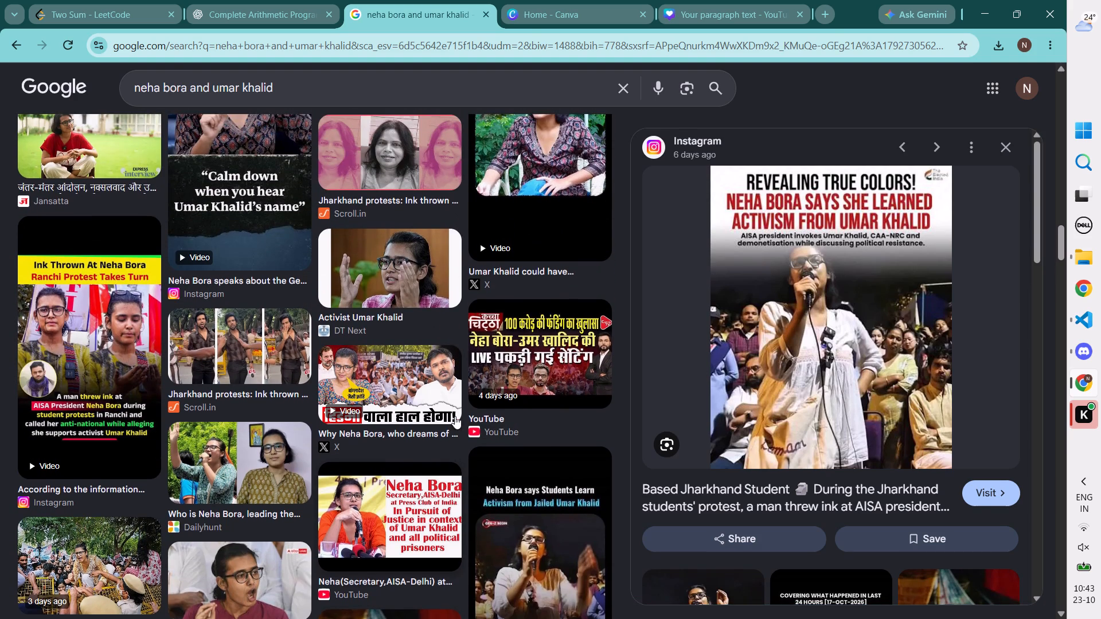
{"action": "scroll", "coordinate": [455, 416], "scroll_direction": "up", "scroll_amount": 5}
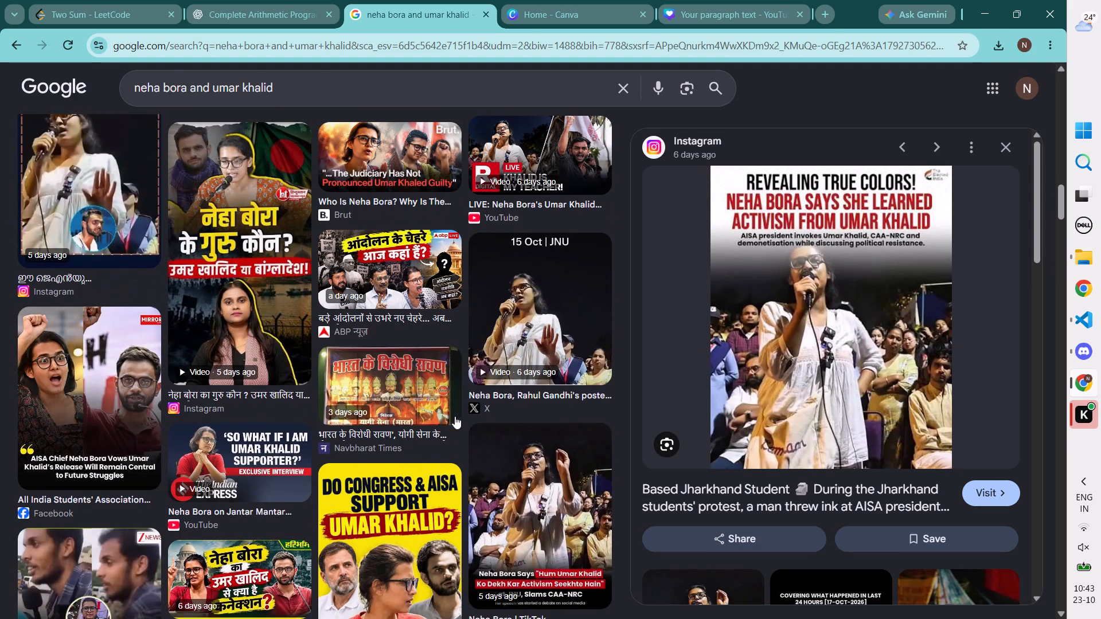
Back in the Canva thumbnail, duplicate the "Anti-national" label and place the copy near the page's top edge, above the original.
{"action": "left_click", "coordinate": [719, 0]}
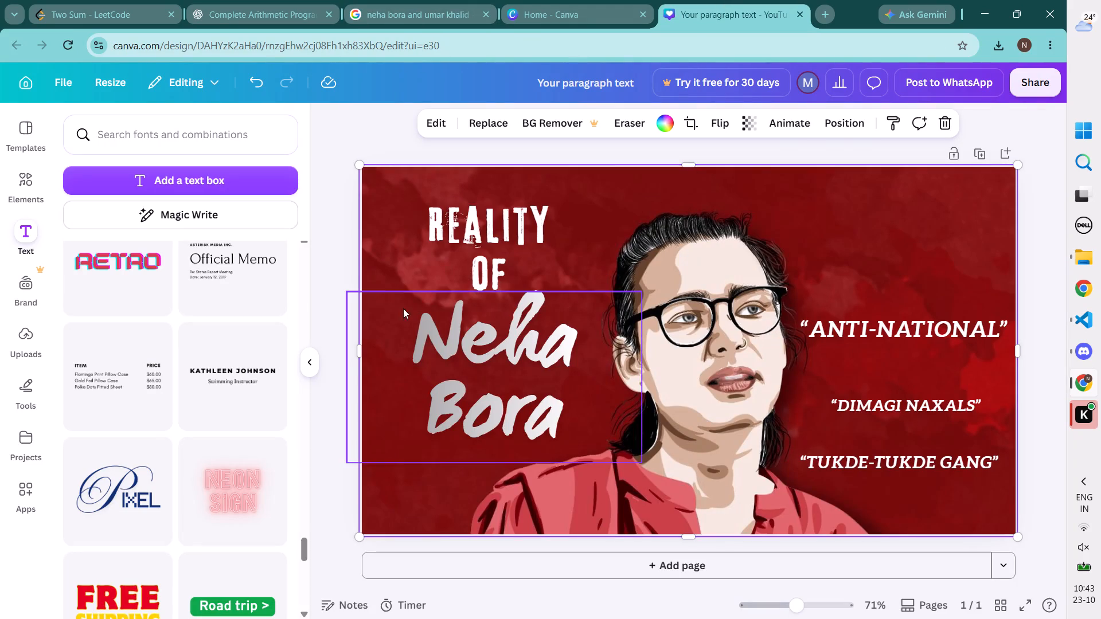
{"action": "left_click", "coordinate": [873, 322]}
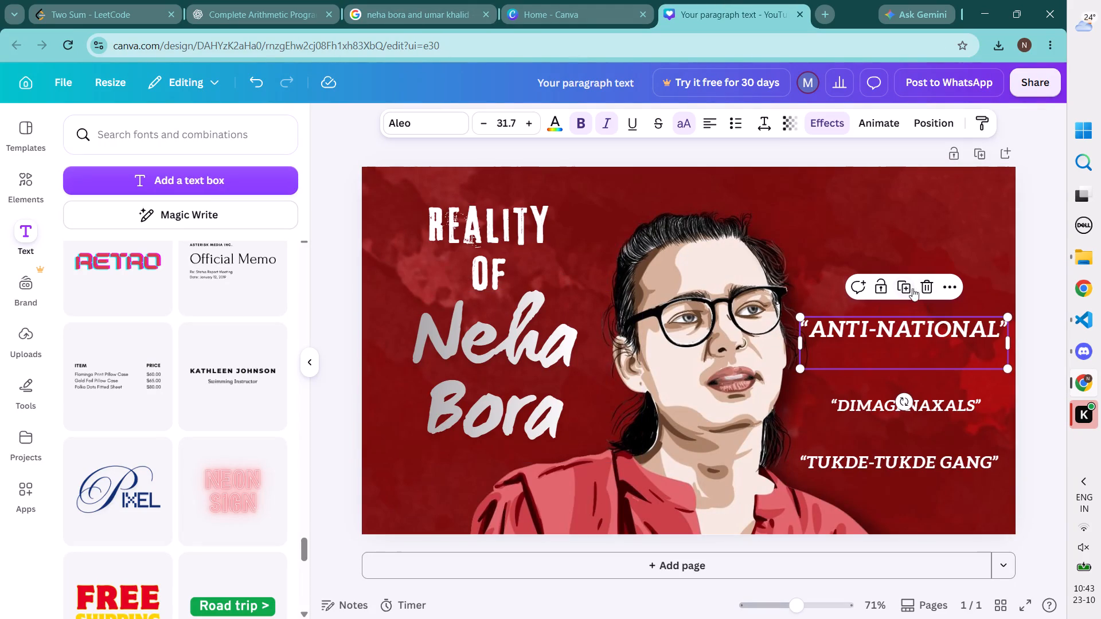
{"action": "left_click", "coordinate": [900, 281]}
{"action": "left_click_drag", "start_coordinate": [905, 362], "coordinate": [871, 280]}
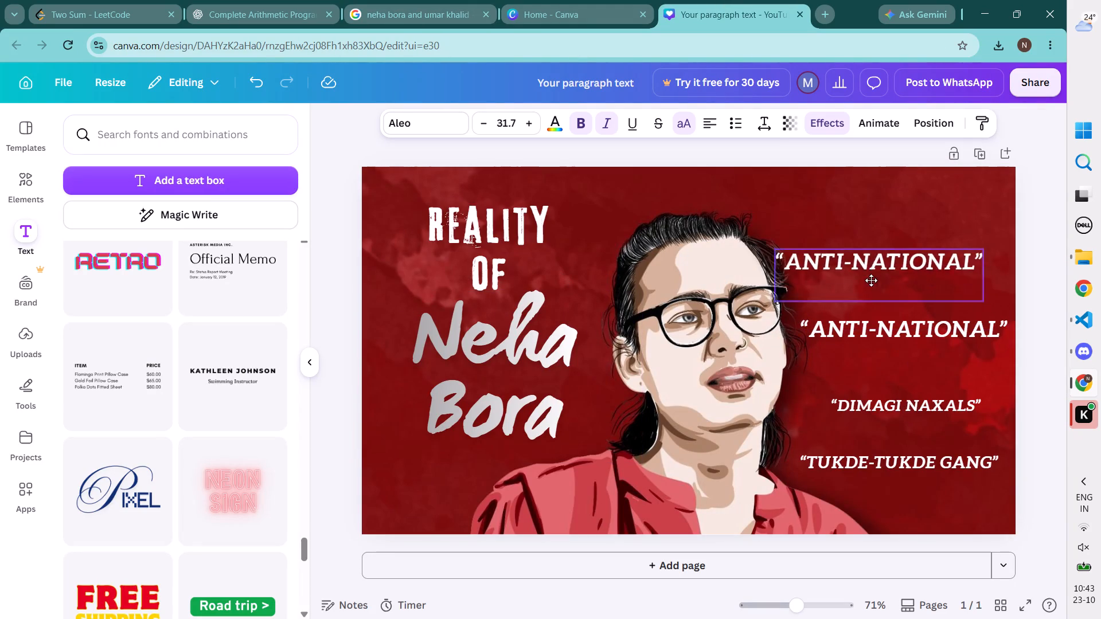
{"action": "left_click_drag", "start_coordinate": [871, 280], "coordinate": [885, 239]}
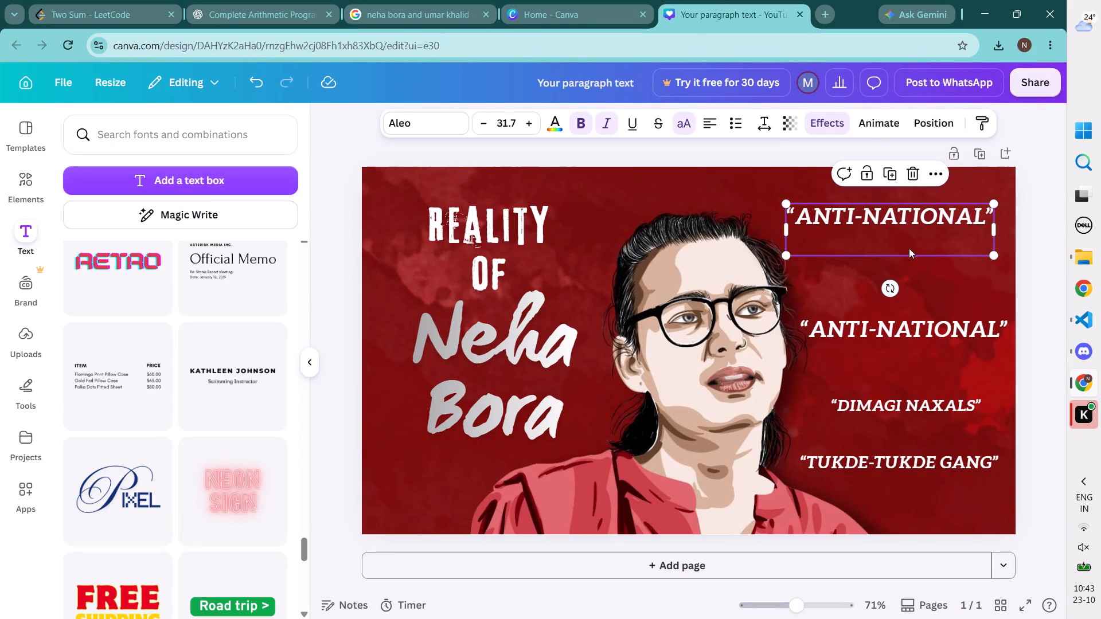
{"action": "left_click", "coordinate": [975, 234]}
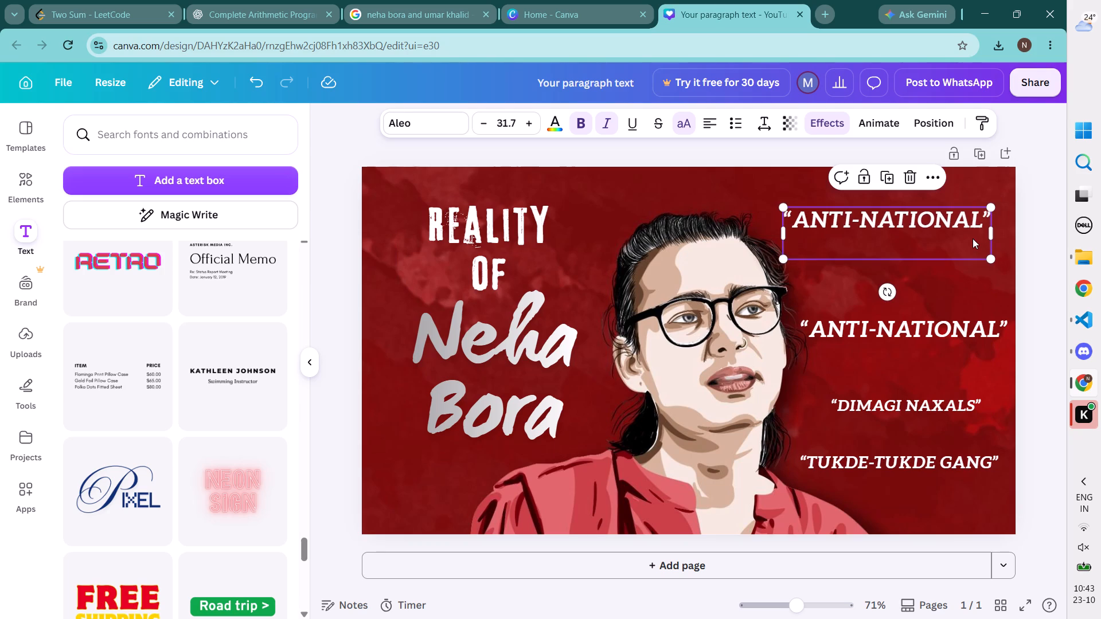
Open the text of the upper "Anti-national" copy for editing with all of its wording selected.
{"action": "double_click", "coordinate": [983, 227]}
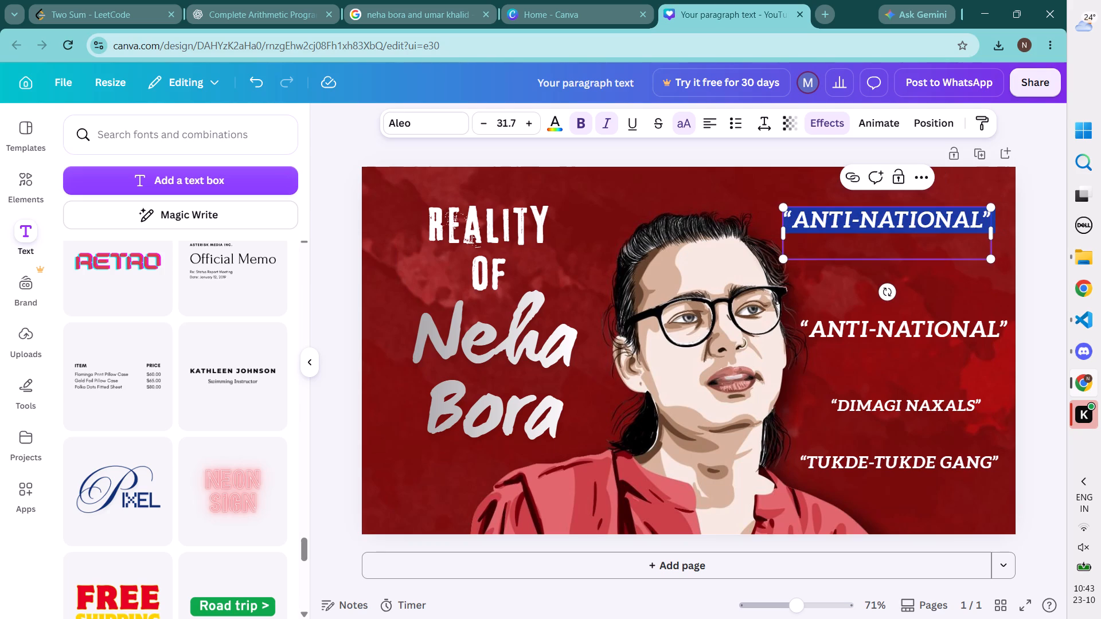
Replace the text of the upper "Anti-national" copy with "Justice for umar khalid ??" and nudge it slightly right.
{"action": "type", "text": "Justice"}
{"action": "key", "text": "space"}
{"action": "type", "text": "for umar khalid"}
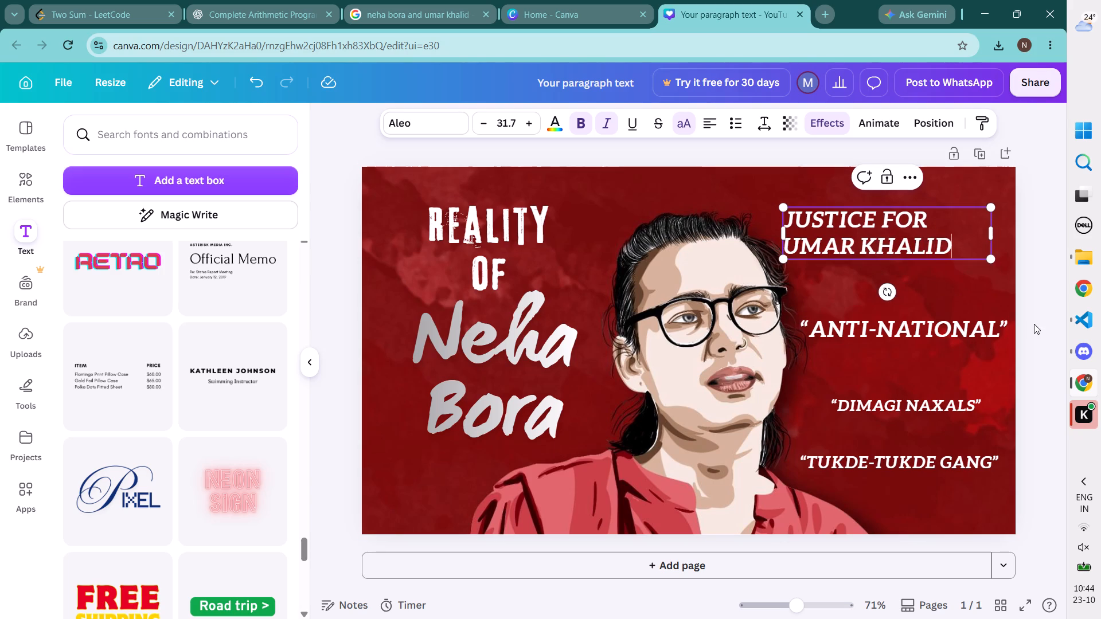
{"action": "key", "text": "space"}
{"action": "type", "text": "??"}
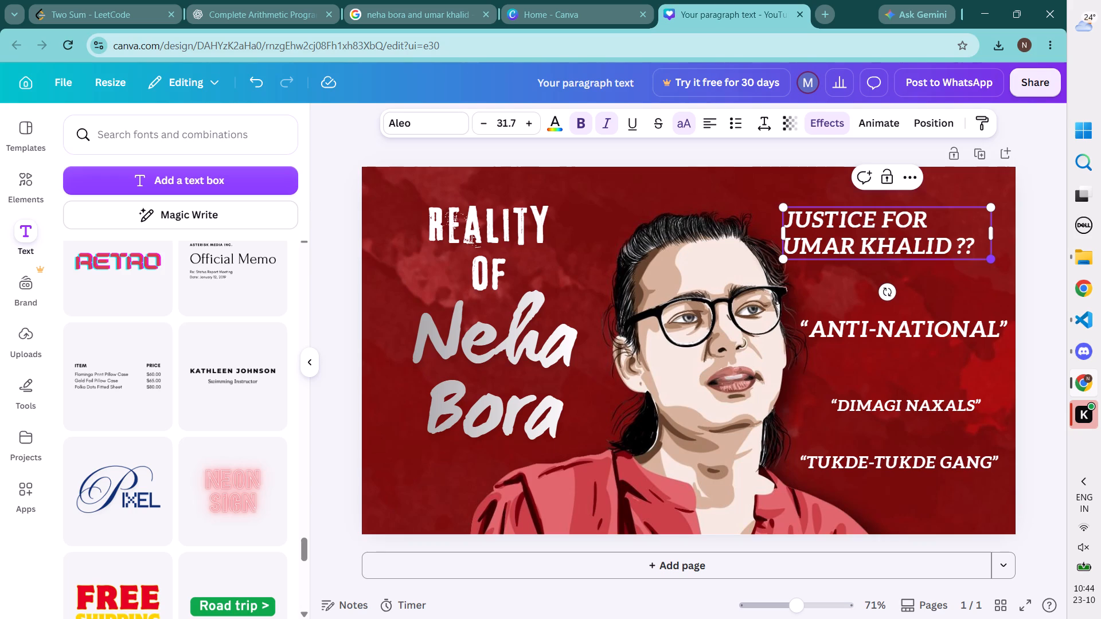
{"action": "left_click", "coordinate": [1044, 289]}
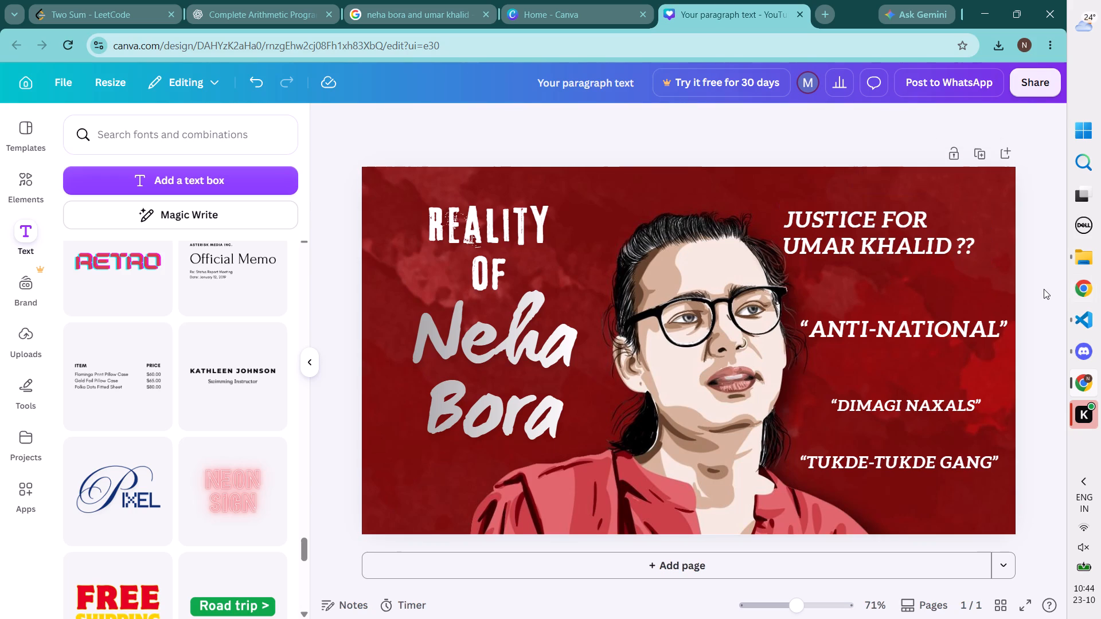
{"action": "left_click_drag", "start_coordinate": [910, 238], "coordinate": [919, 237]}
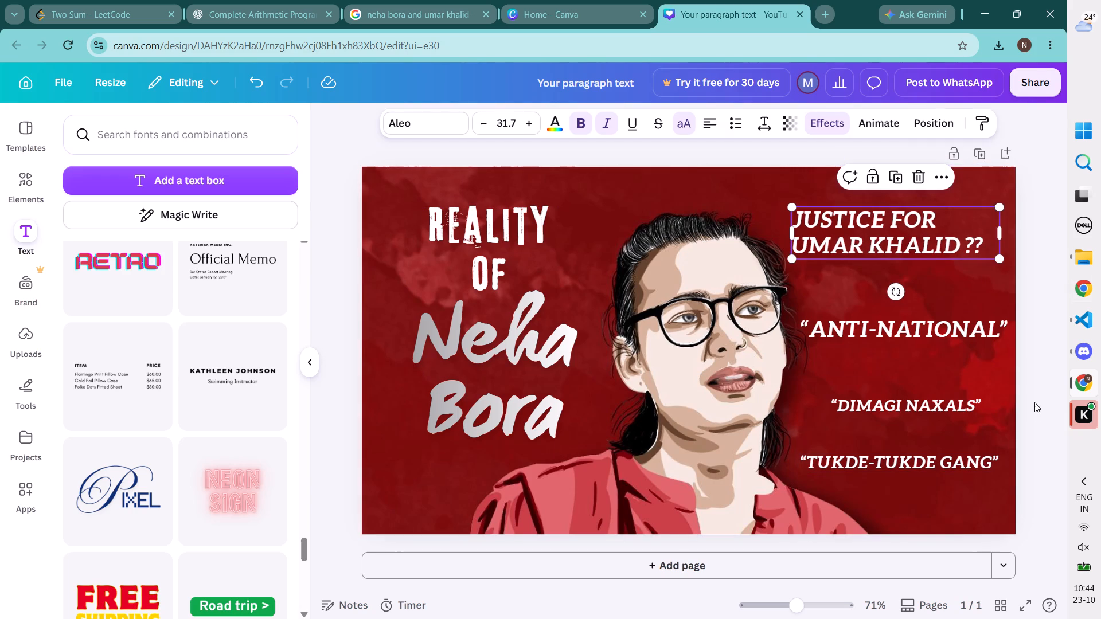
{"action": "left_click", "coordinate": [1034, 397]}
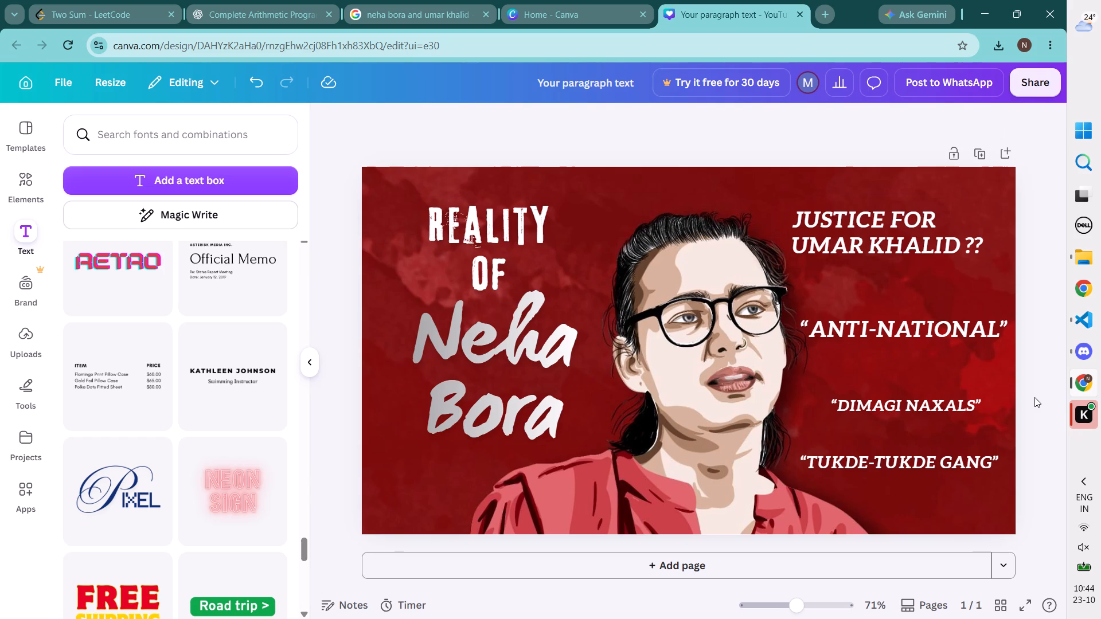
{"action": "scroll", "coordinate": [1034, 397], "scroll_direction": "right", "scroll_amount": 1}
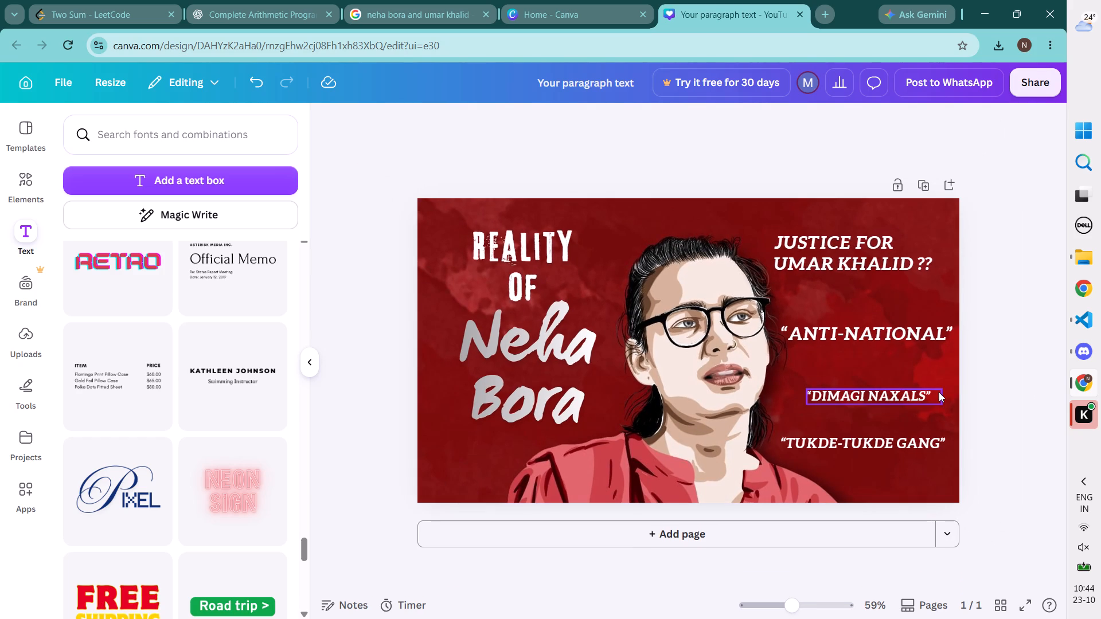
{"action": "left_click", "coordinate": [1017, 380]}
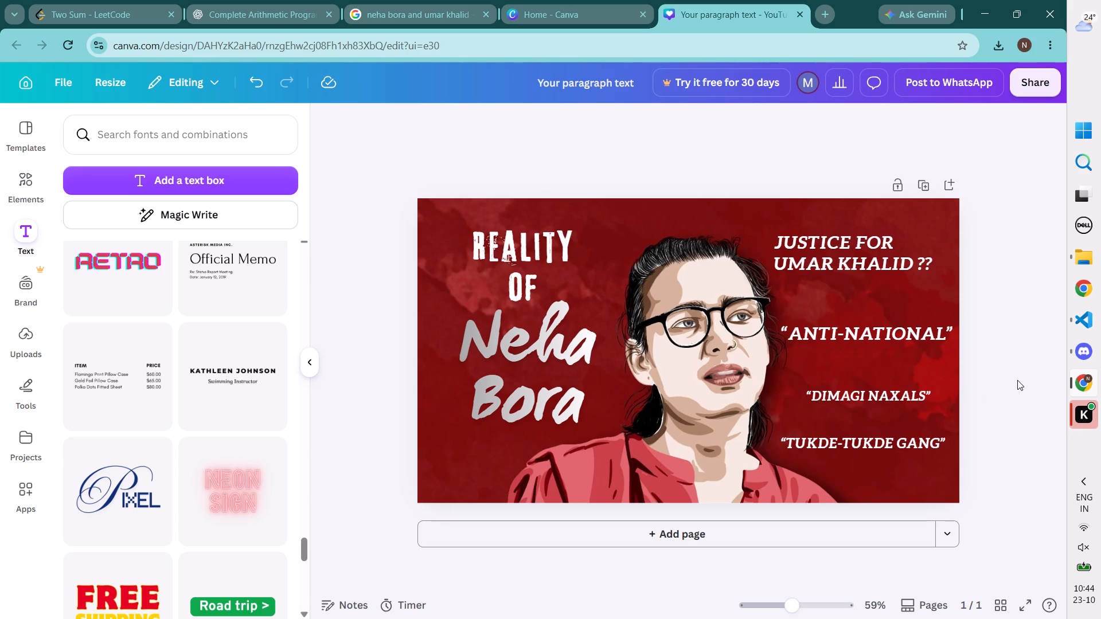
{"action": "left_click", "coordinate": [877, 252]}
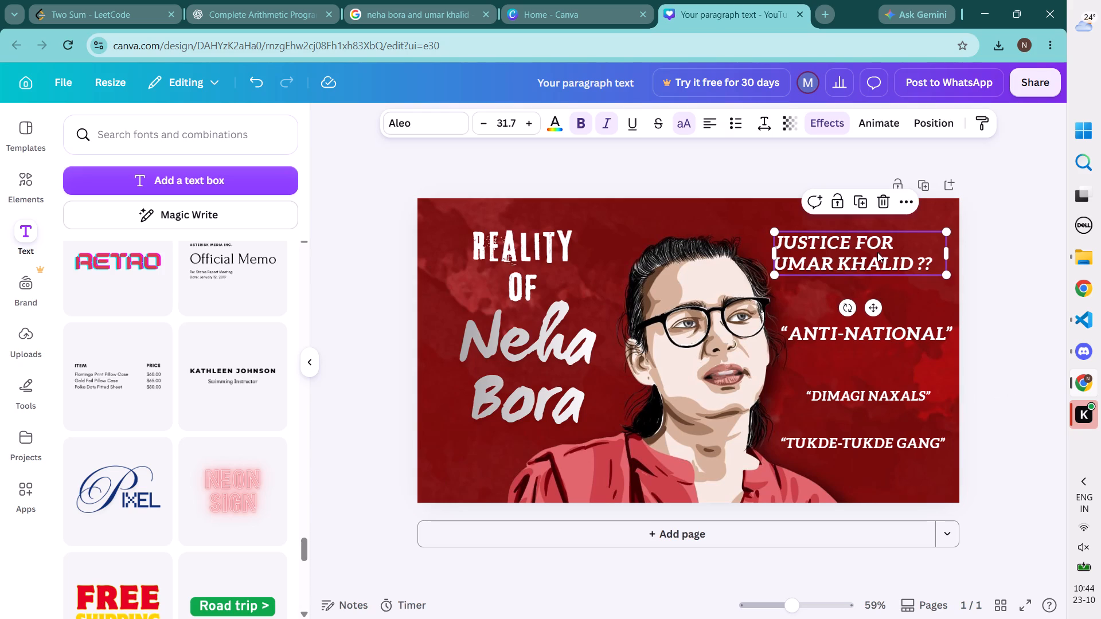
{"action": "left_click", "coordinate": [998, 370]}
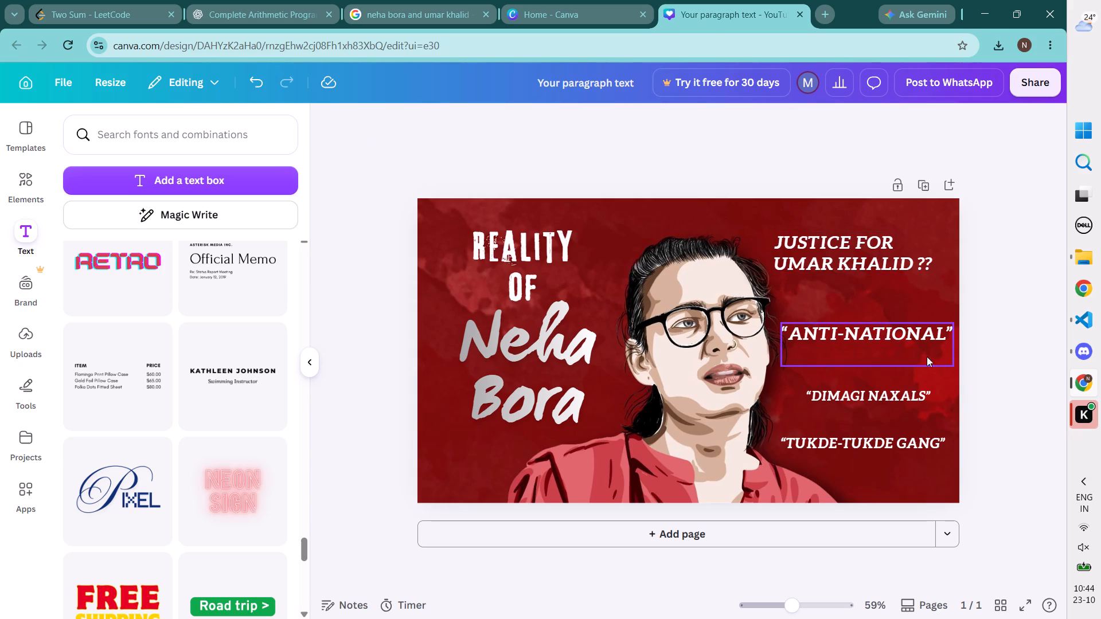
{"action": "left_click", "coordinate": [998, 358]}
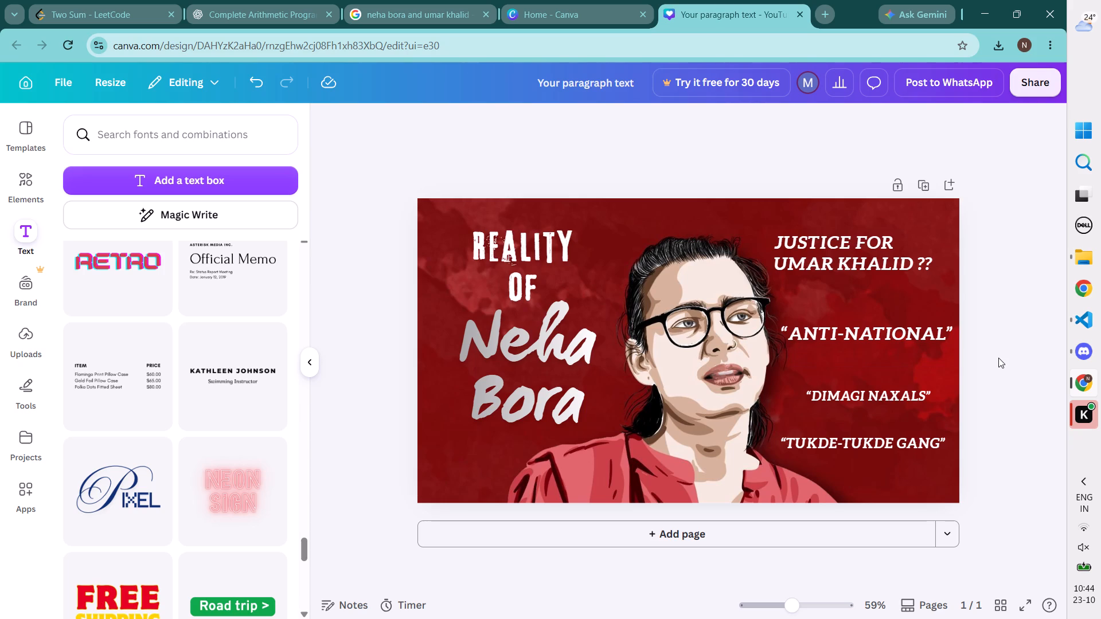
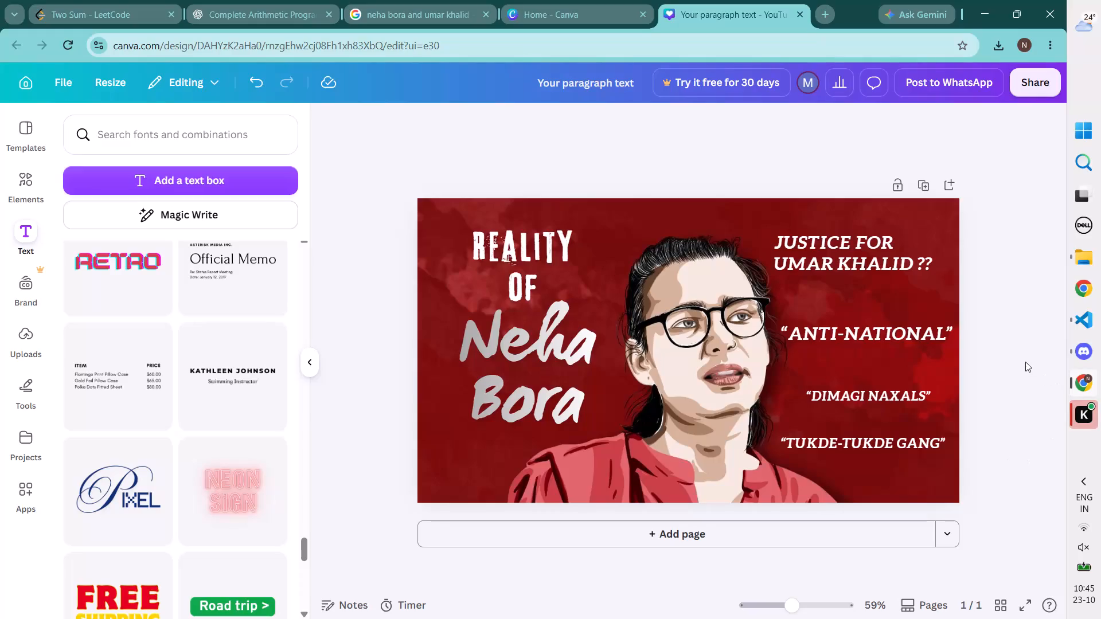
Examine the animation, arrangement, layer and eraser options available for the thumbnail's portrait background image.
{"action": "left_click", "coordinate": [1025, 362]}
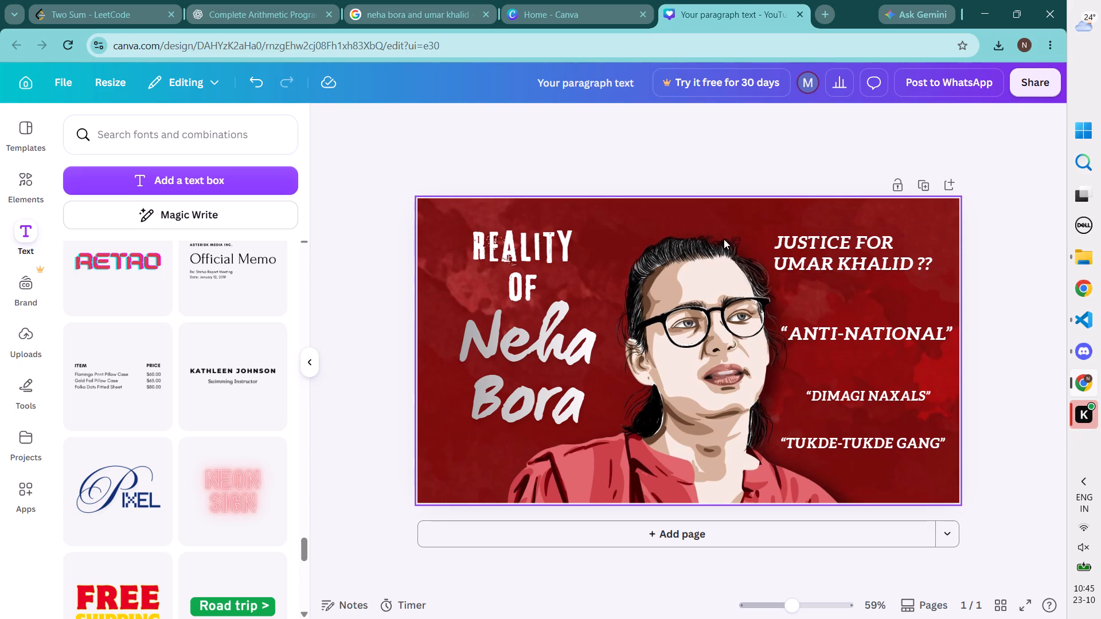
{"action": "right_click", "coordinate": [704, 264]}
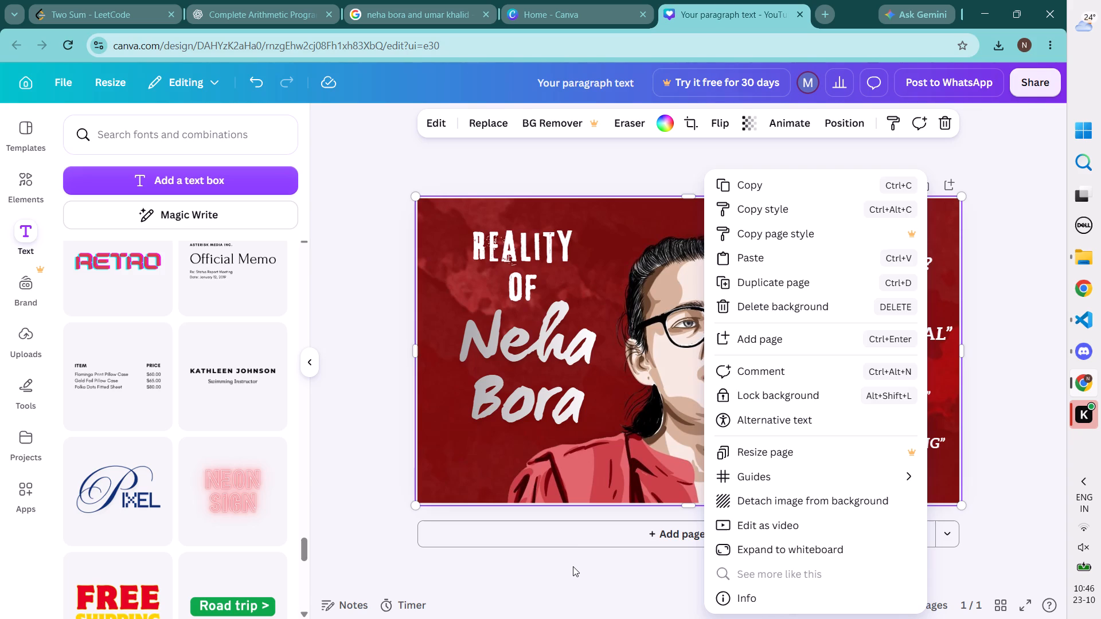
{"action": "left_click", "coordinate": [576, 591]}
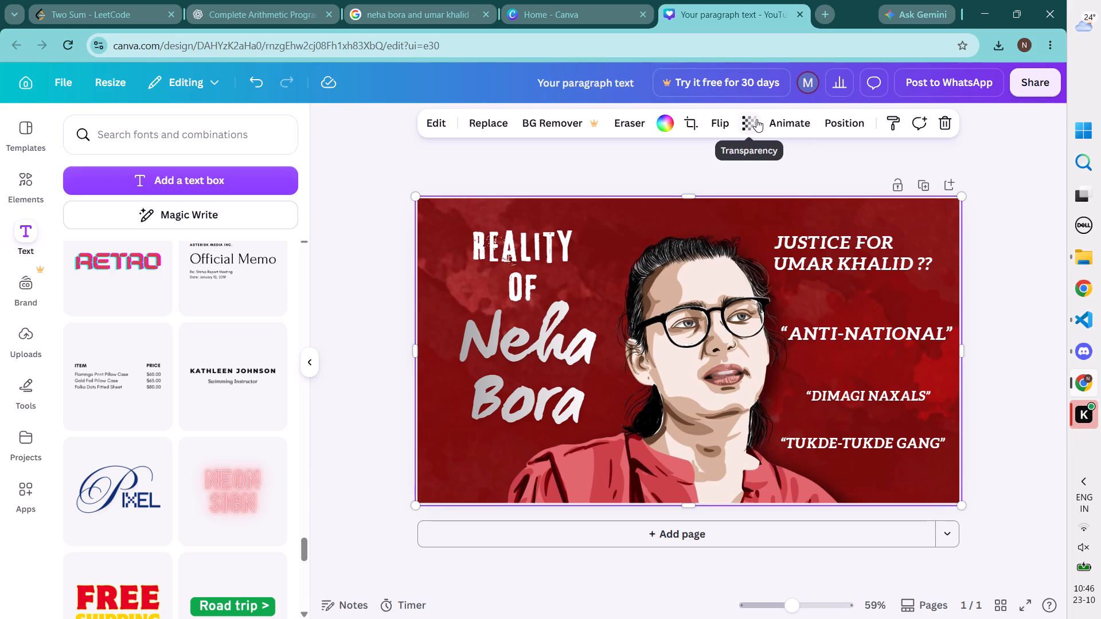
{"action": "left_click", "coordinate": [783, 123]}
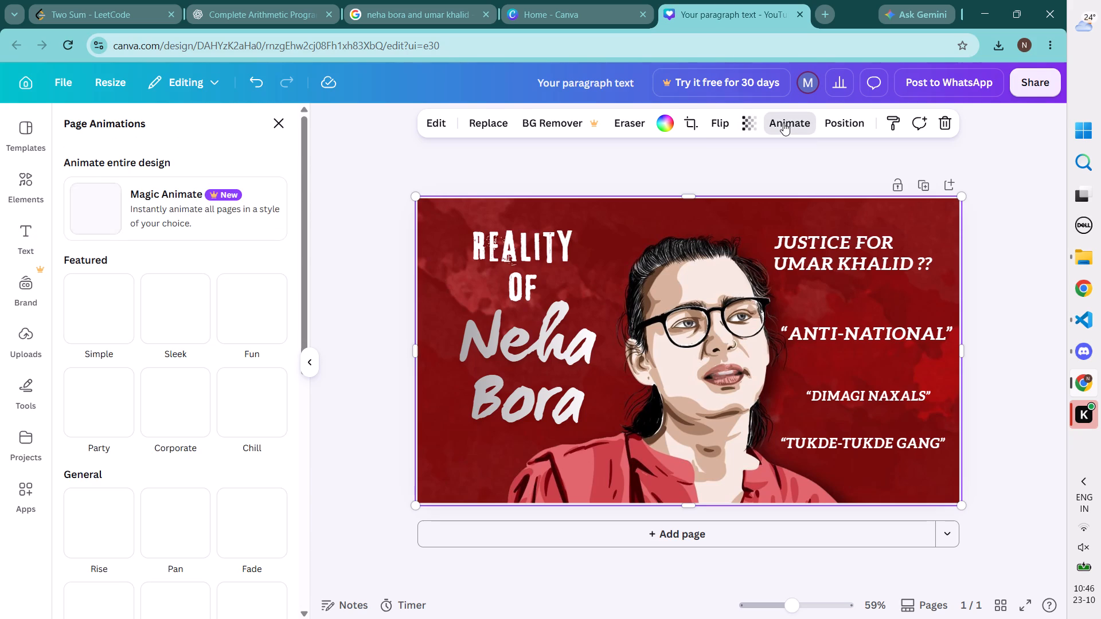
{"action": "left_click", "coordinate": [830, 122]}
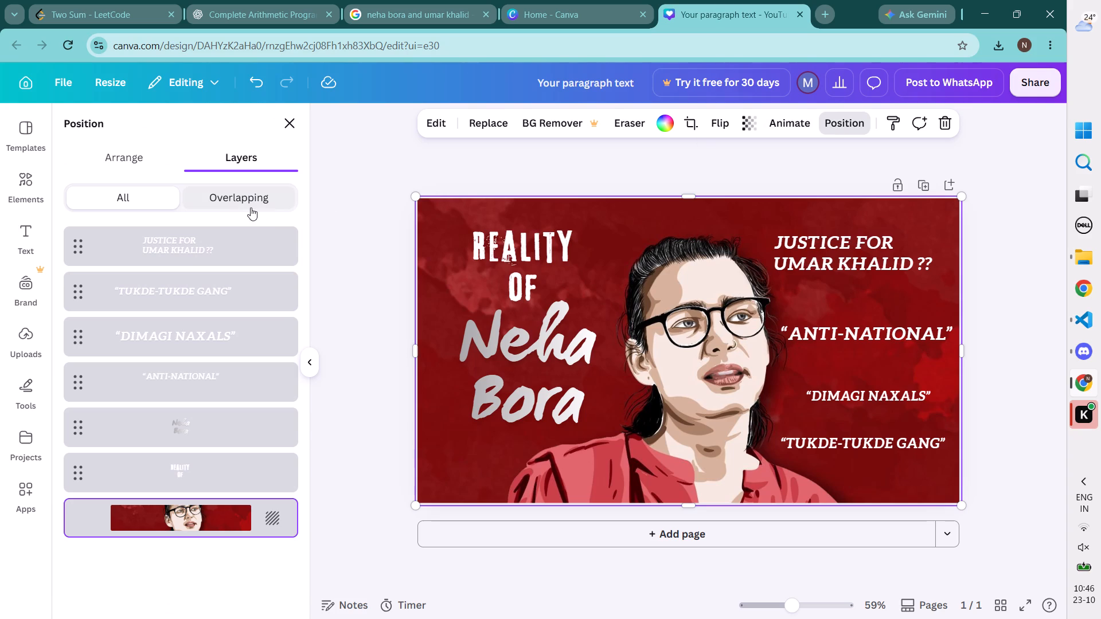
{"action": "left_click", "coordinate": [147, 160]}
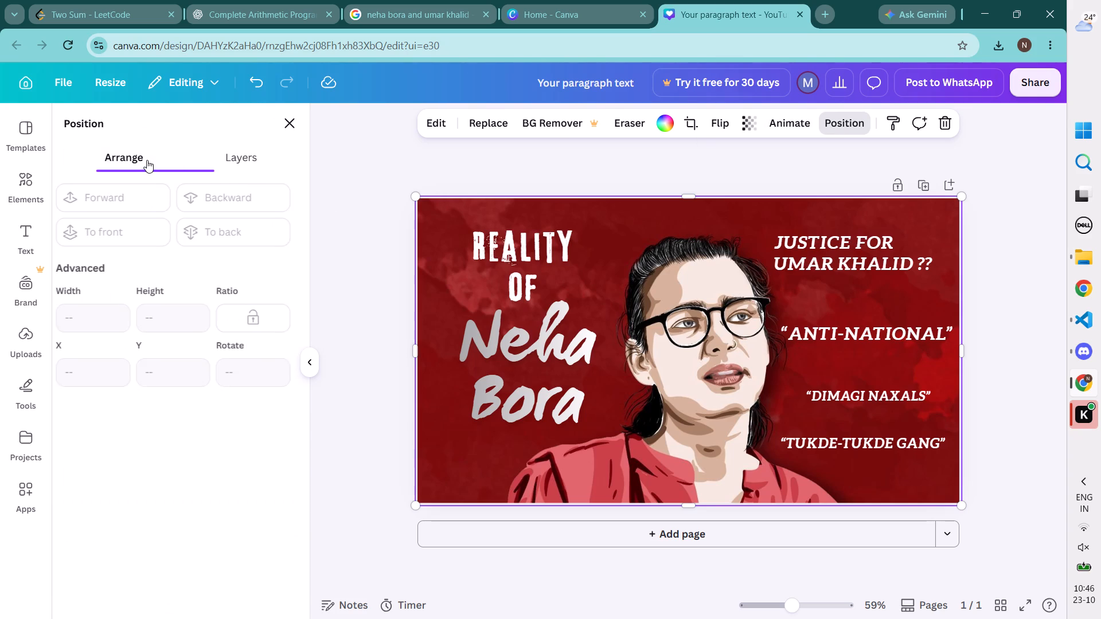
{"action": "left_click", "coordinate": [220, 158]}
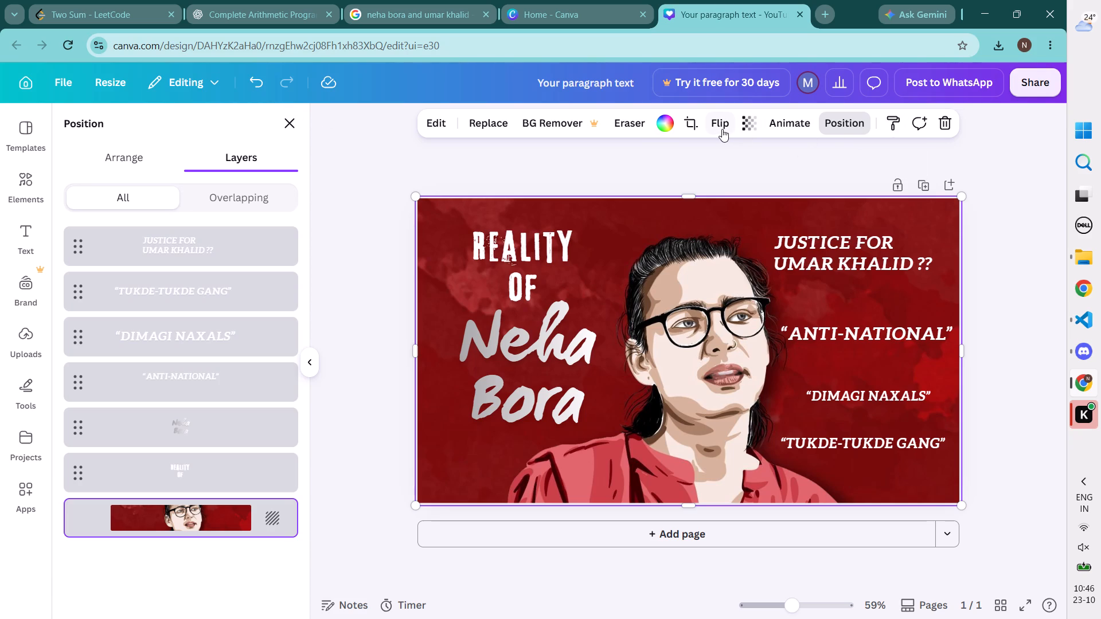
{"action": "left_click", "coordinate": [626, 125]}
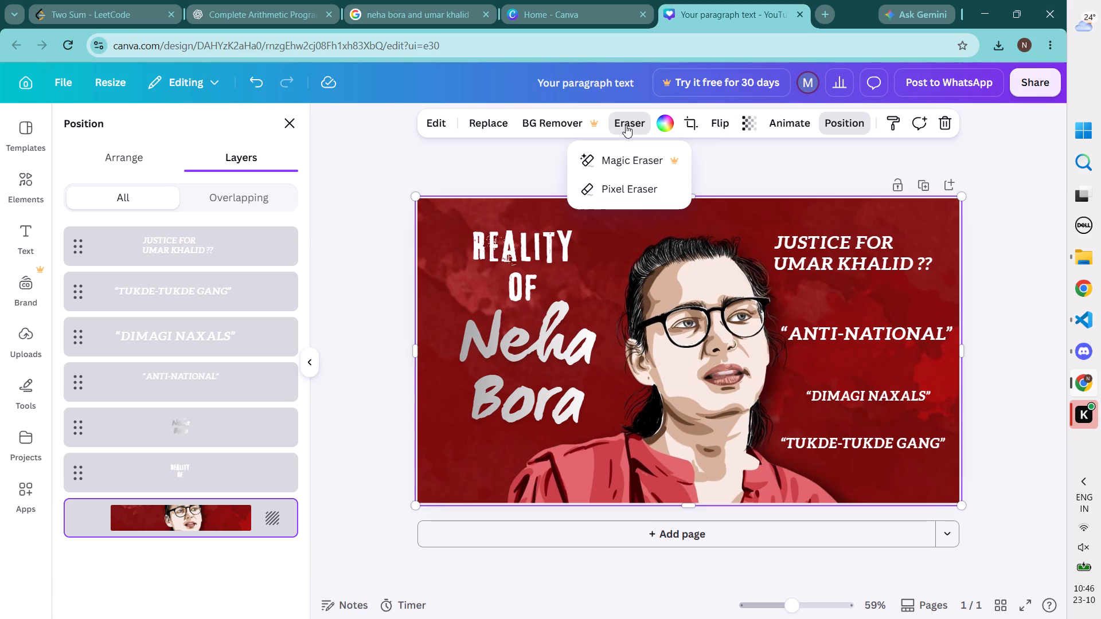
{"action": "left_click", "coordinate": [796, 153]}
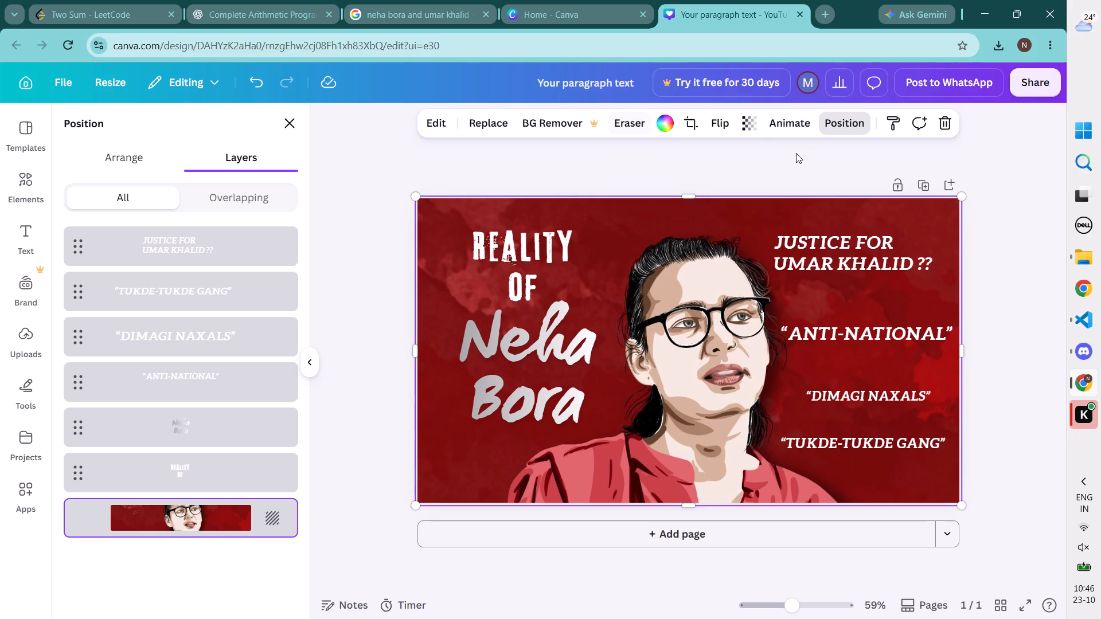
{"action": "left_click", "coordinate": [796, 153]}
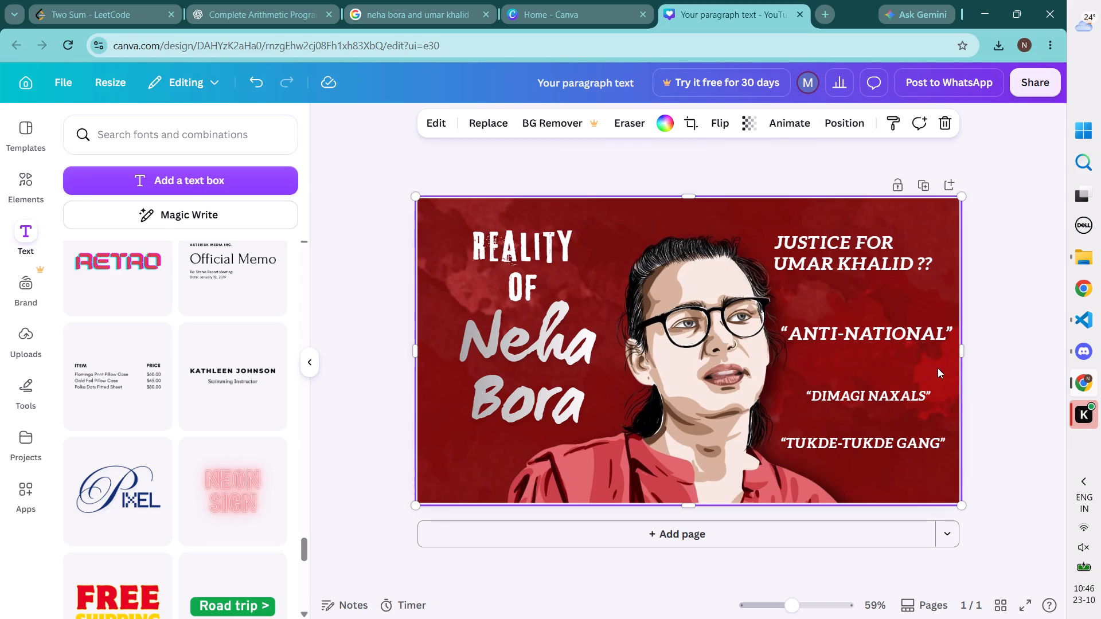
{"action": "scroll", "coordinate": [955, 398], "scroll_direction": "down", "scroll_amount": 2}
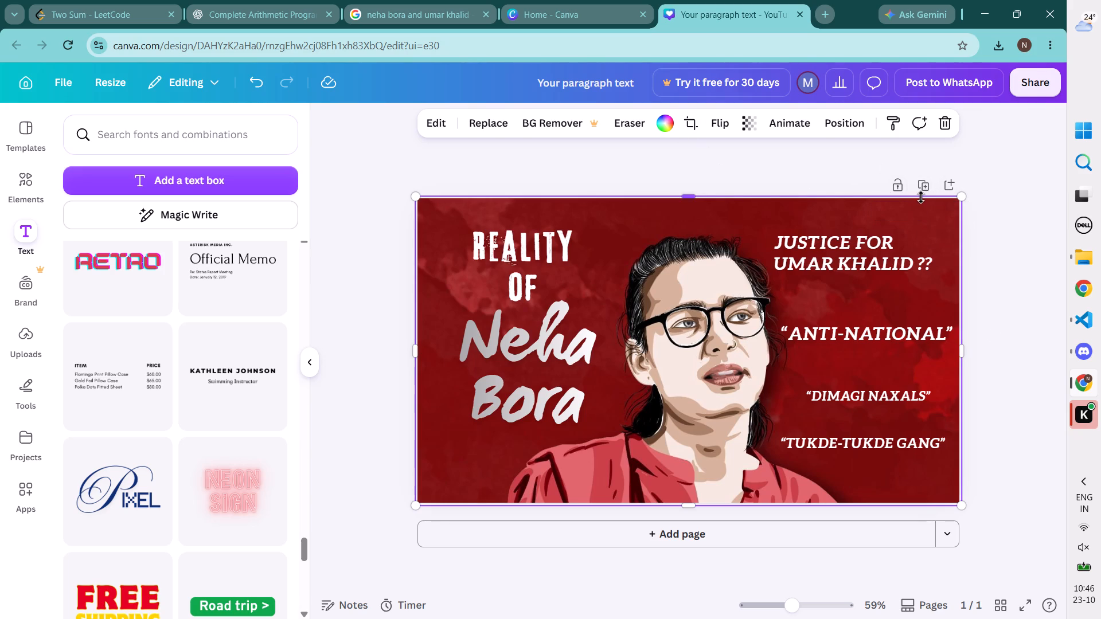
{"action": "scroll", "coordinate": [916, 574], "scroll_direction": "down", "scroll_amount": 5}
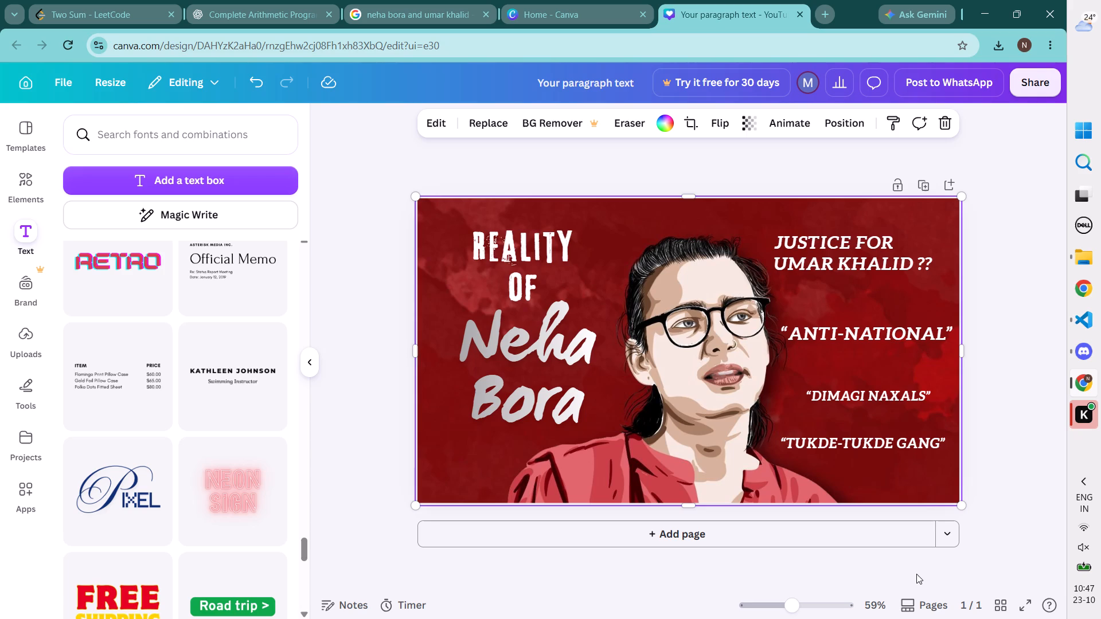
{"action": "left_click", "coordinate": [916, 574]}
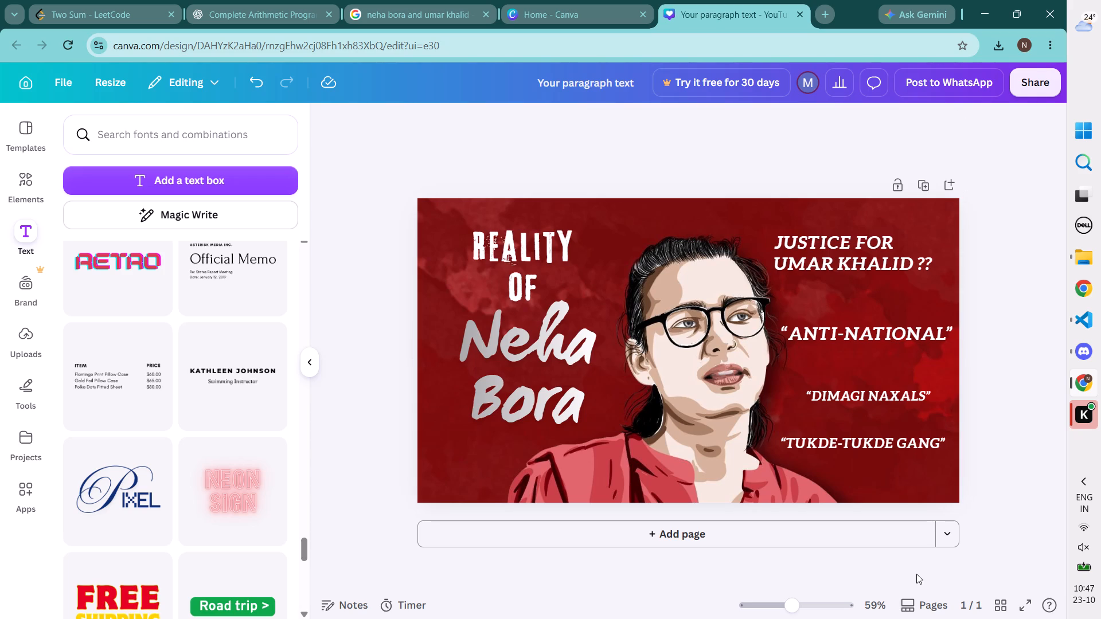
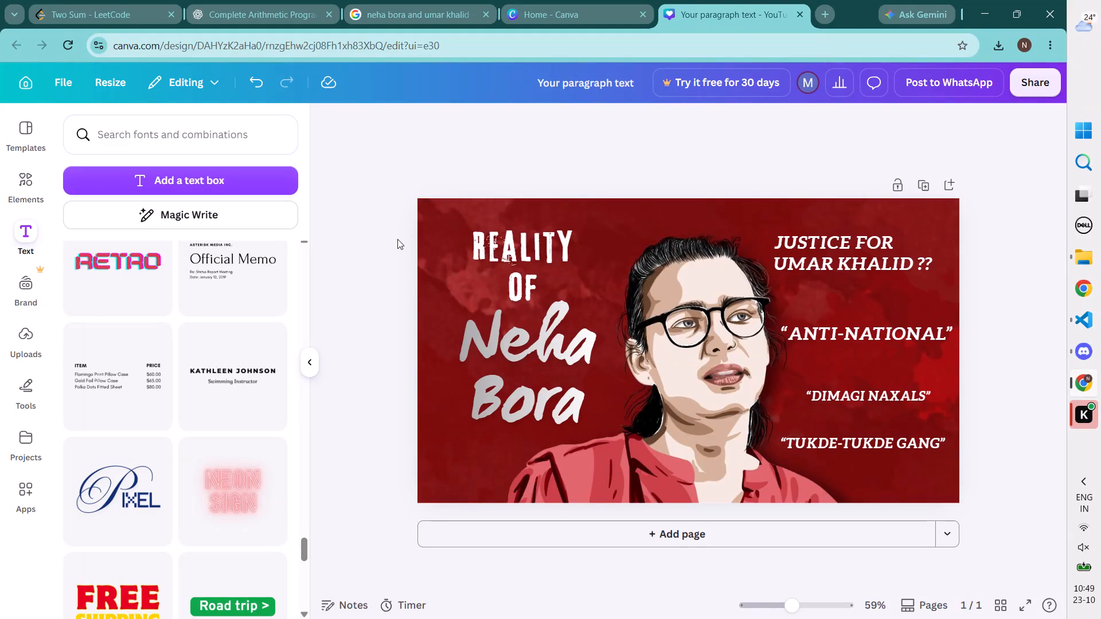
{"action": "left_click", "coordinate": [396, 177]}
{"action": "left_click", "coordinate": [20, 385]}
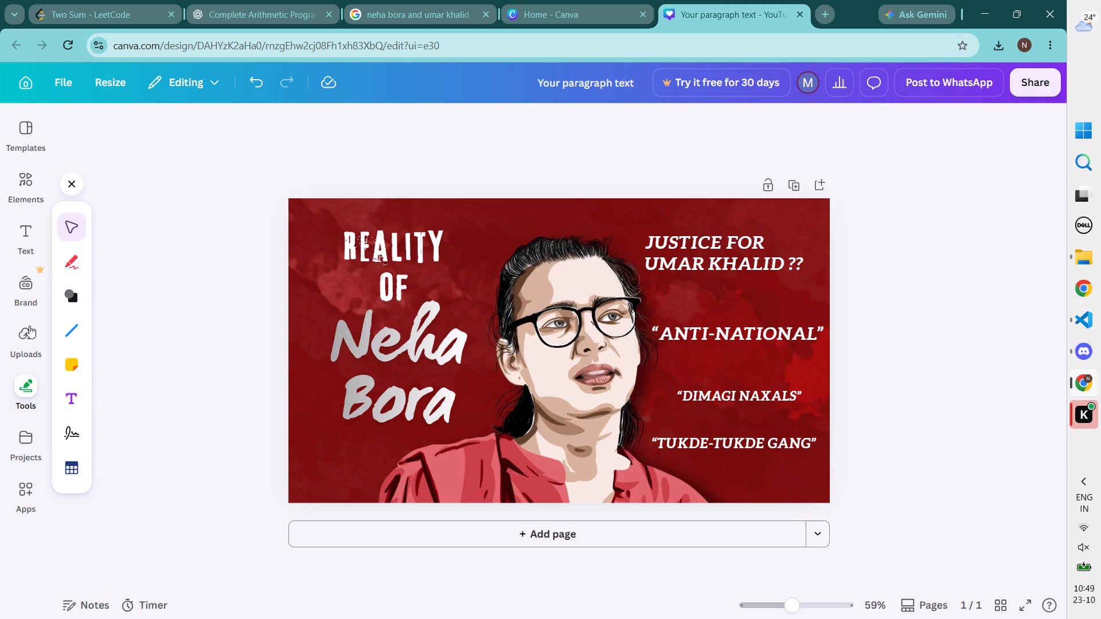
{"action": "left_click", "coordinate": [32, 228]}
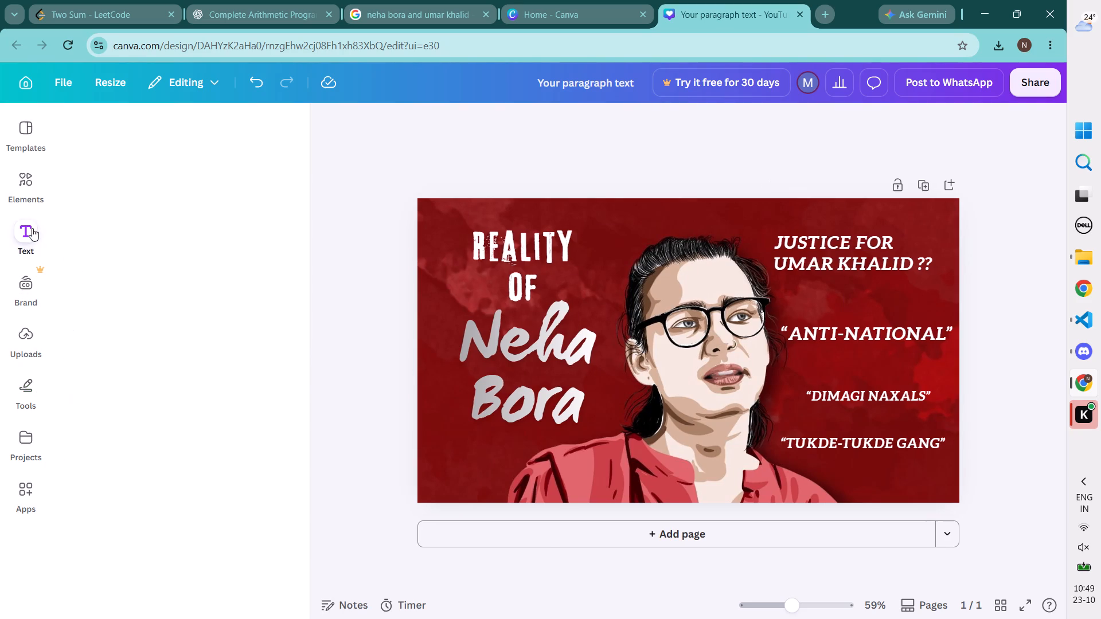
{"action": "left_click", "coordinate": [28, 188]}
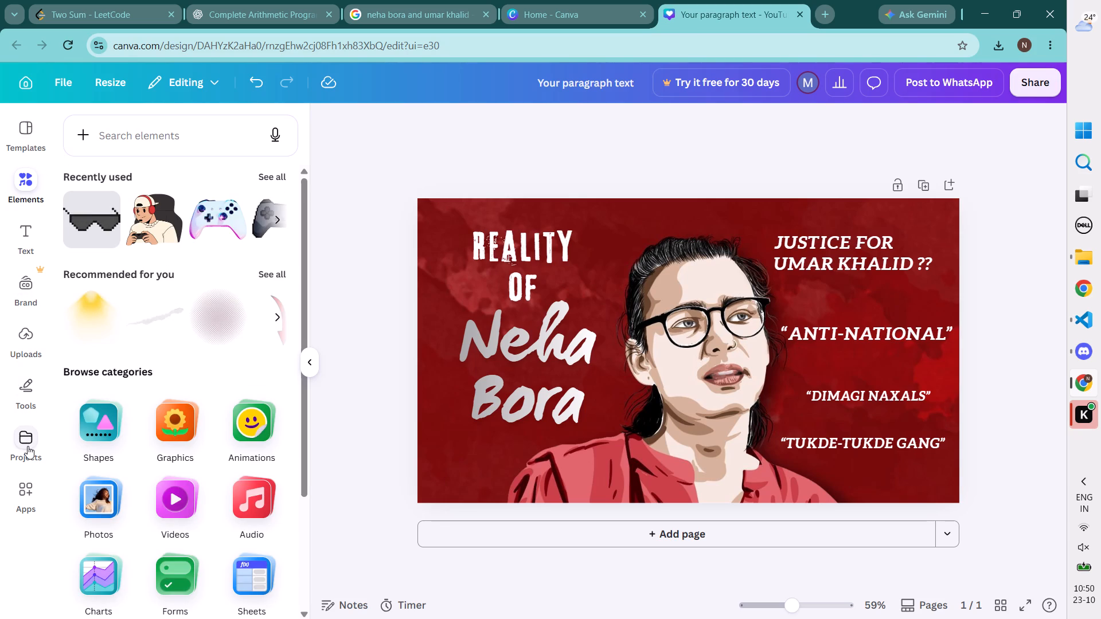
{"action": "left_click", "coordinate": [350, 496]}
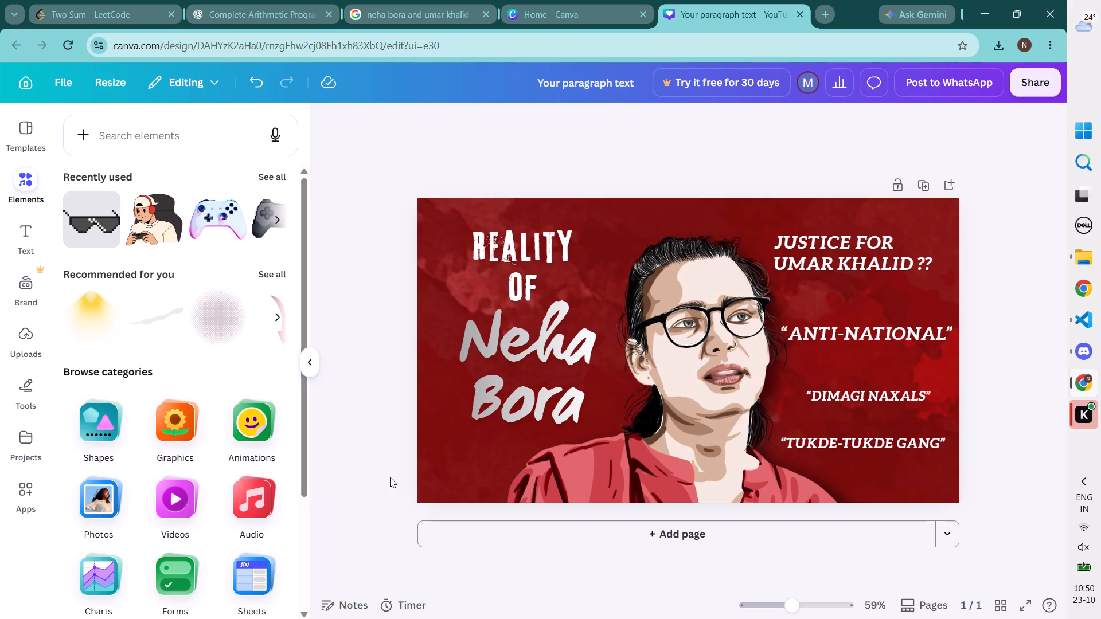
Examine the text effects available for all of the thumbnail's title, question and quoted-label text boxes together.
{"action": "left_click_drag", "start_coordinate": [392, 172], "coordinate": [907, 399]}
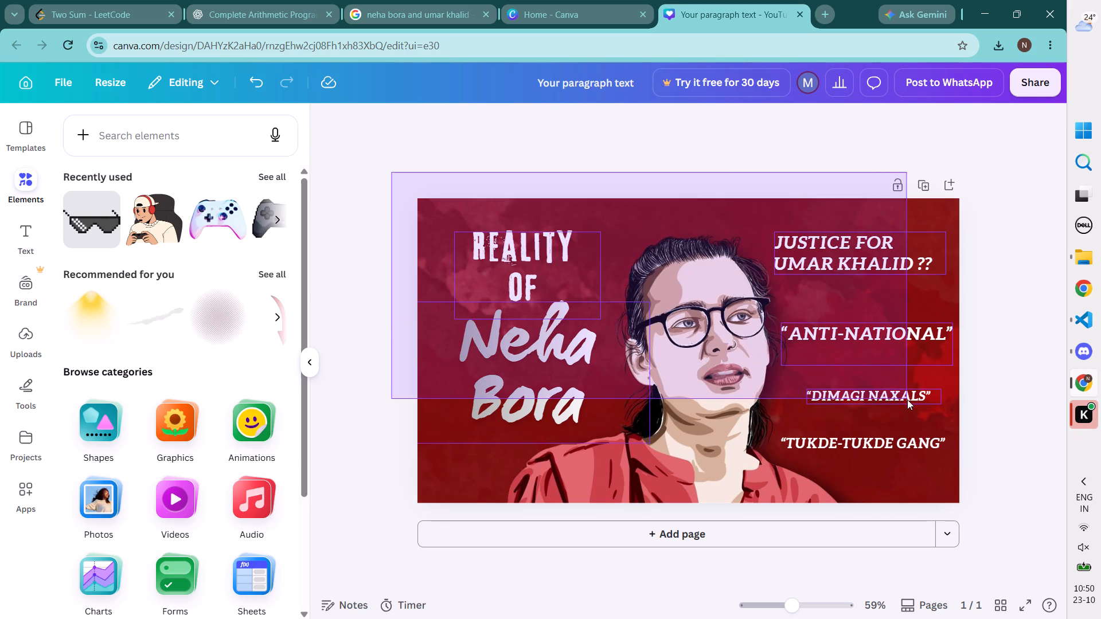
{"action": "left_click_drag", "start_coordinate": [907, 399], "coordinate": [1030, 531]}
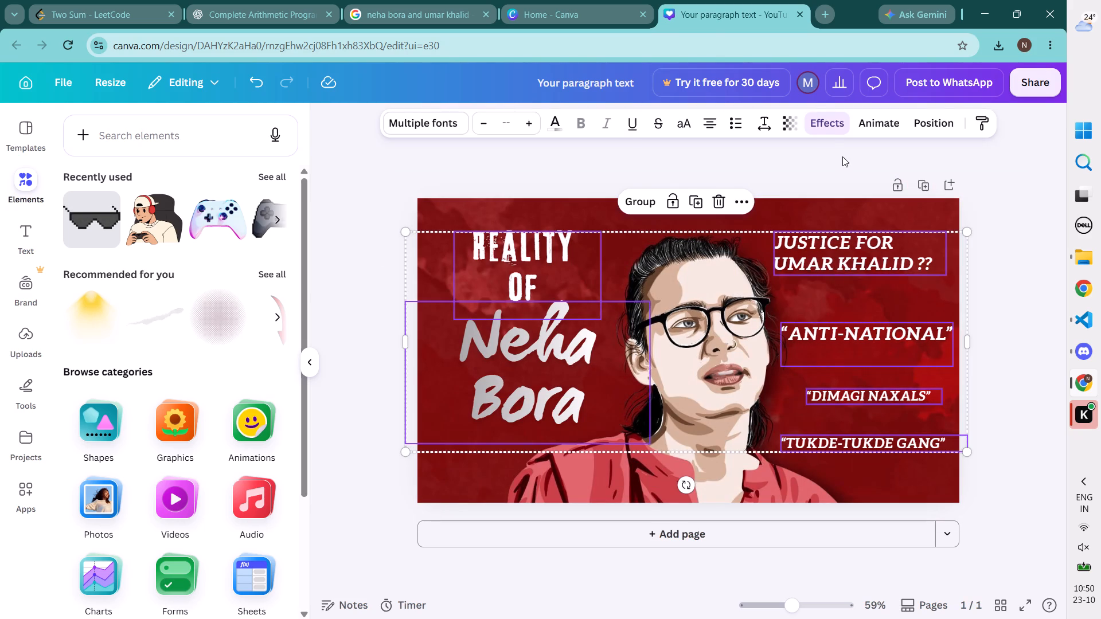
{"action": "left_click", "coordinate": [827, 127]}
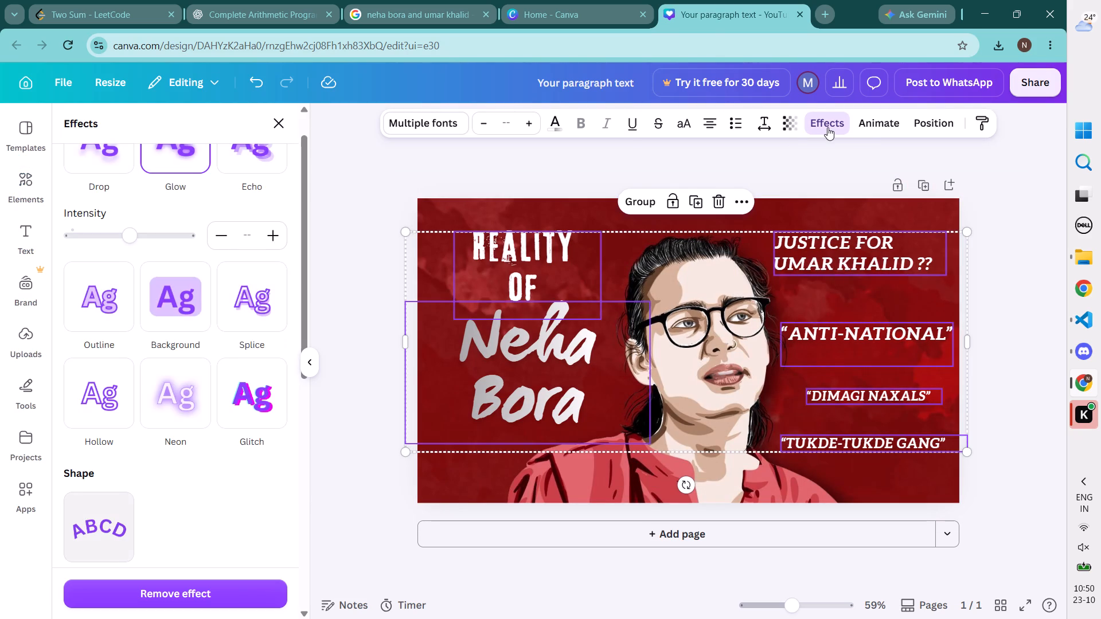
{"action": "left_click", "coordinate": [827, 127]}
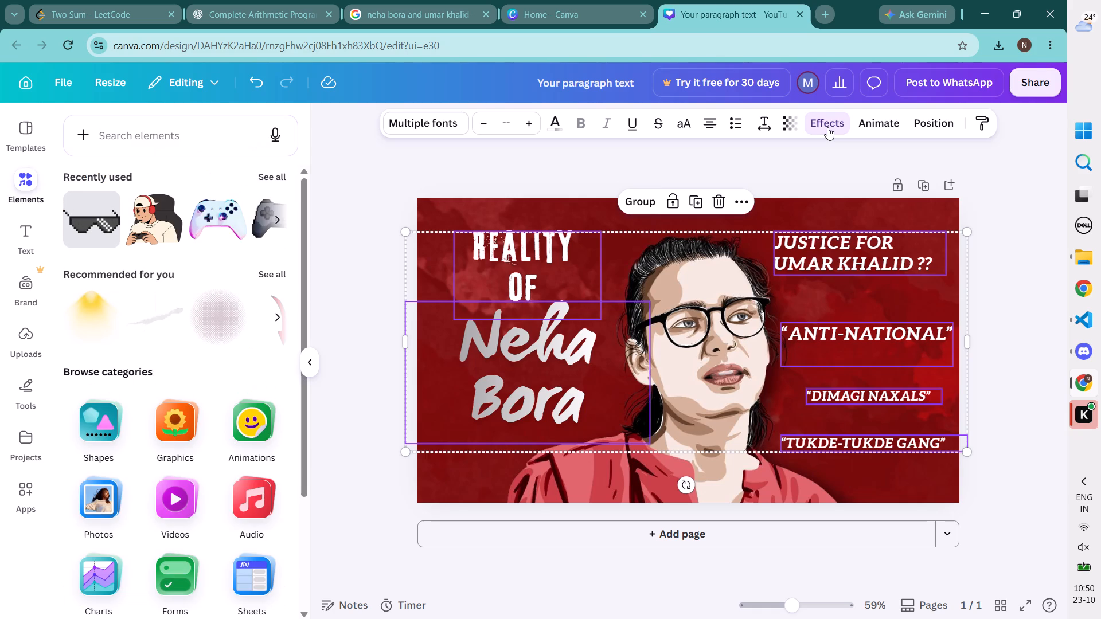
{"action": "left_click", "coordinate": [827, 127]}
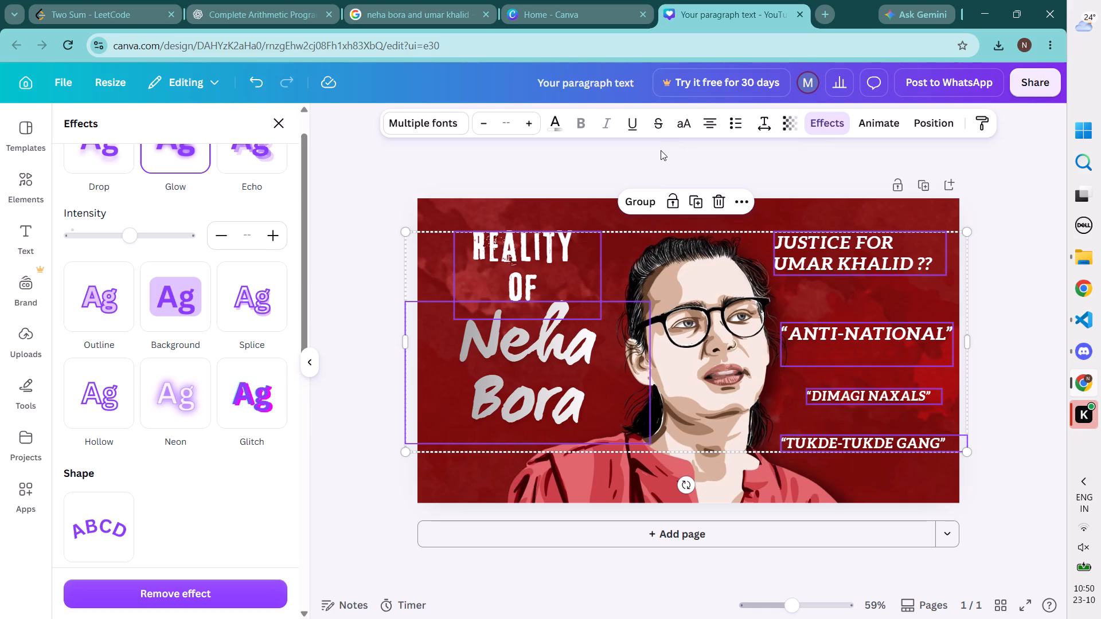
{"action": "left_click", "coordinate": [629, 161]}
{"action": "double_click", "coordinate": [629, 161]}
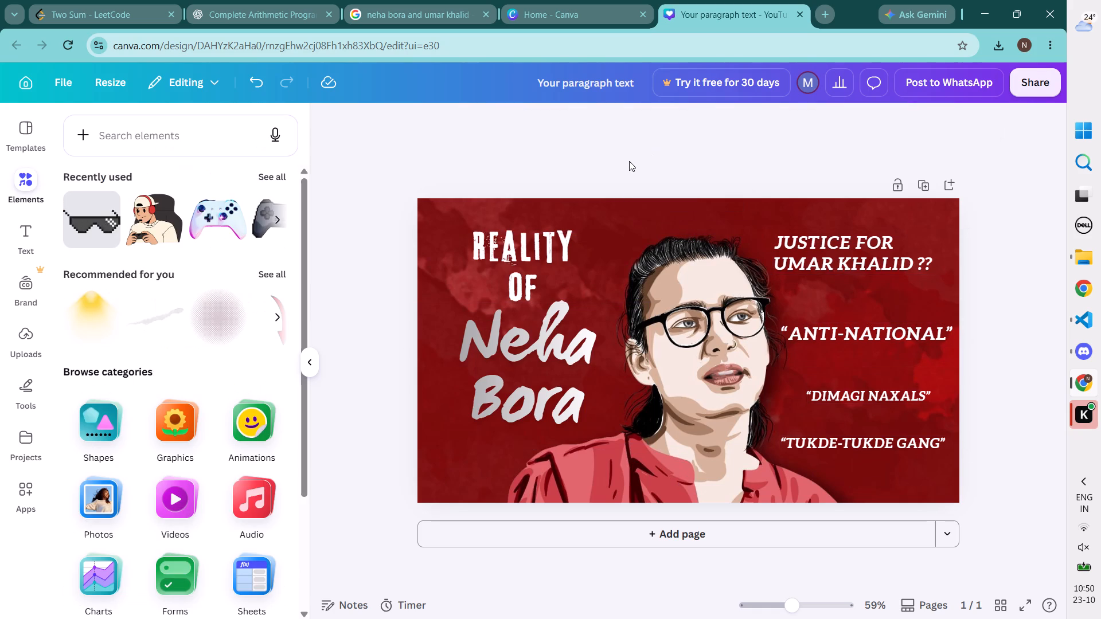